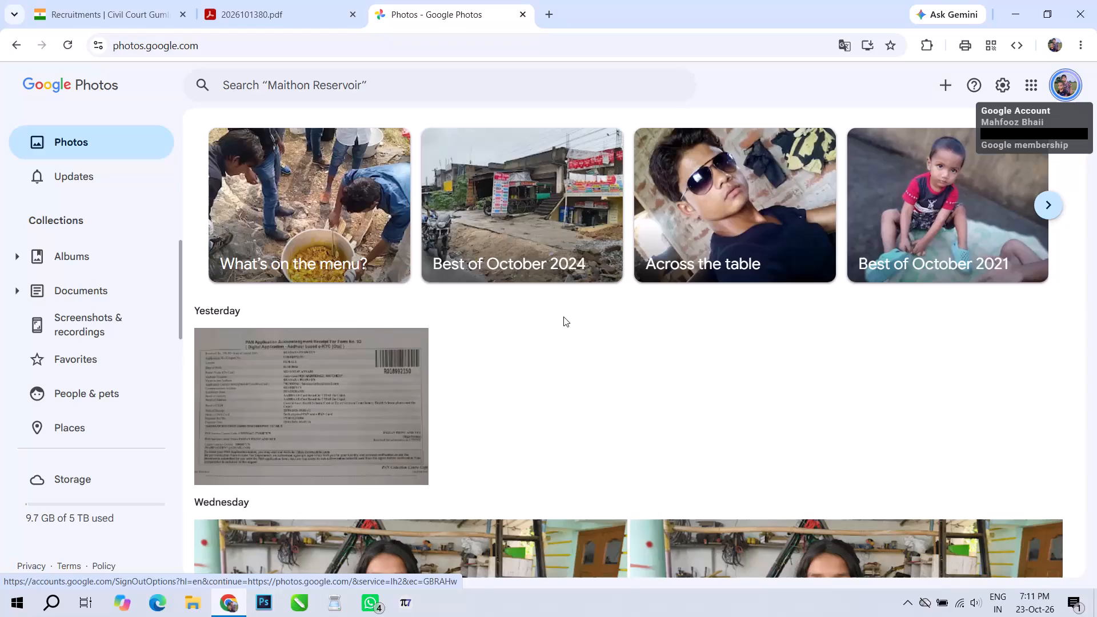
# Reload the Google Photos library and bring today's newly added wedding card photos into view.
pyautogui.click(77, 41)
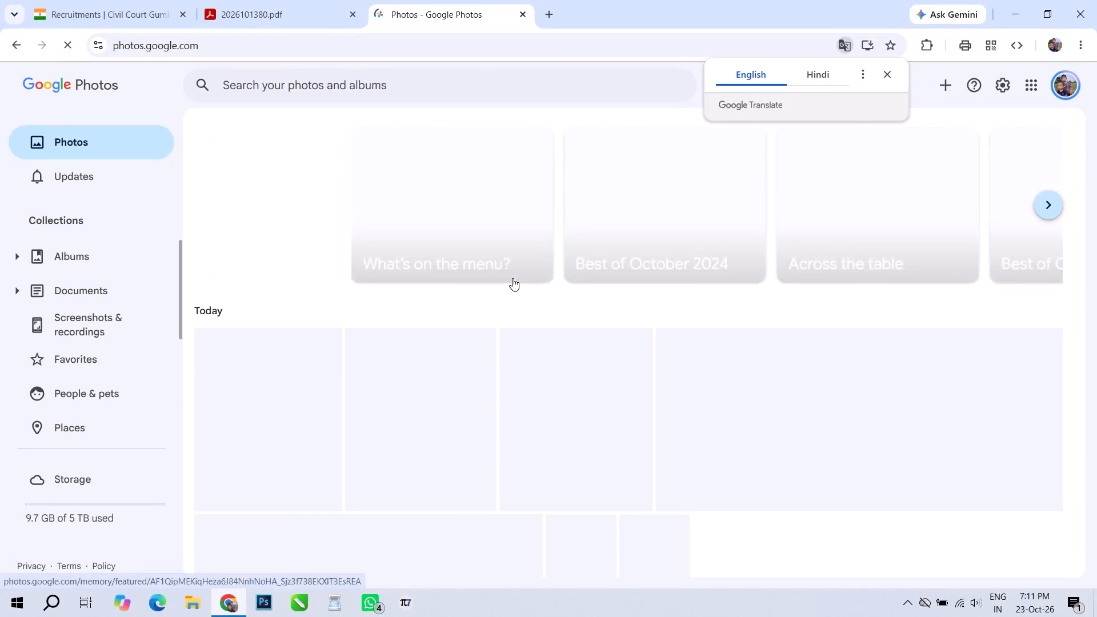
pyautogui.scroll(-4, 513, 278)
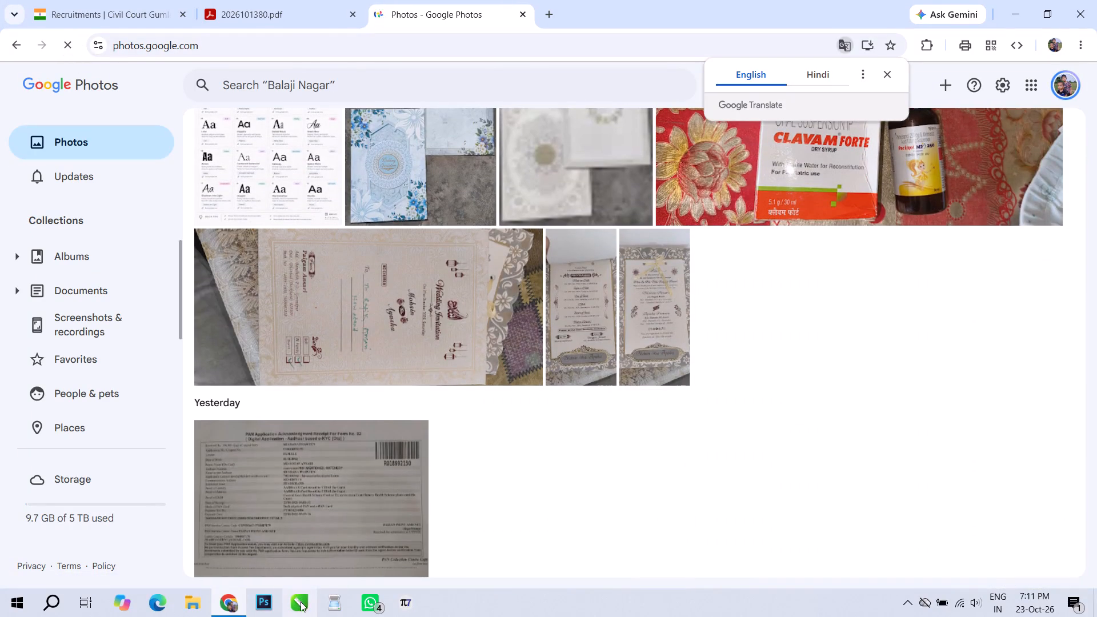
# Launch CorelDRAW 2020.
pyautogui.click(301, 602)
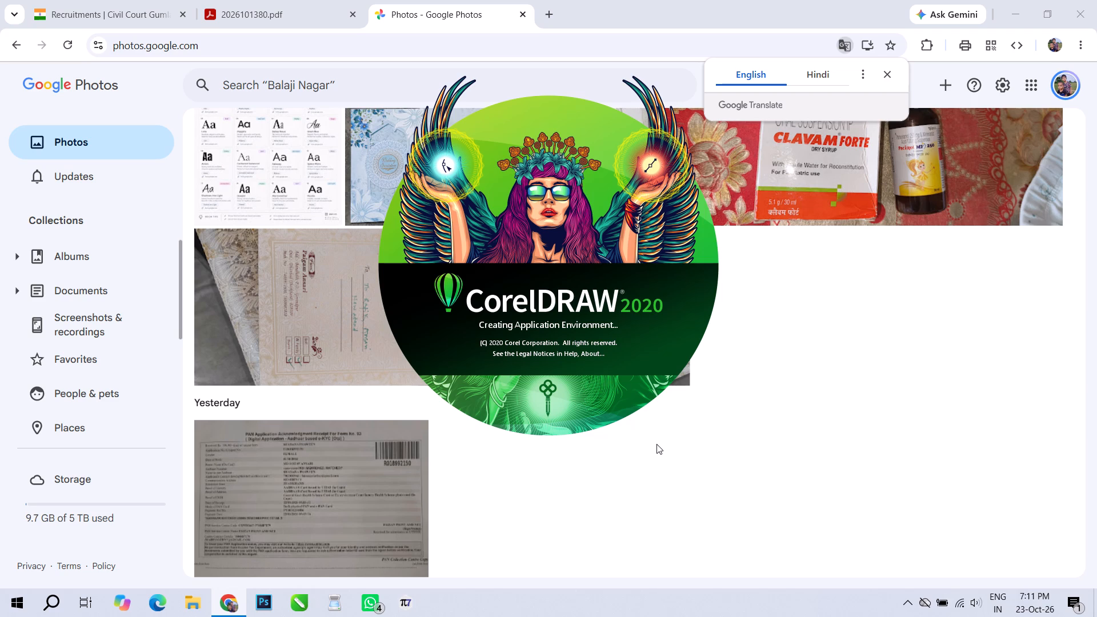
# Switch back to Google Photos and open today's photo of the wedding card page with the invitation text.
pyautogui.scroll(1, 656, 444)
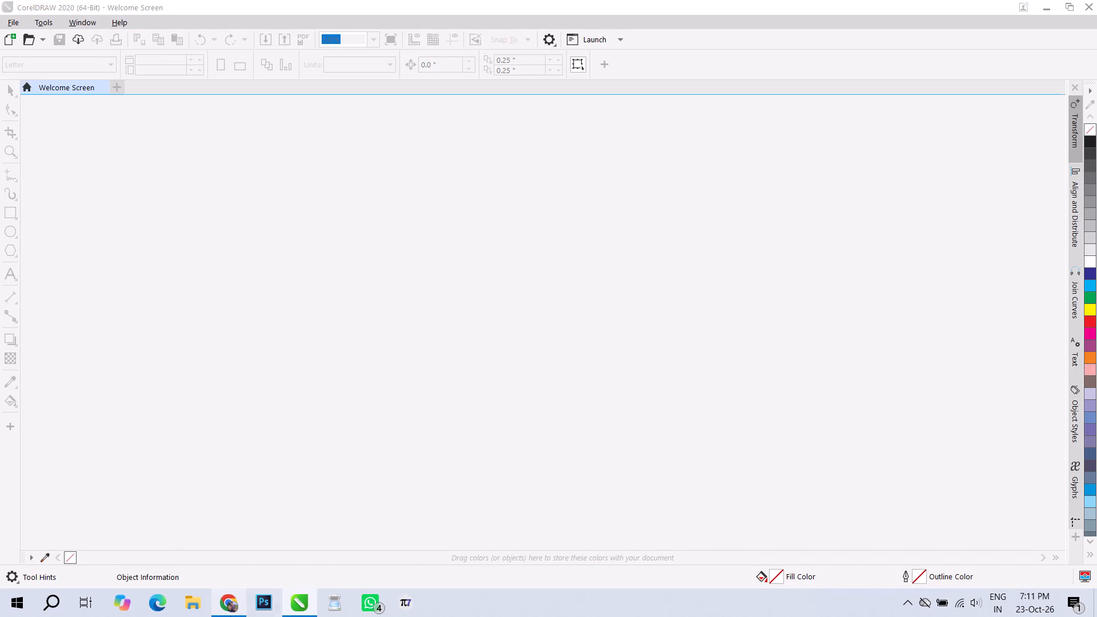
pyautogui.click(230, 616)
pyautogui.click(226, 604)
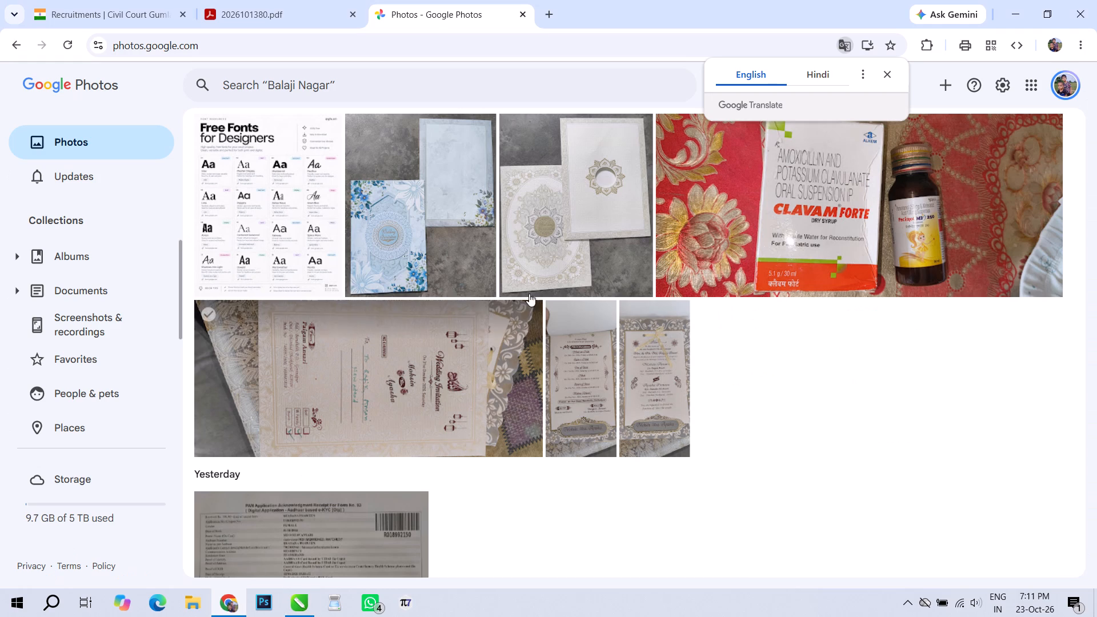
pyautogui.click(582, 398)
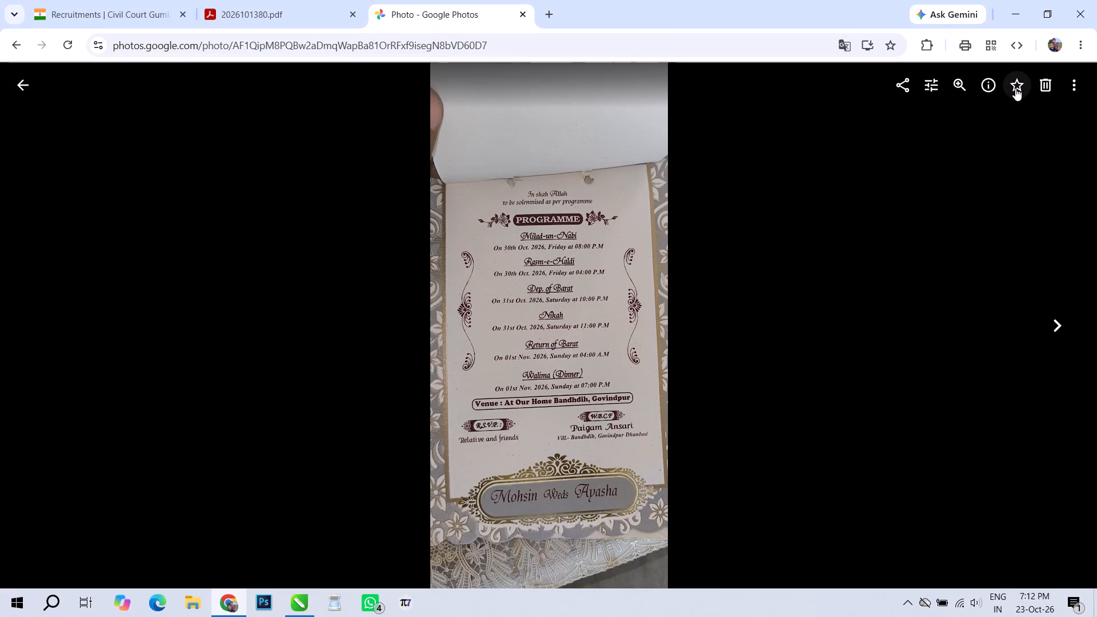
pyautogui.click(1071, 82)
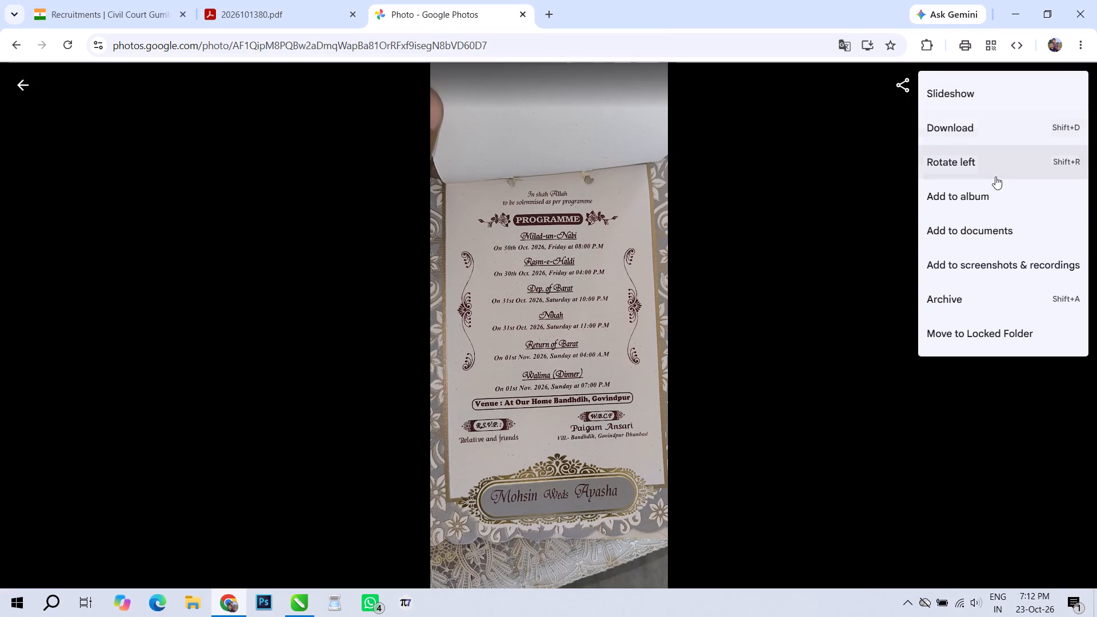
pyautogui.click(887, 193)
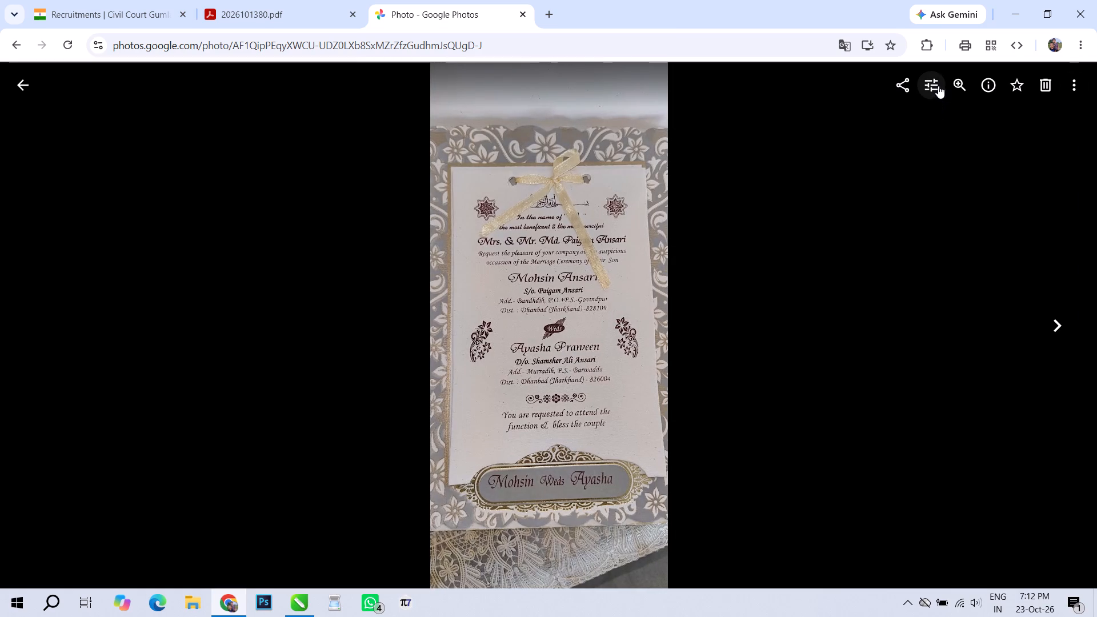
# Crop the invitation-page photo to the card, trimming the blank flap above and the lace cloth below, and save it.
pyautogui.click(937, 85)
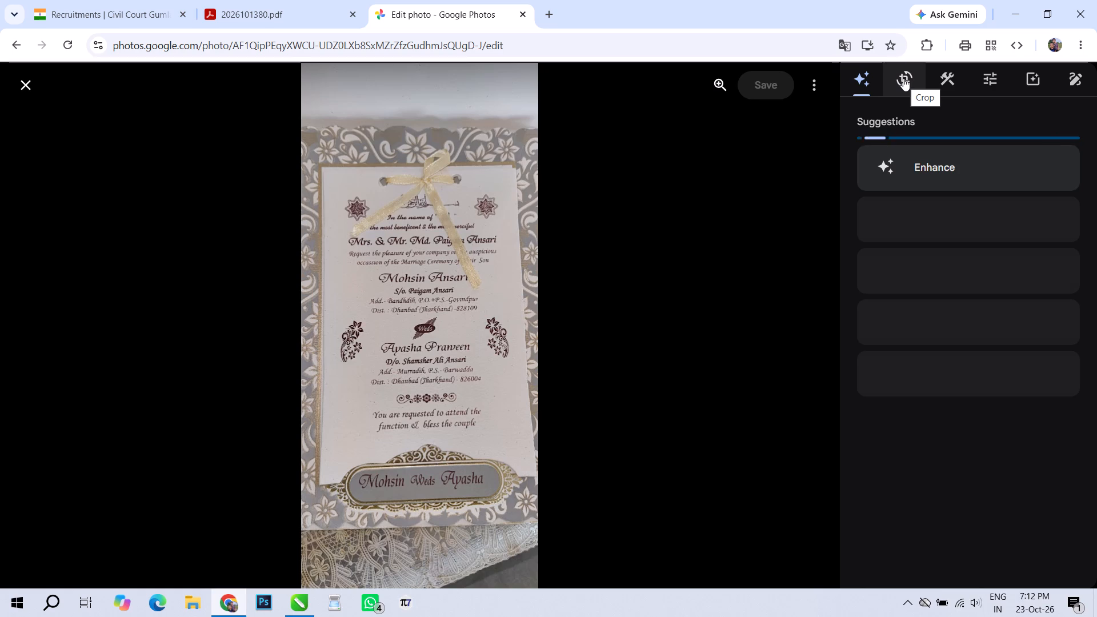
pyautogui.click(903, 78)
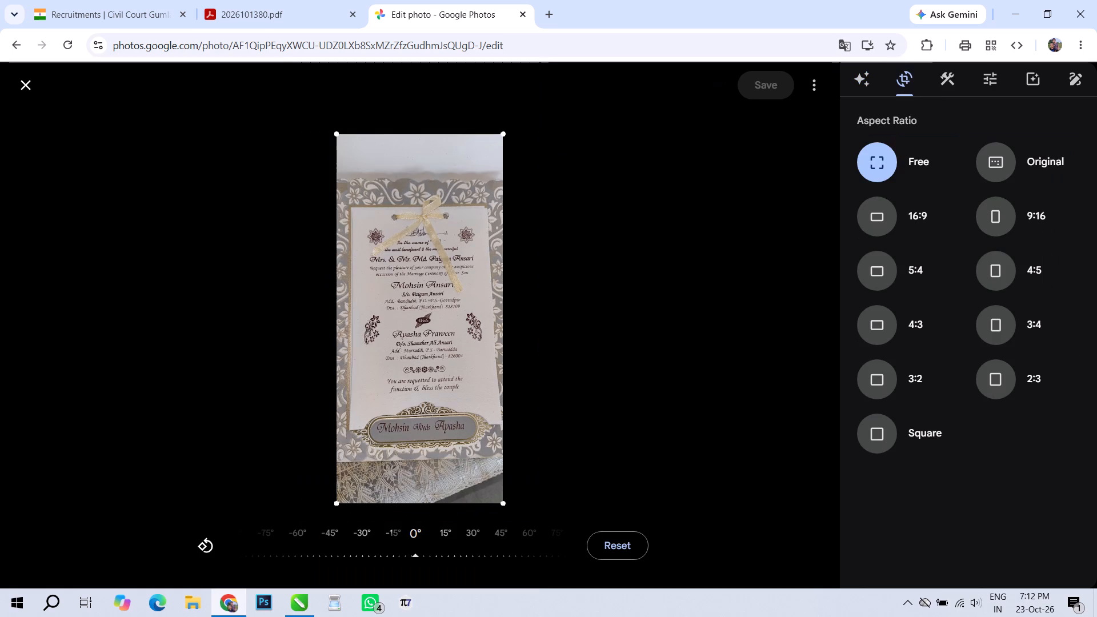
pyautogui.moveTo(391, 136); pyautogui.dragTo(393, 169)
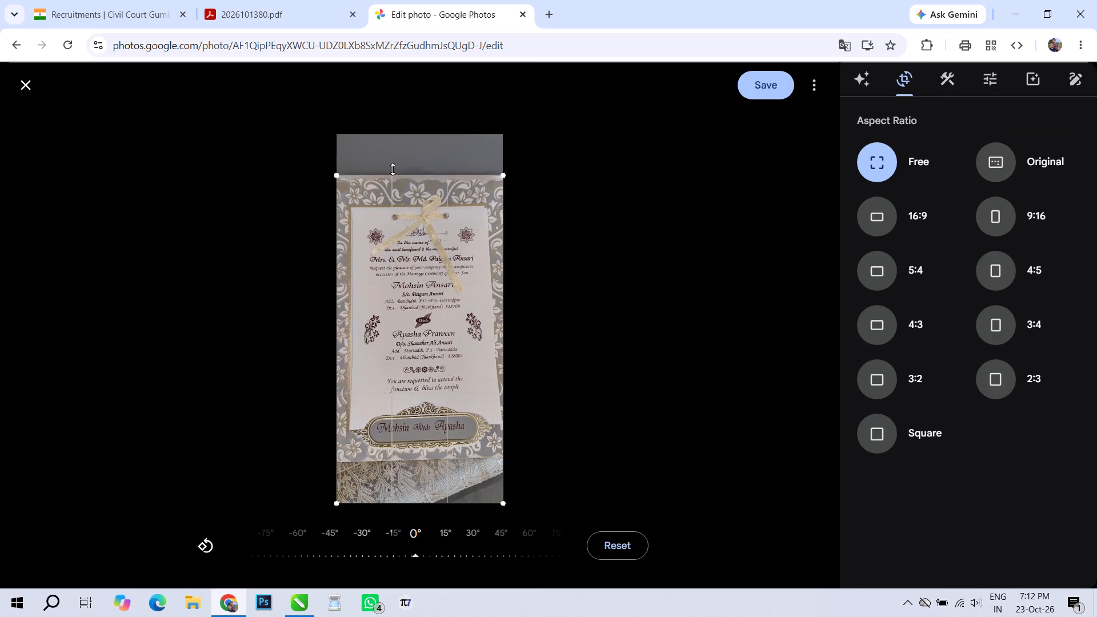
pyautogui.moveTo(393, 169); pyautogui.dragTo(396, 177)
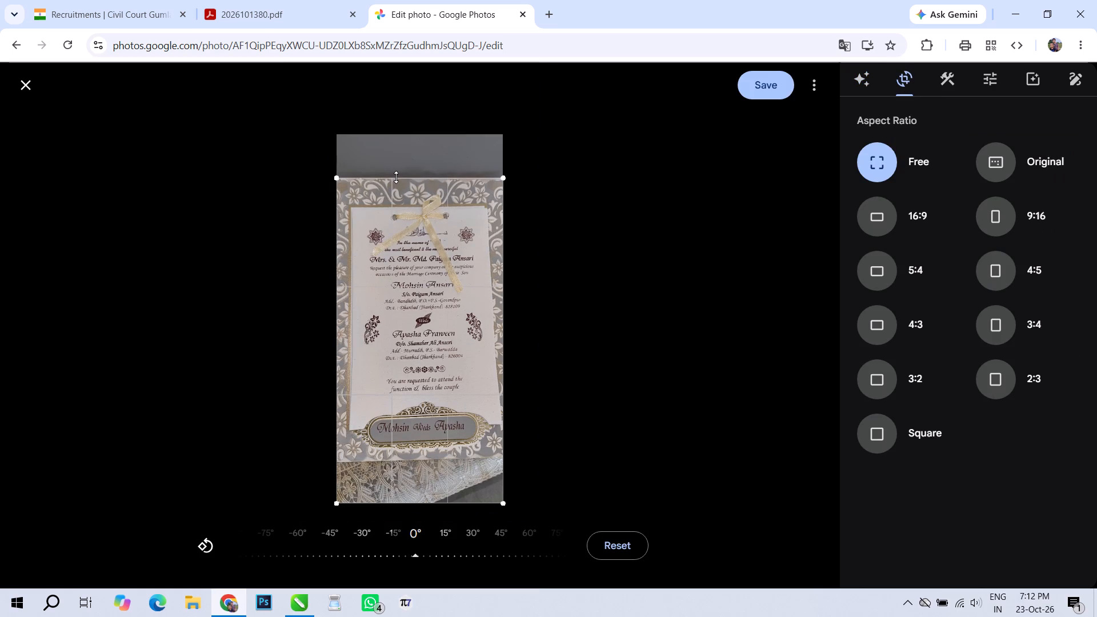
pyautogui.moveTo(396, 177); pyautogui.dragTo(395, 177)
pyautogui.moveTo(415, 506); pyautogui.dragTo(415, 503)
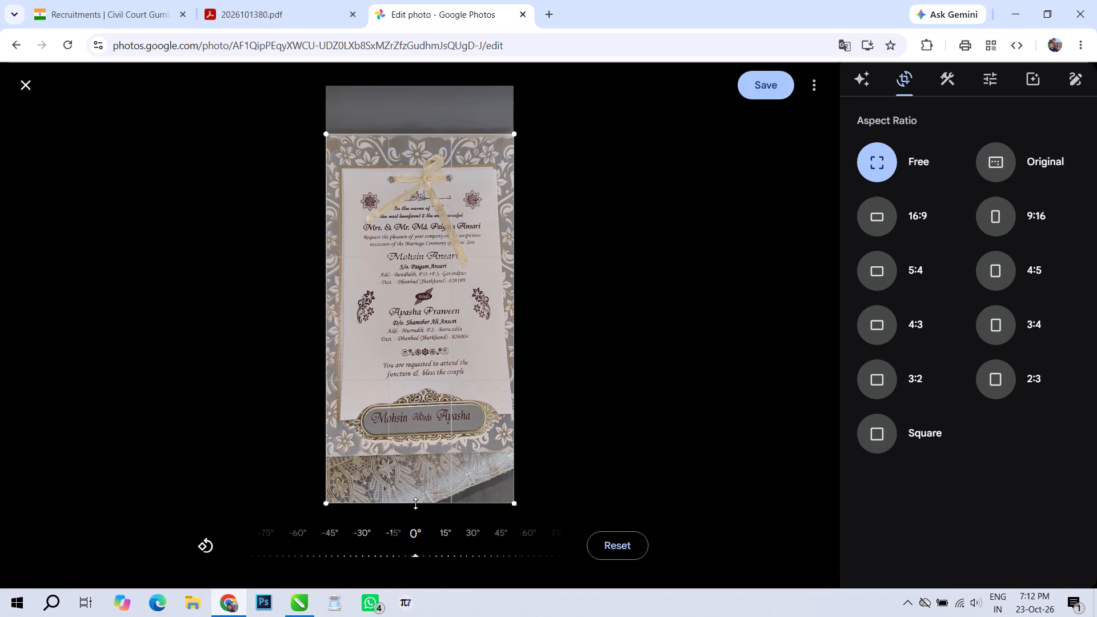
pyautogui.moveTo(415, 503); pyautogui.dragTo(418, 458)
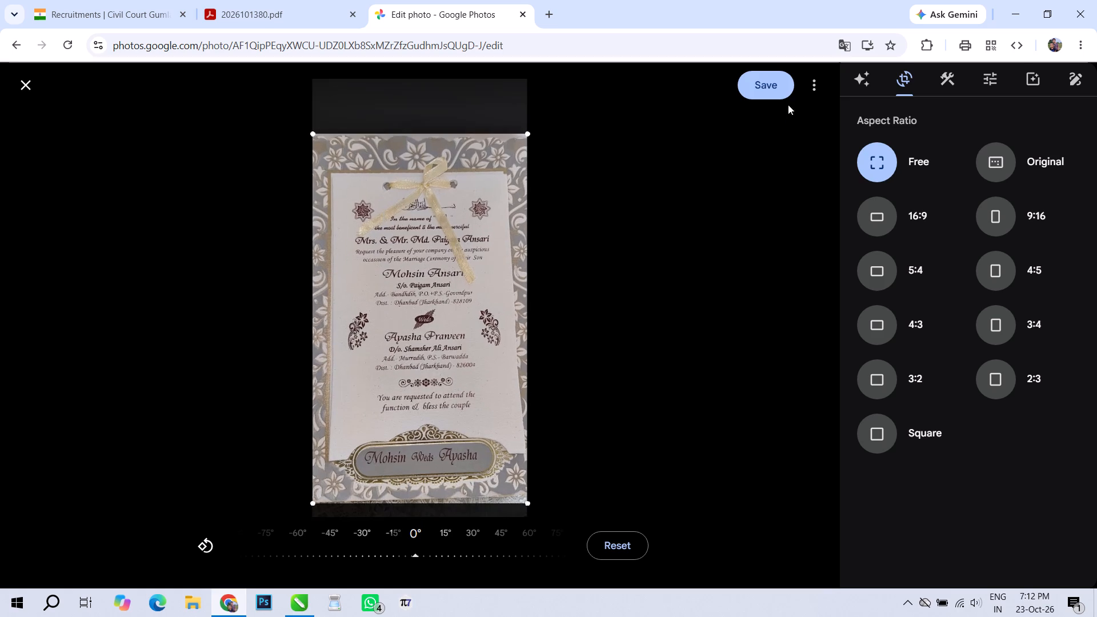
pyautogui.click(775, 92)
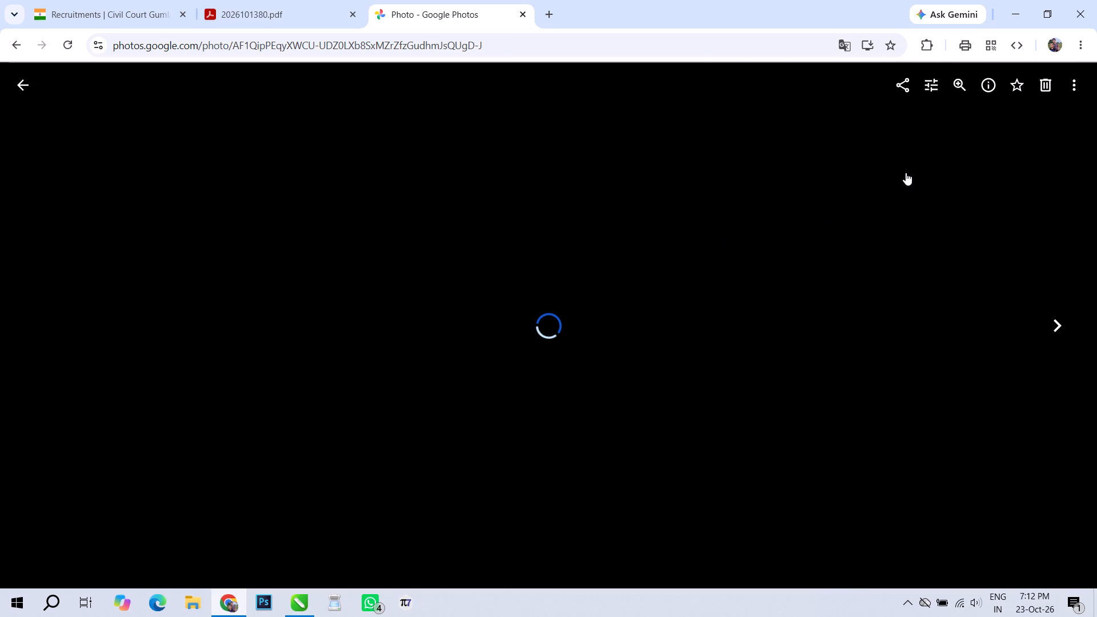
# Crop the programme-page photo to trim the flap above and cloth below, straighten it by 2°, and save it.
pyautogui.click(42, 328)
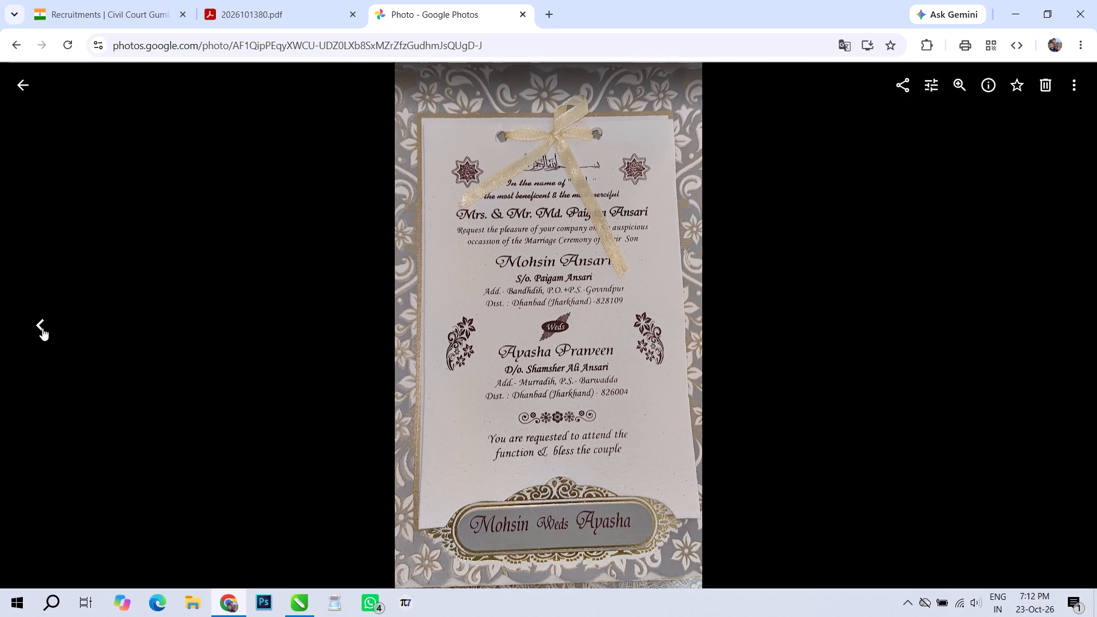
pyautogui.click(940, 90)
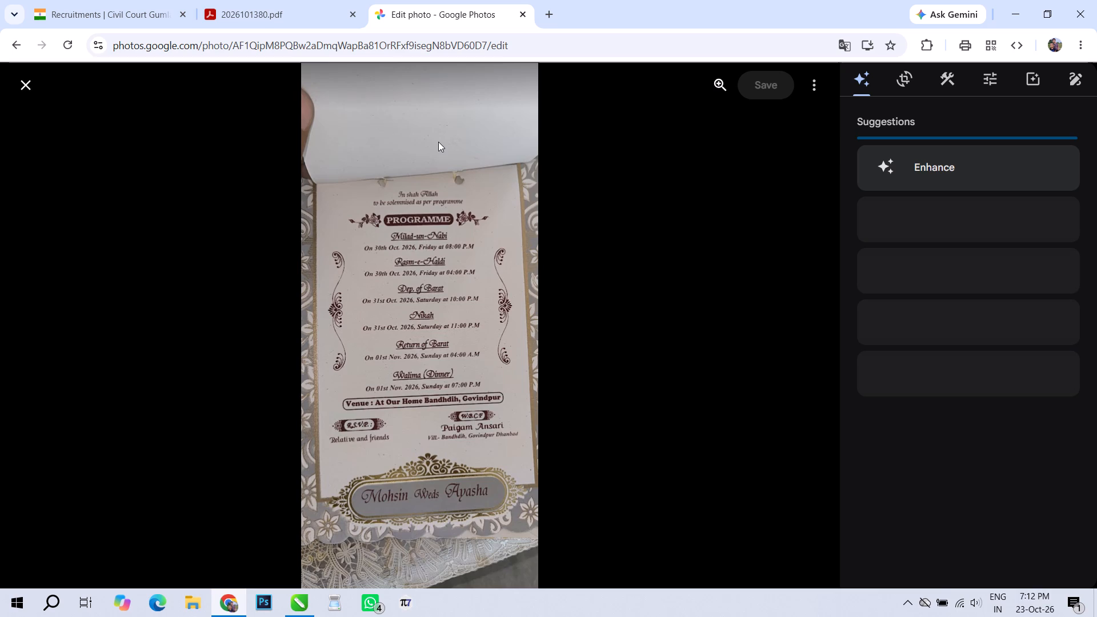
pyautogui.click(906, 83)
pyautogui.click(894, 80)
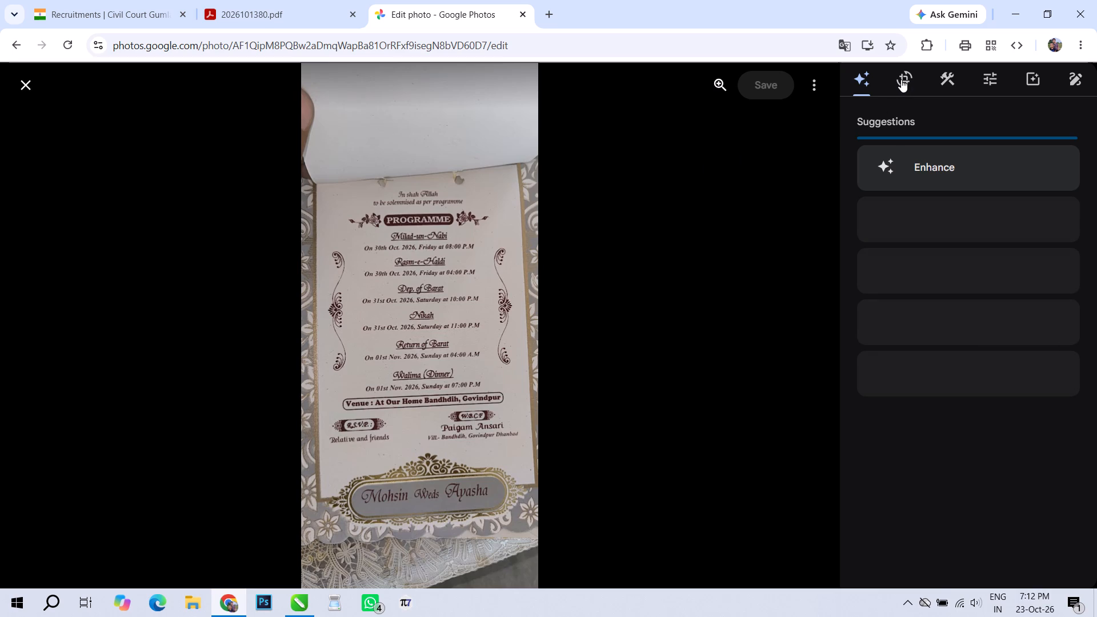
pyautogui.tripleClick(901, 79)
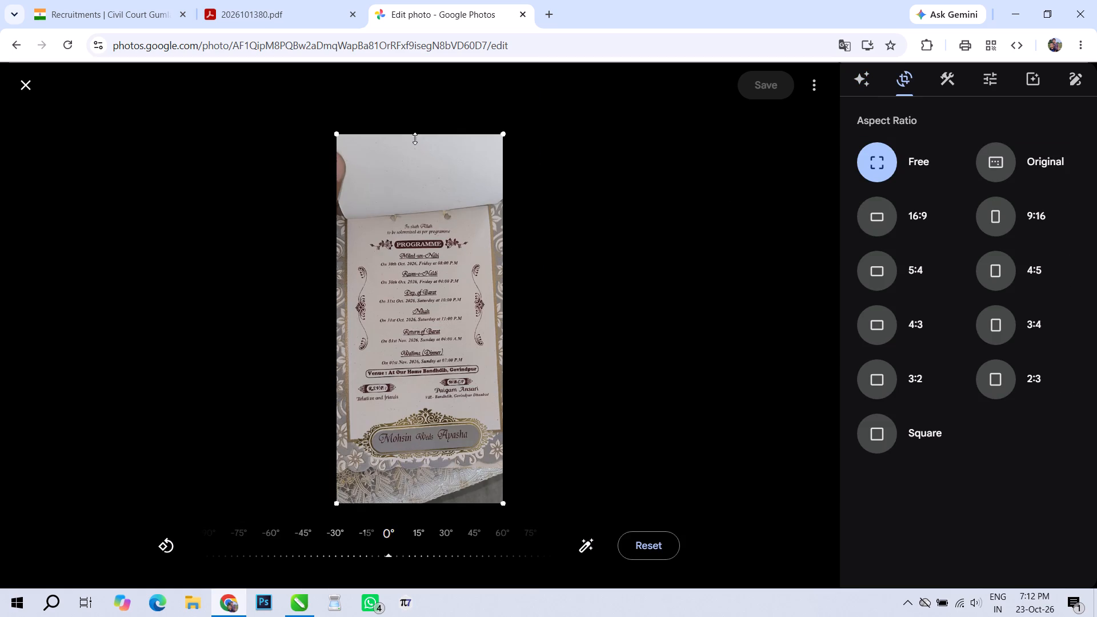
pyautogui.moveTo(415, 138); pyautogui.dragTo(419, 209)
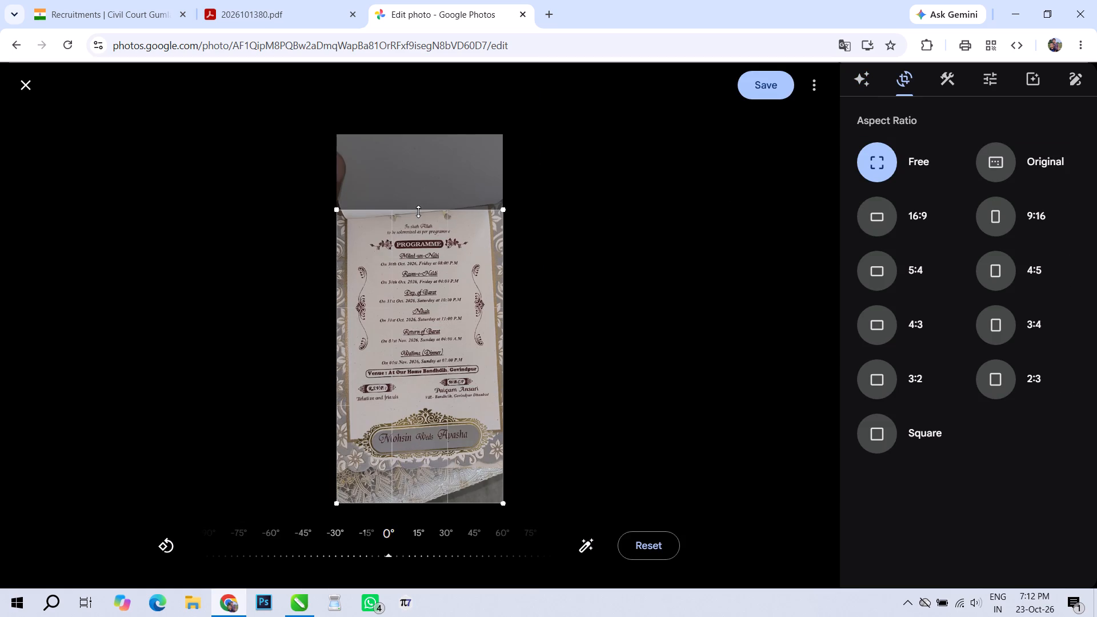
pyautogui.moveTo(428, 506); pyautogui.dragTo(428, 461)
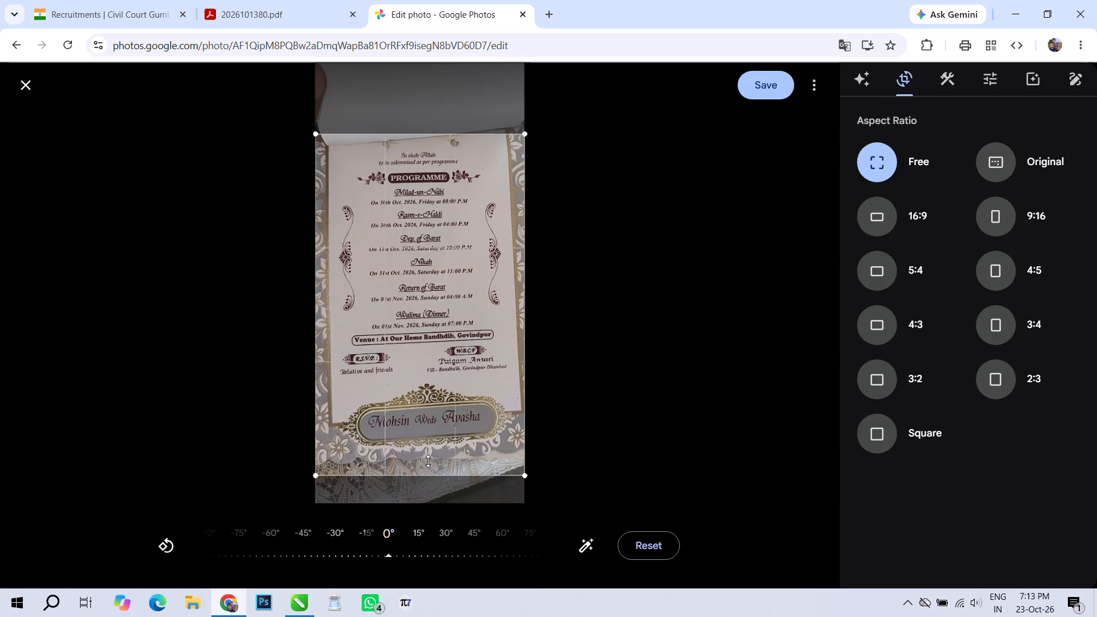
pyautogui.moveTo(428, 461); pyautogui.dragTo(428, 453)
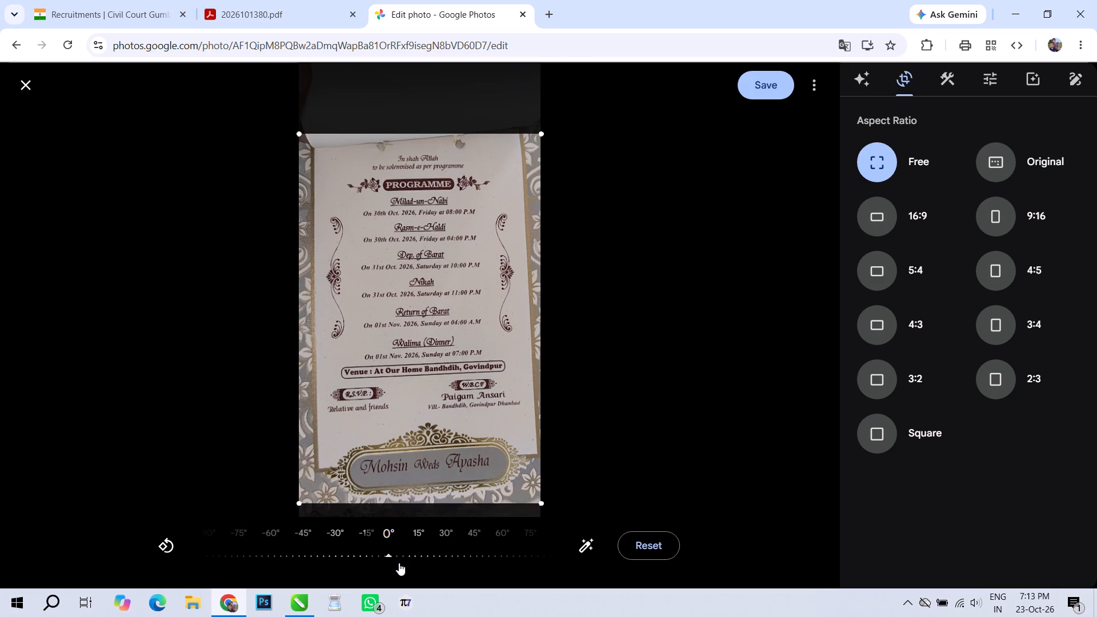
pyautogui.click(390, 558)
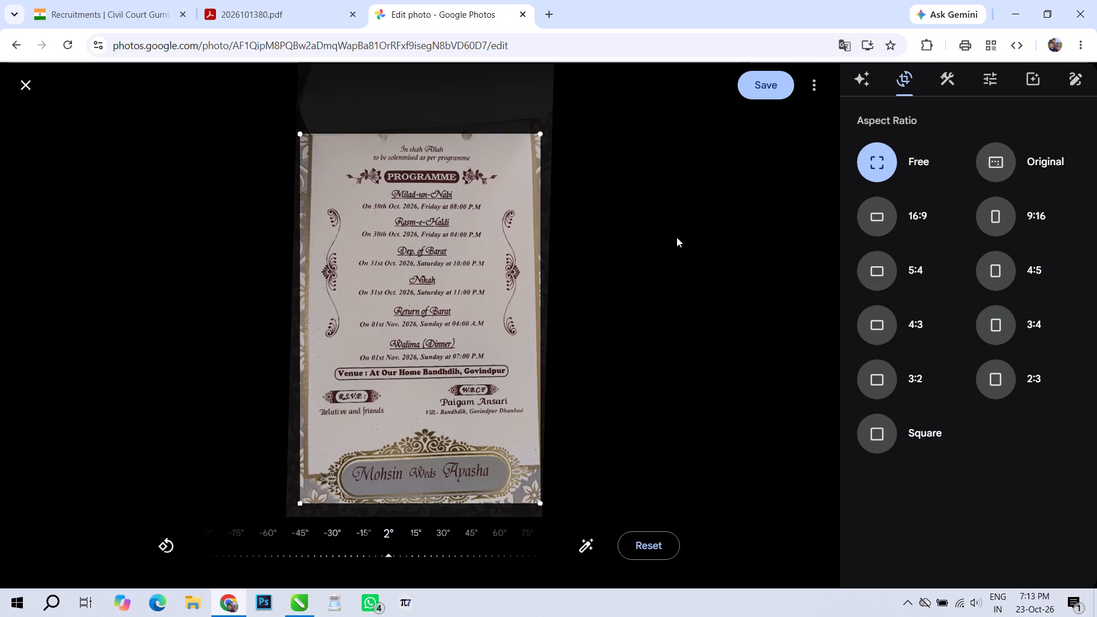
pyautogui.click(747, 89)
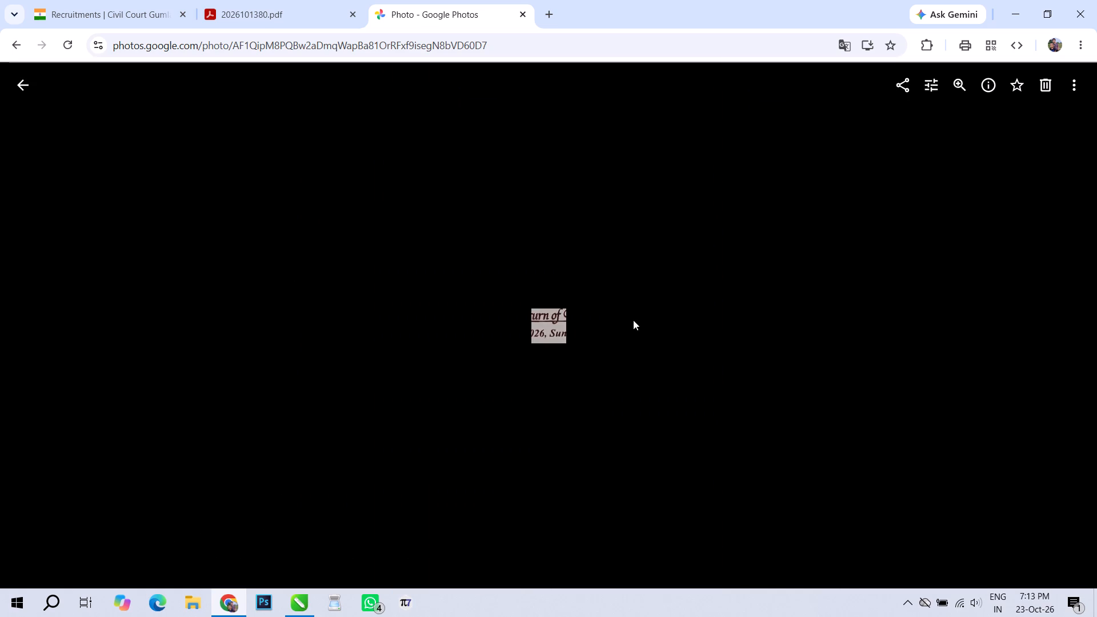
# Copy the cropped programme-page image and paste it into a new CorelDRAW document.
pyautogui.rightClick(528, 293)
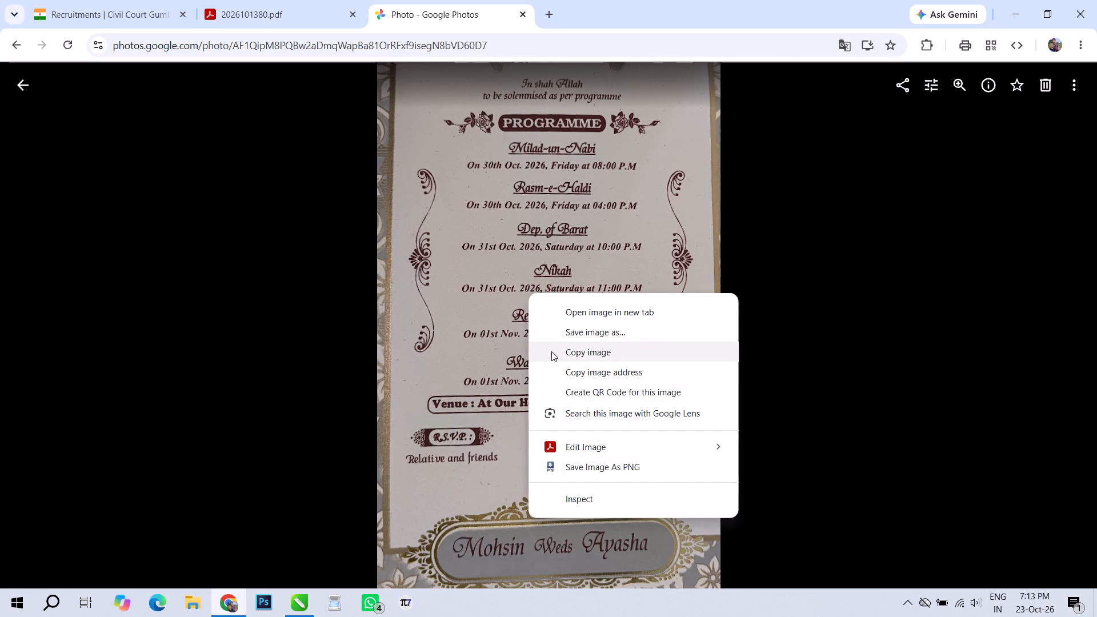
pyautogui.click(551, 351)
pyautogui.click(294, 603)
pyautogui.click(330, 143)
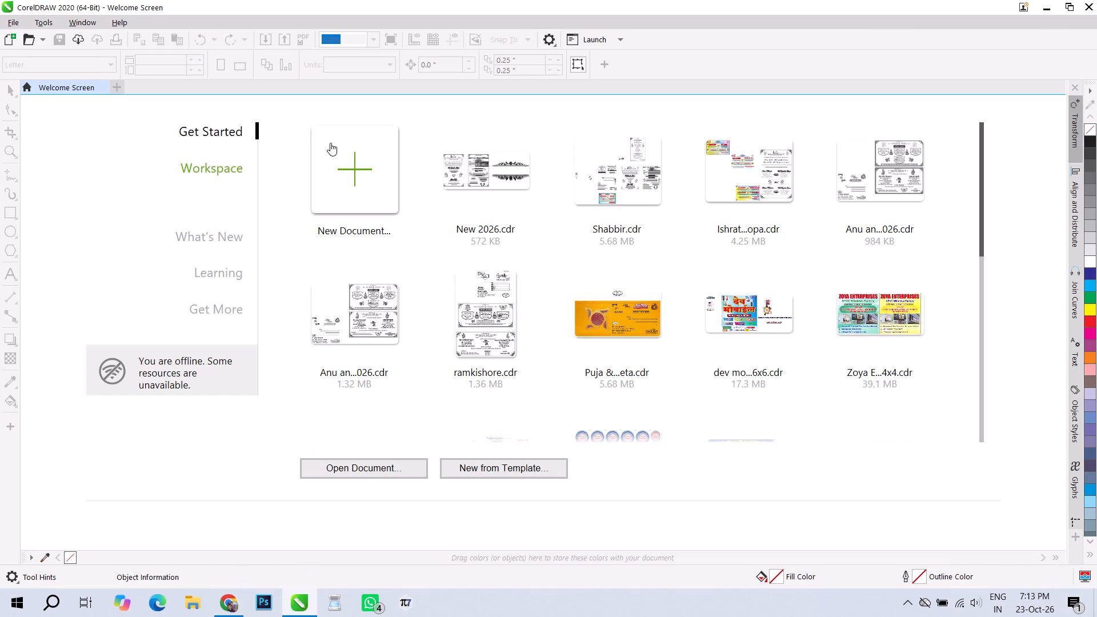
pyautogui.click(584, 424)
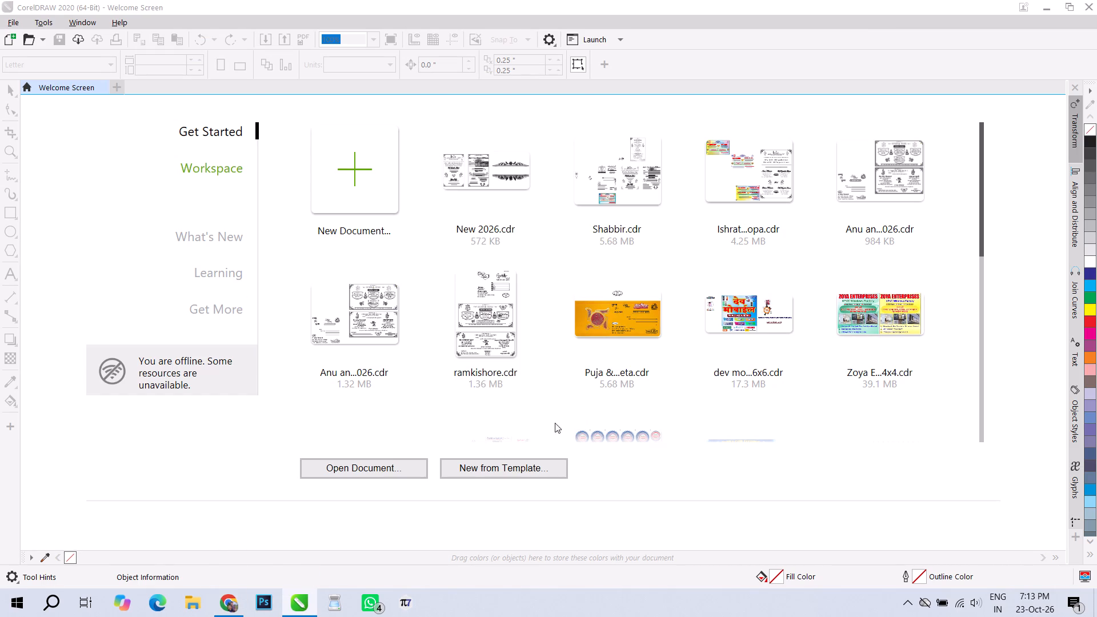
pyautogui.rightClick(193, 344)
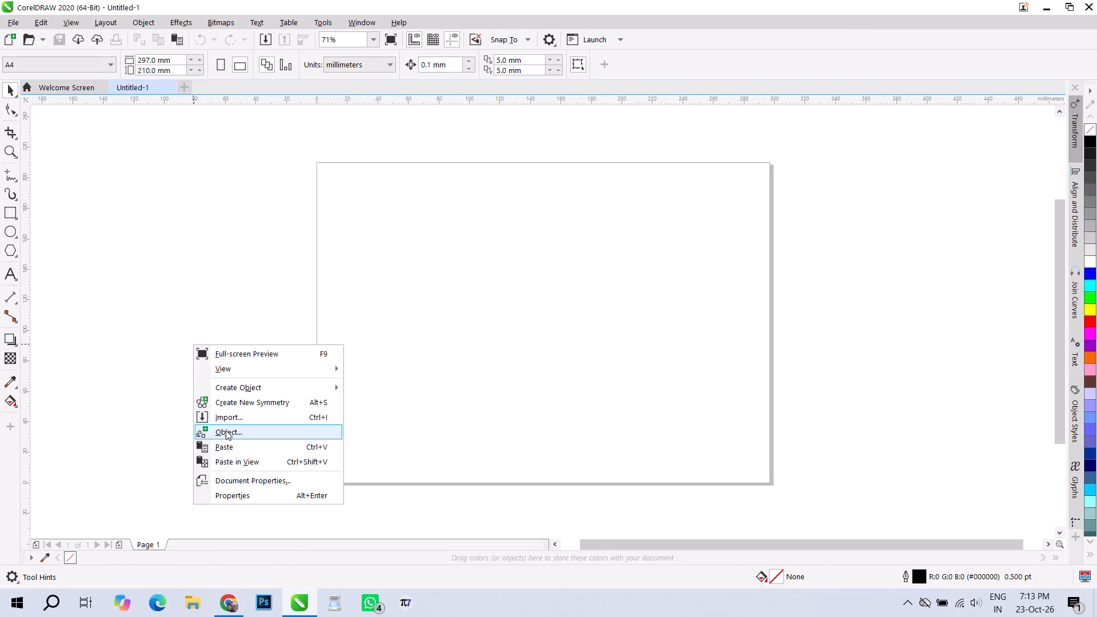
pyautogui.click(226, 446)
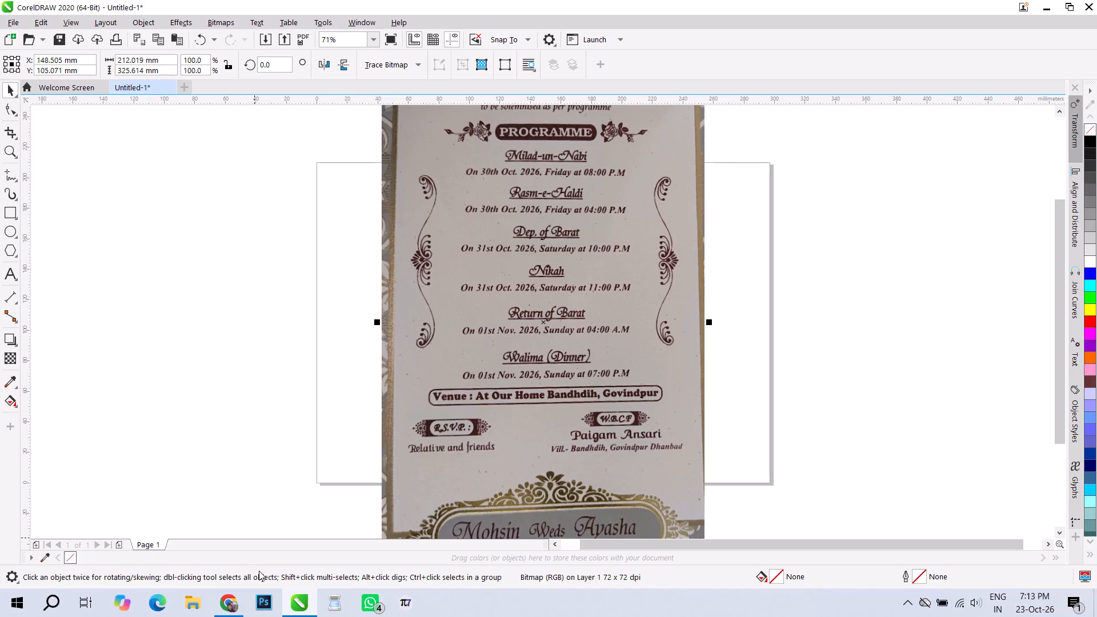
# In Google Photos, crop the sideways 'Wedding Invitation' envelope photo to the envelope's two ends, rotate it 90° counterclockwise, and save it.
pyautogui.click(240, 607)
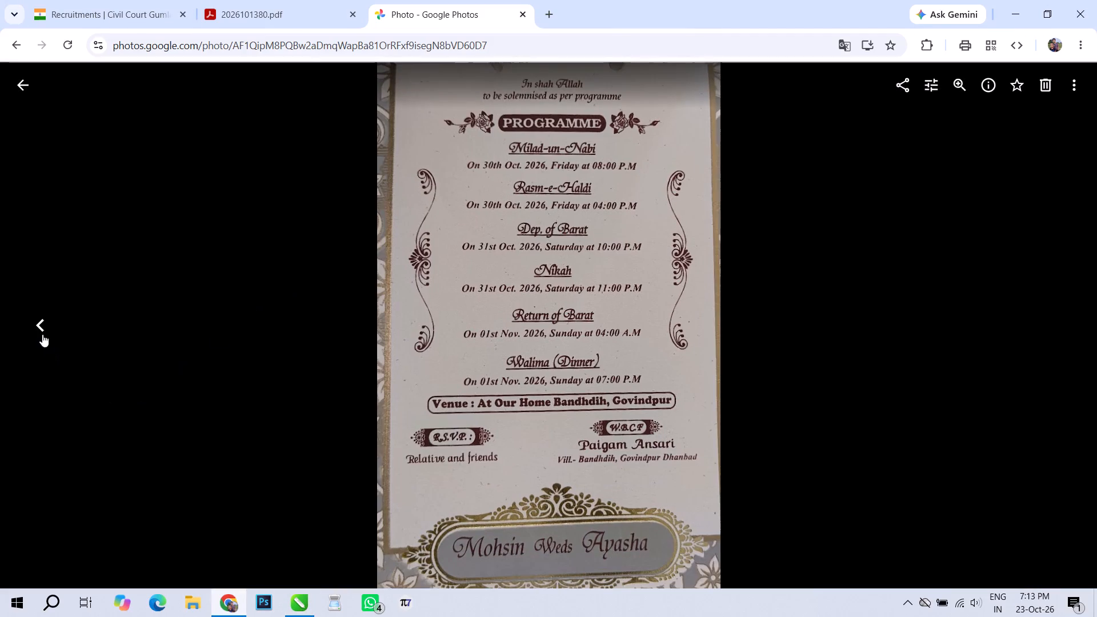
pyautogui.click(41, 328)
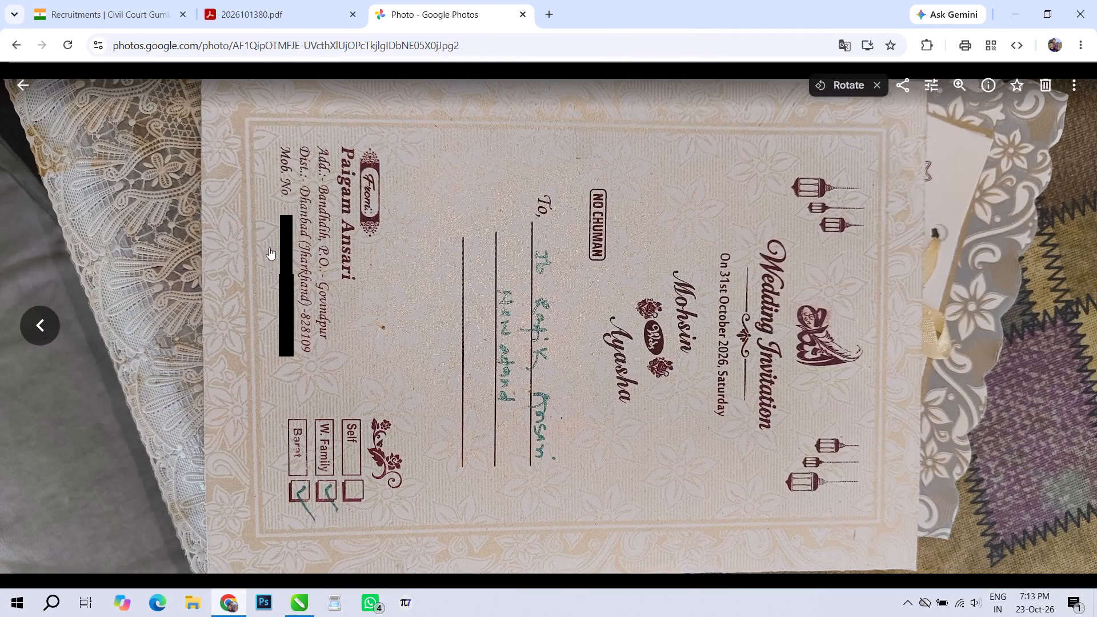
pyautogui.click(929, 86)
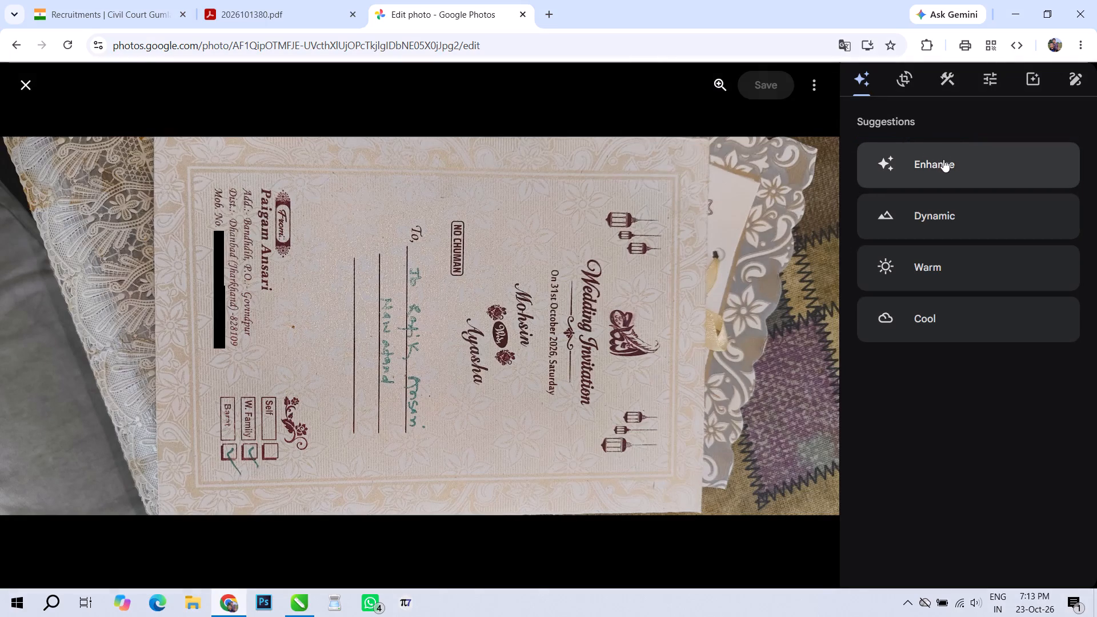
pyautogui.click(909, 72)
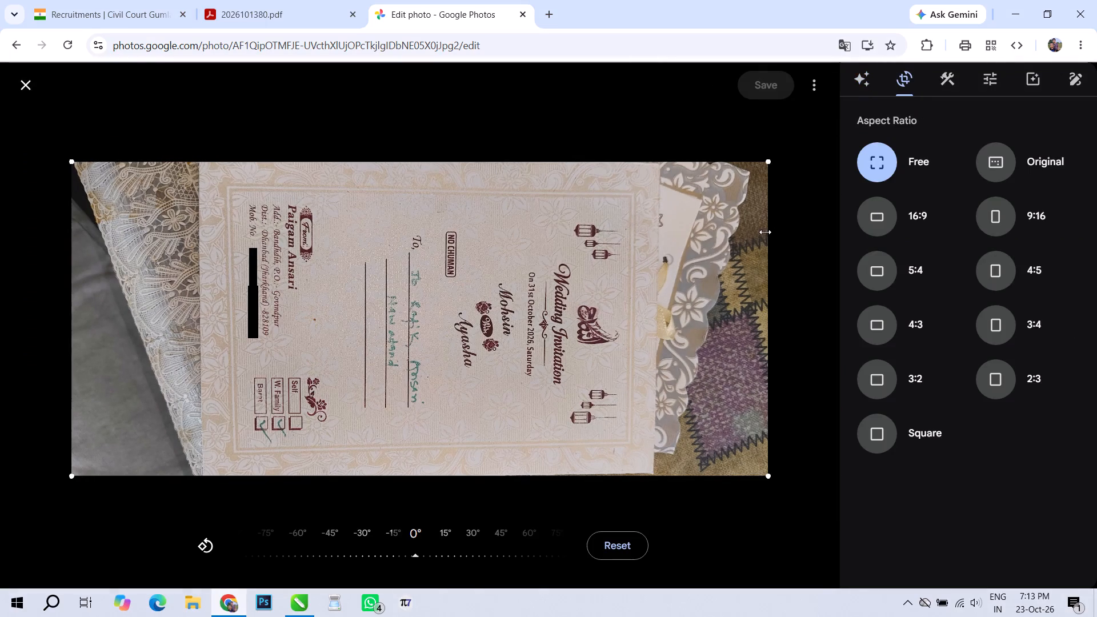
pyautogui.moveTo(774, 254); pyautogui.dragTo(654, 269)
pyautogui.moveTo(77, 310); pyautogui.dragTo(79, 310)
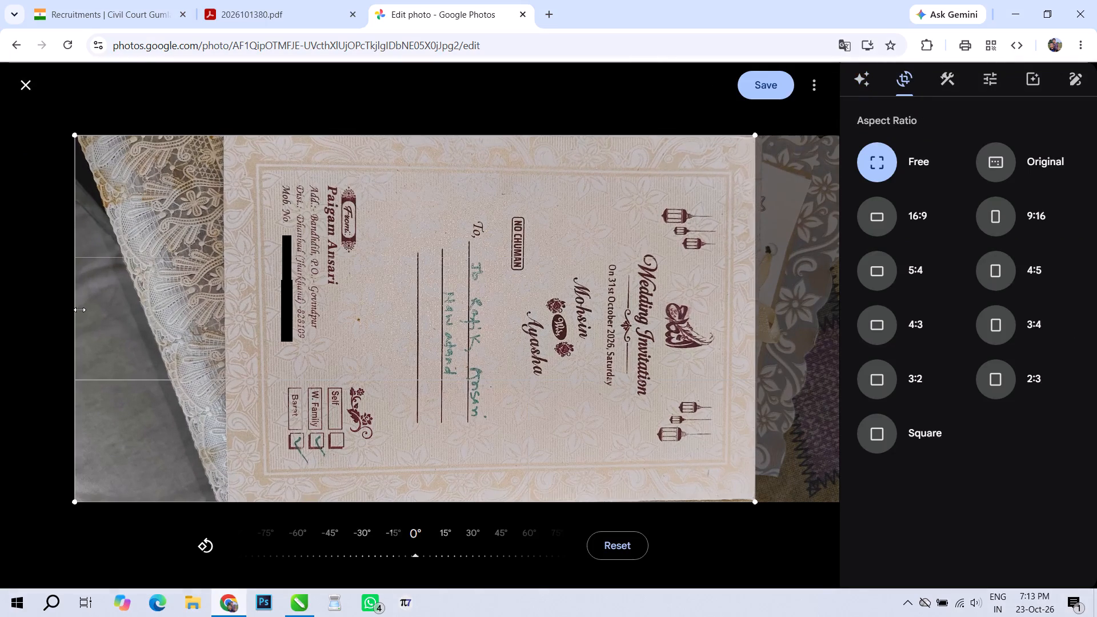
pyautogui.moveTo(79, 310); pyautogui.dragTo(242, 308)
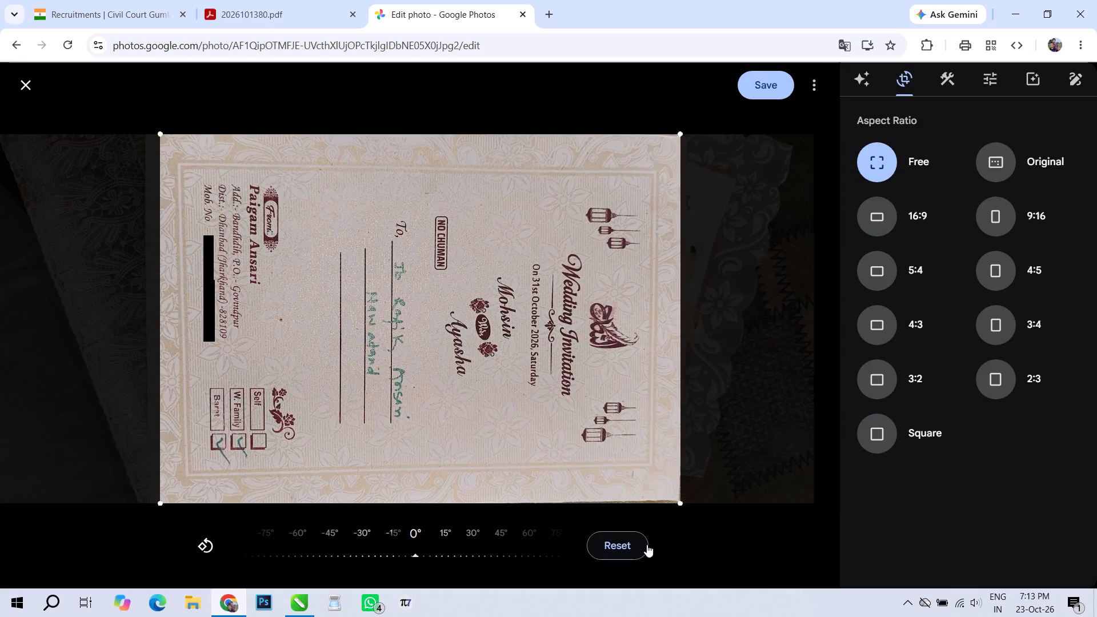
pyautogui.click(204, 544)
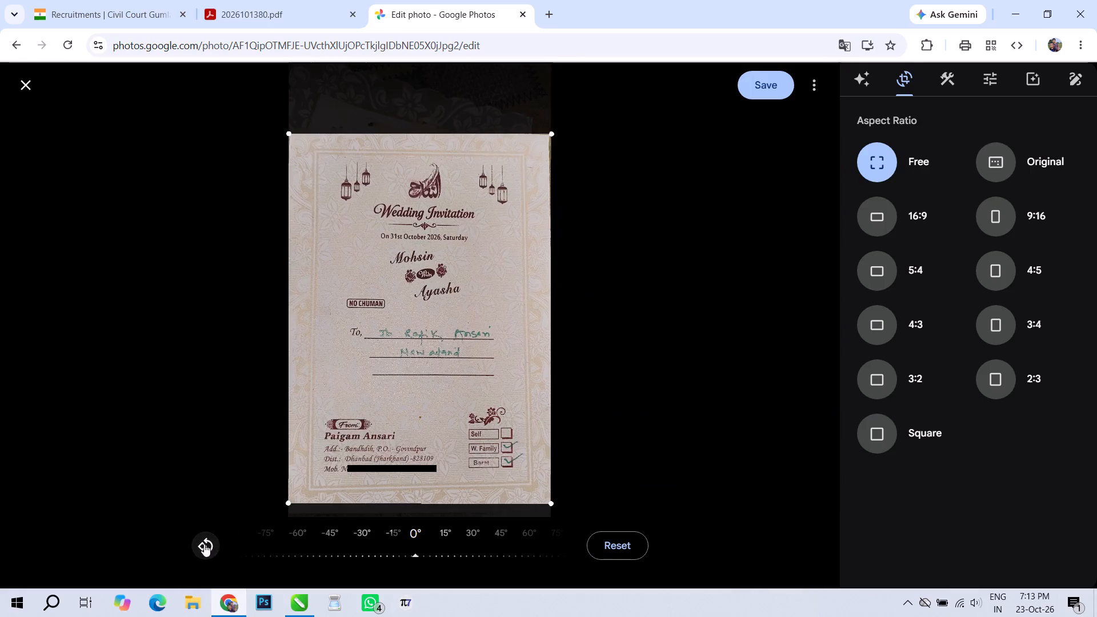
pyautogui.click(779, 94)
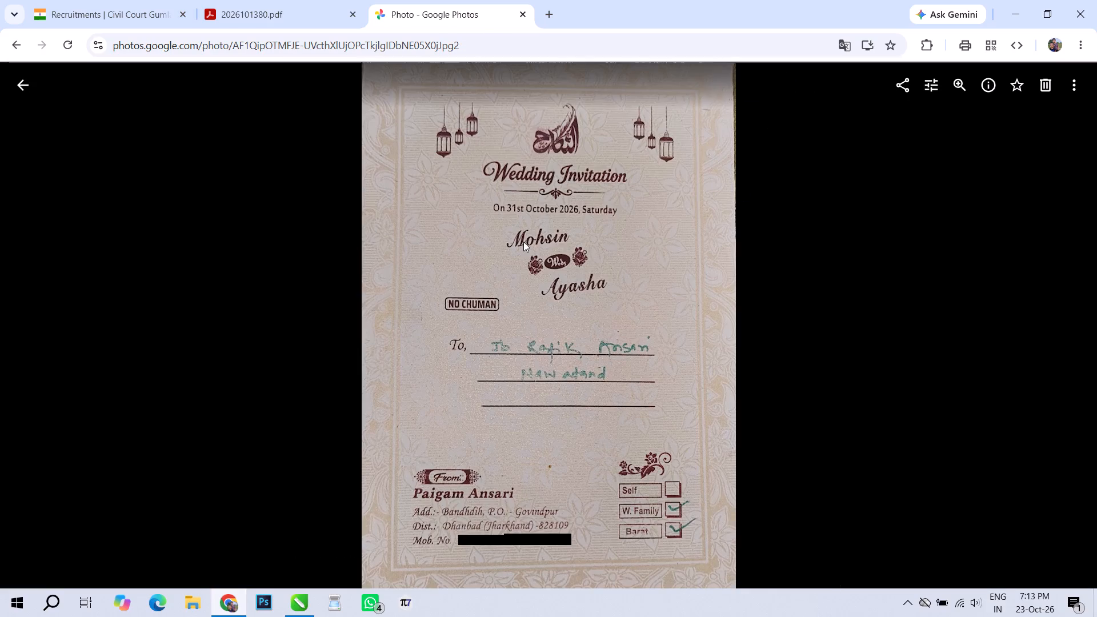
# Copy the cropped envelope image and paste it into the CorelDRAW document with the programme page.
pyautogui.rightClick(523, 242)
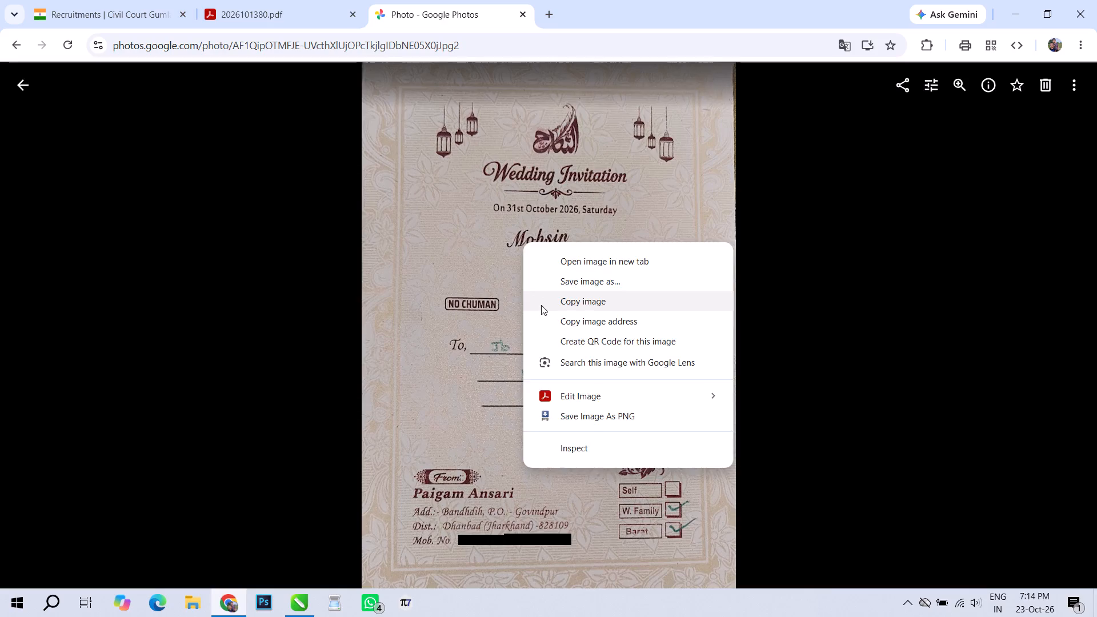
pyautogui.rightClick(446, 249)
pyautogui.click(487, 311)
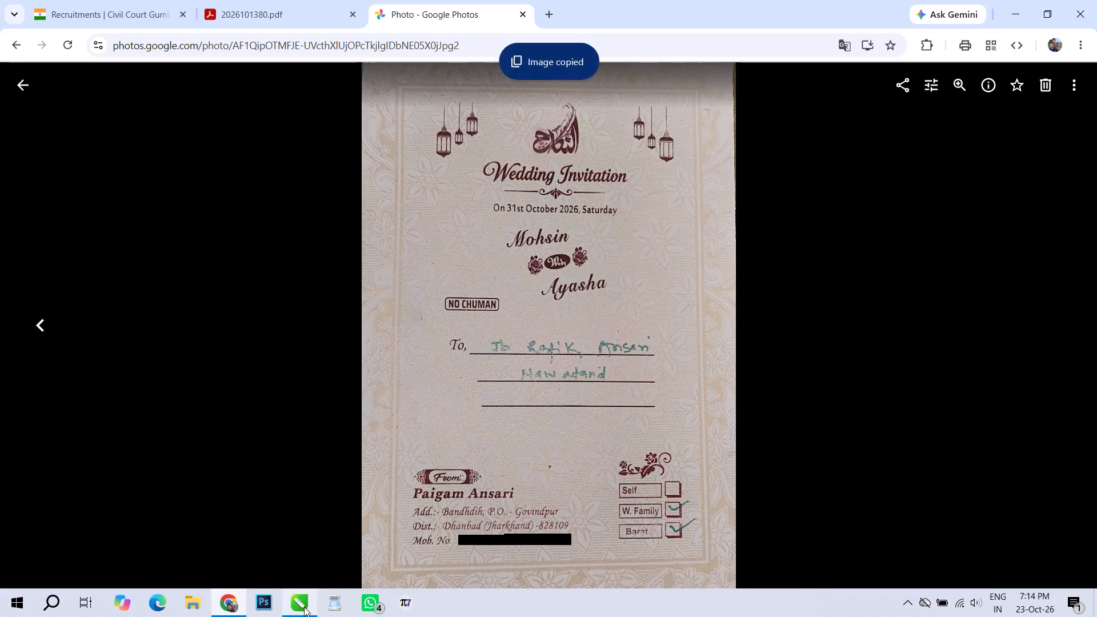
pyautogui.click(304, 607)
pyautogui.rightClick(255, 371)
pyautogui.click(272, 480)
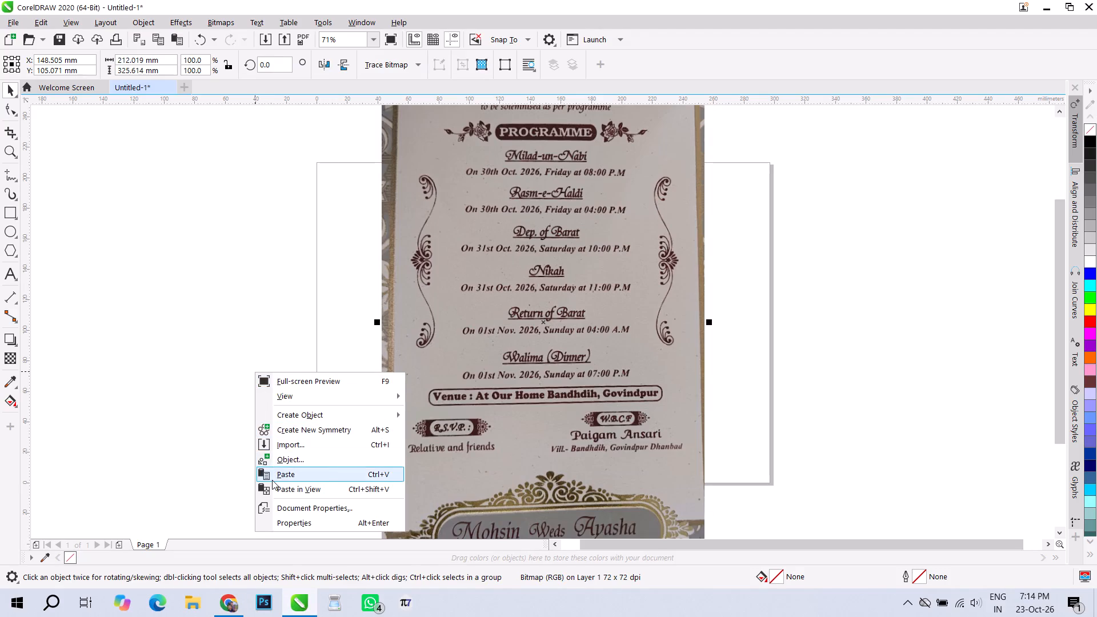
# Return to Google Photos, copy the cropped invitation-page image, and paste it into the CorelDRAW document.
pyautogui.click(239, 614)
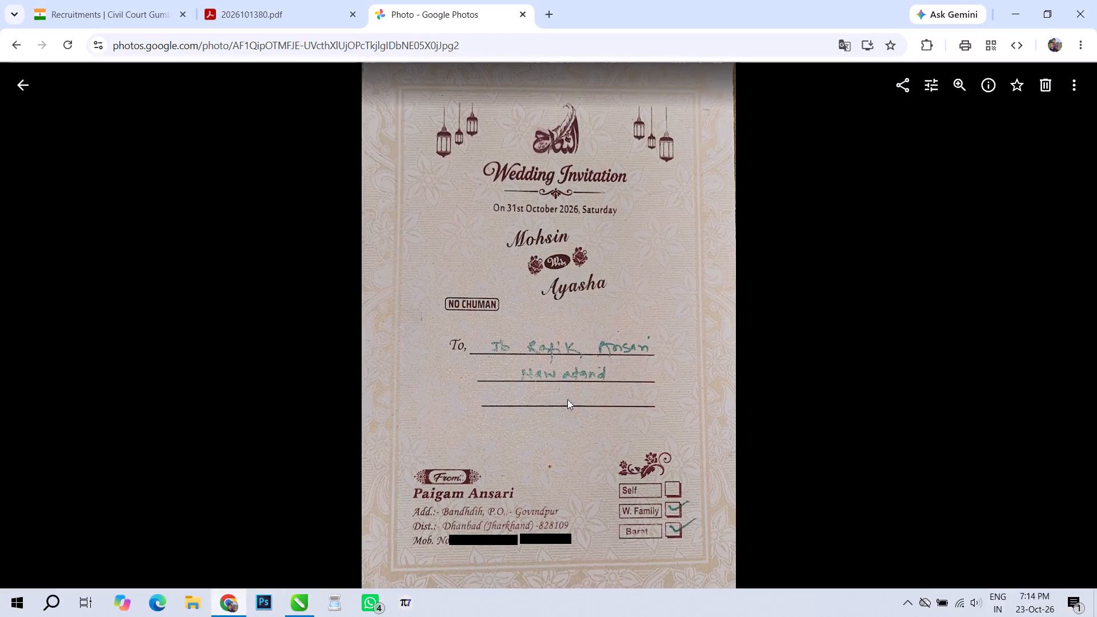
pyautogui.click(1064, 331)
pyautogui.click(1064, 331)
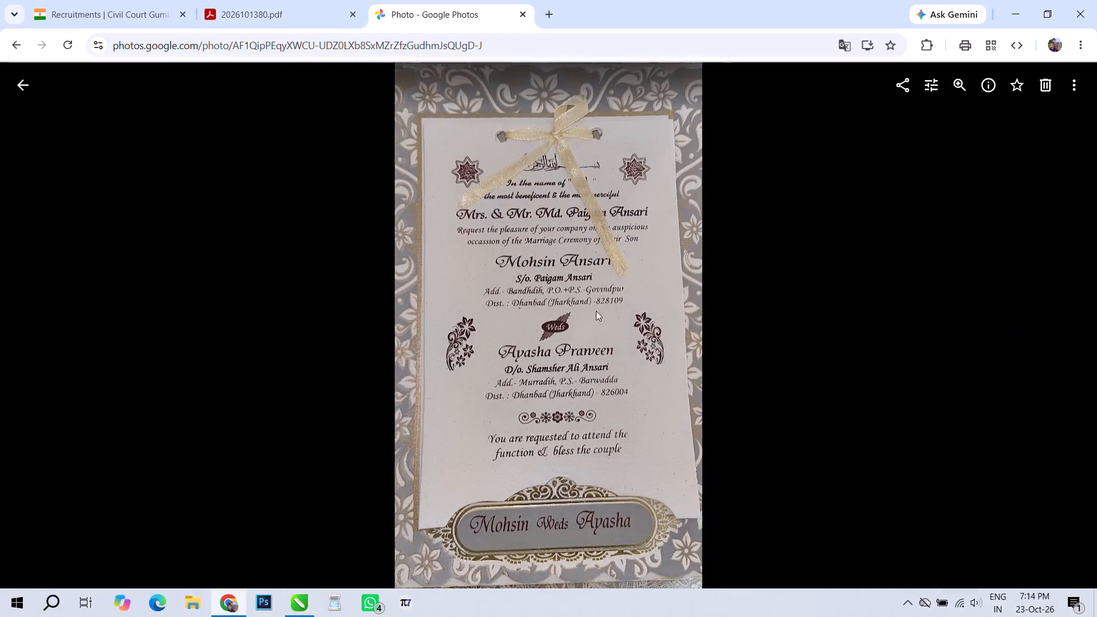
pyautogui.rightClick(556, 301)
pyautogui.click(588, 362)
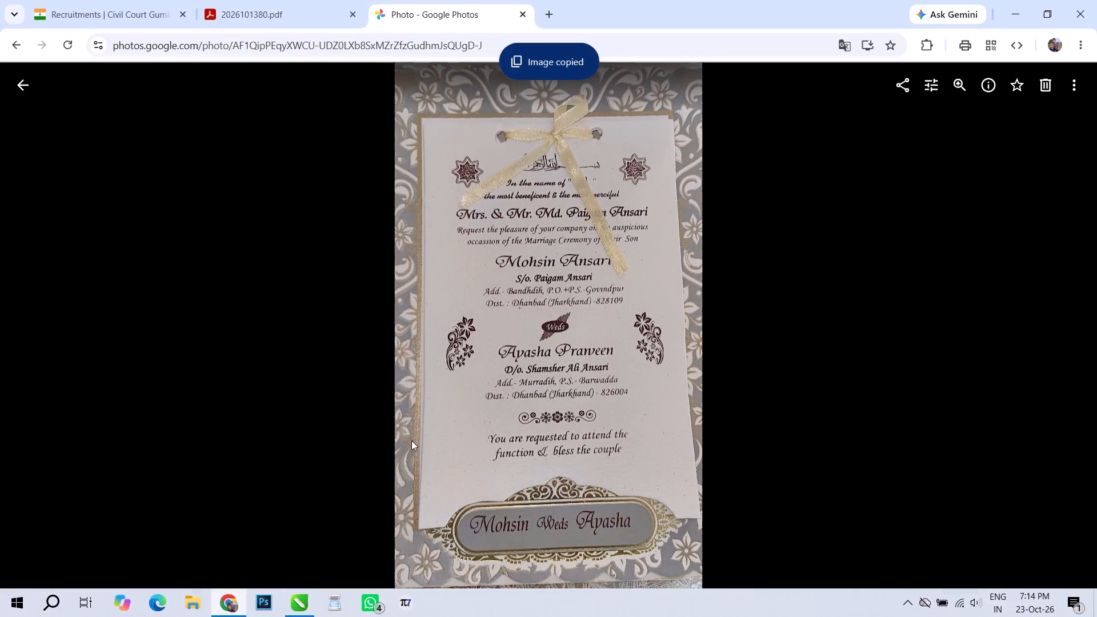
pyautogui.click(297, 601)
pyautogui.rightClick(182, 316)
pyautogui.click(209, 420)
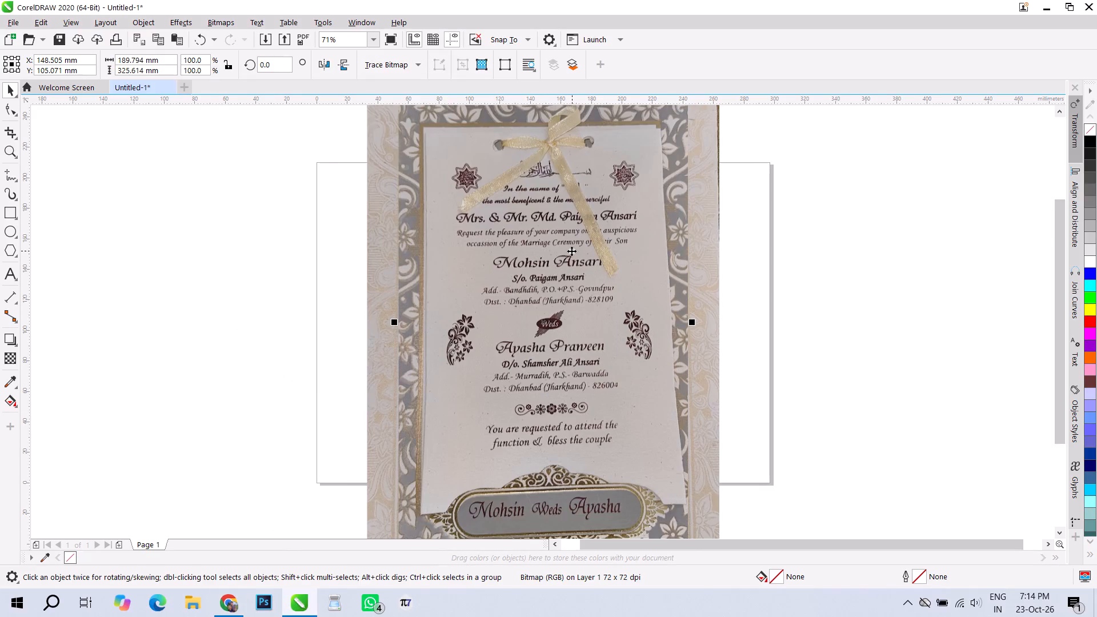
pyautogui.scroll(1, 571, 251)
pyautogui.scroll(-1, 567, 253)
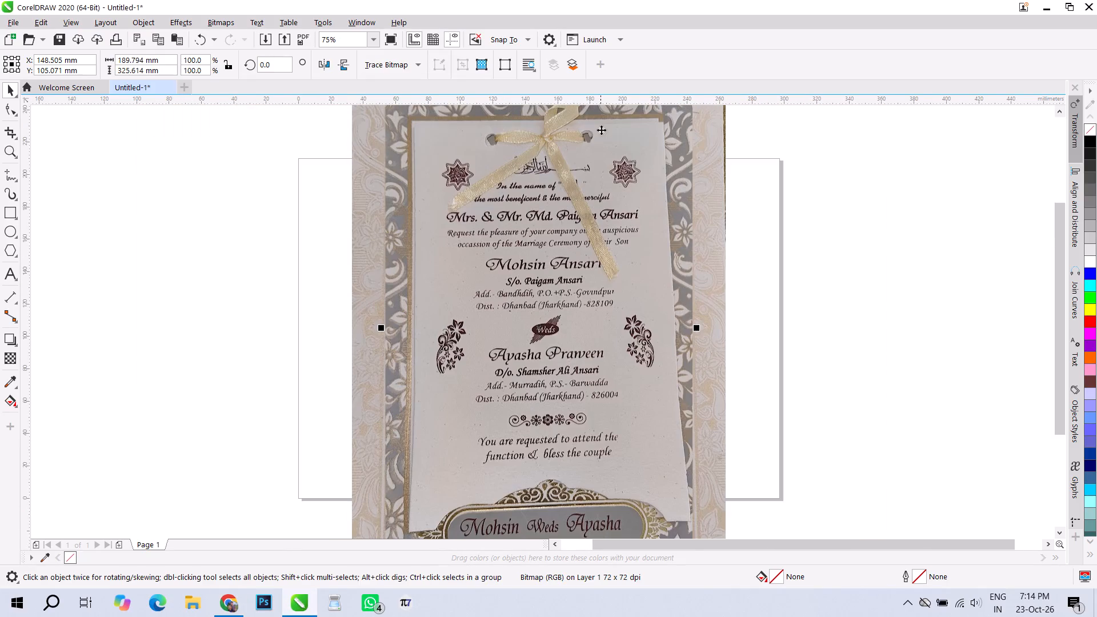
pyautogui.scroll(1, 594, 127)
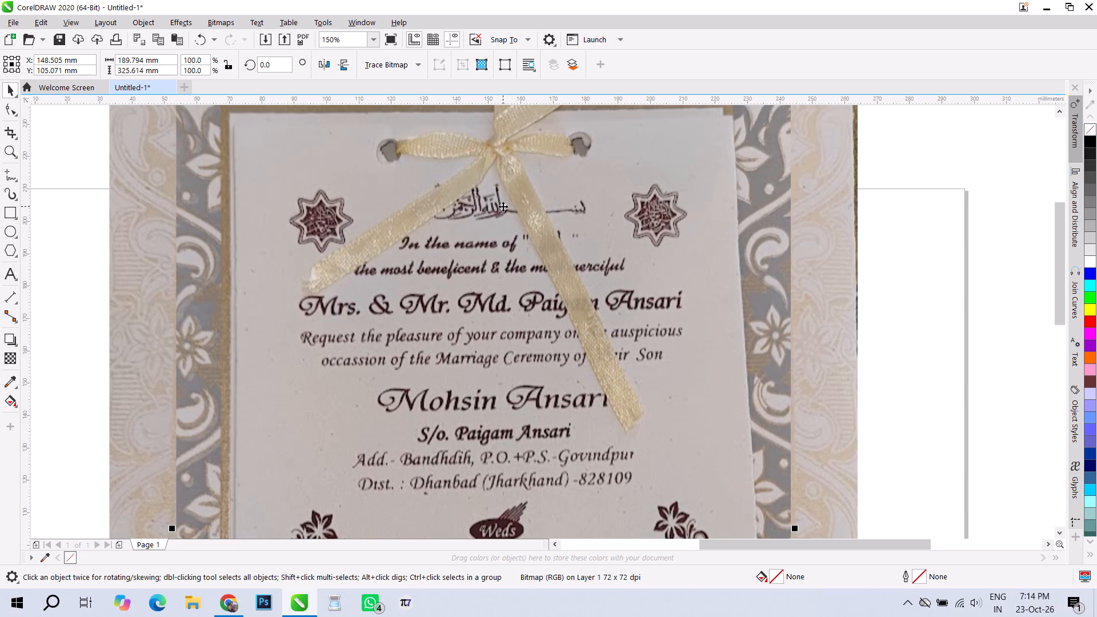
pyautogui.click(239, 608)
pyautogui.scroll(4, 663, 156)
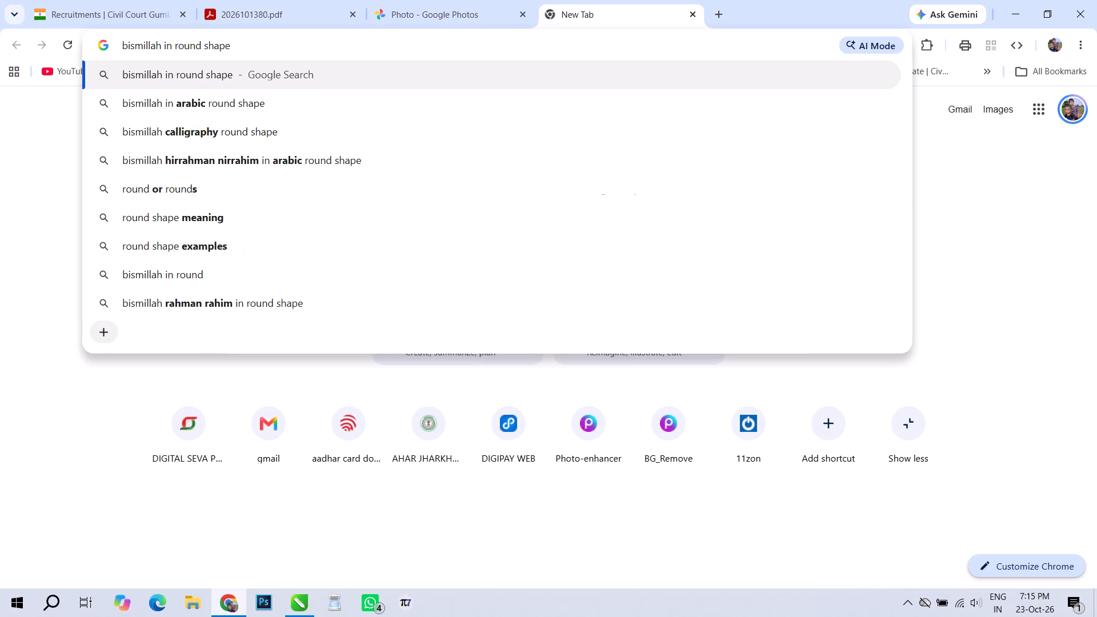
pyautogui.press('space')
pyautogui.write('clipart')
pyautogui.press('Return')
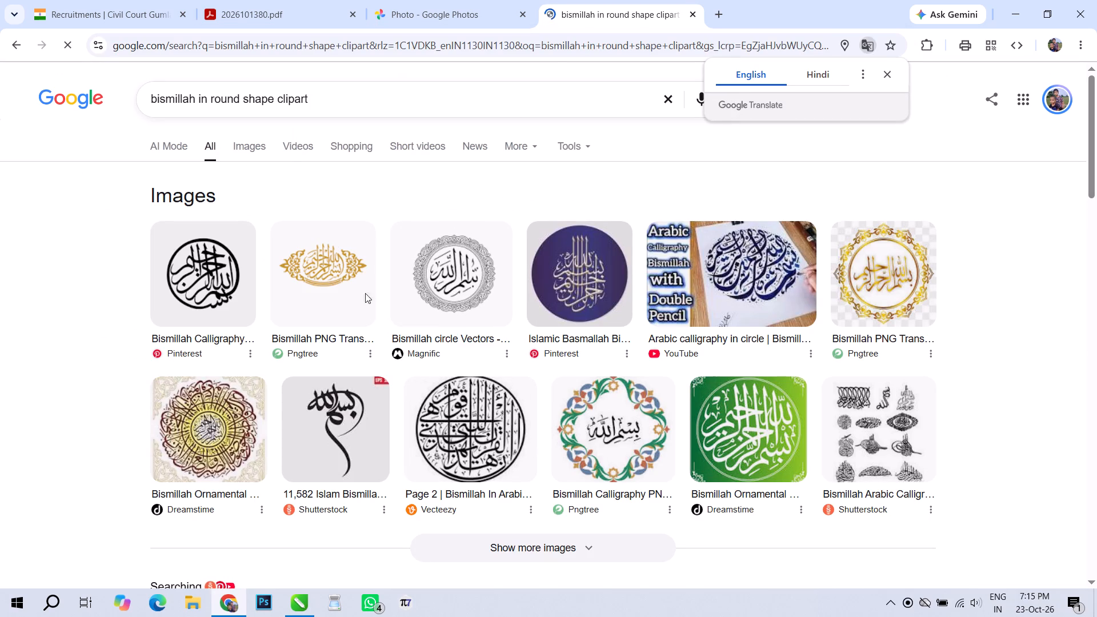
pyautogui.click(246, 142)
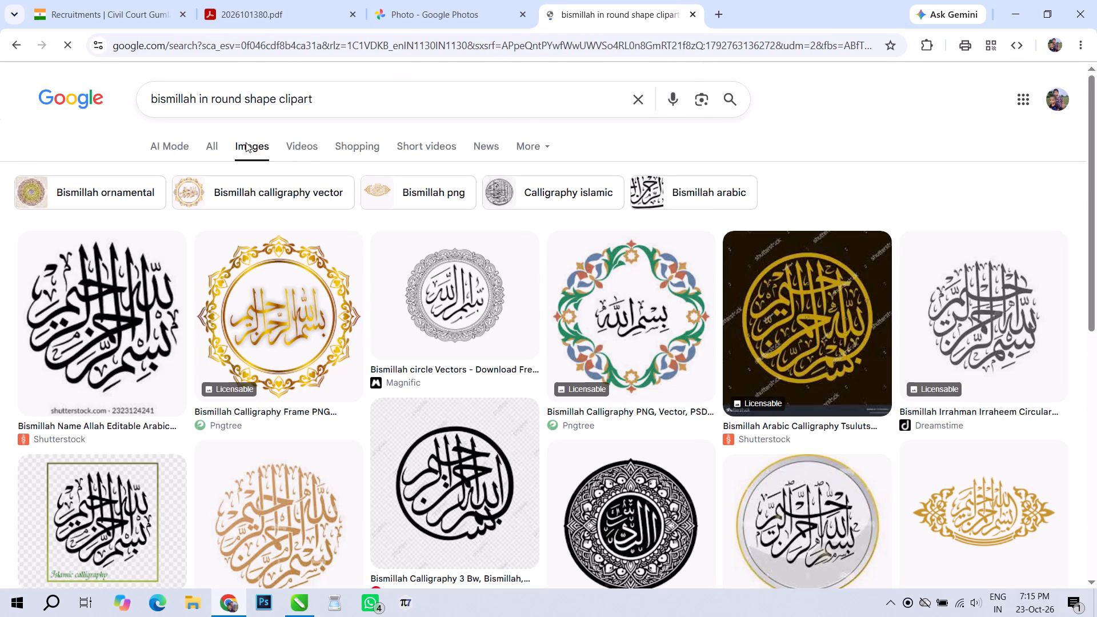
# Browse the image results for a round Bismillah calligraphy that matches the emblem on the invitation page.
pyautogui.scroll(-1, 243, 261)
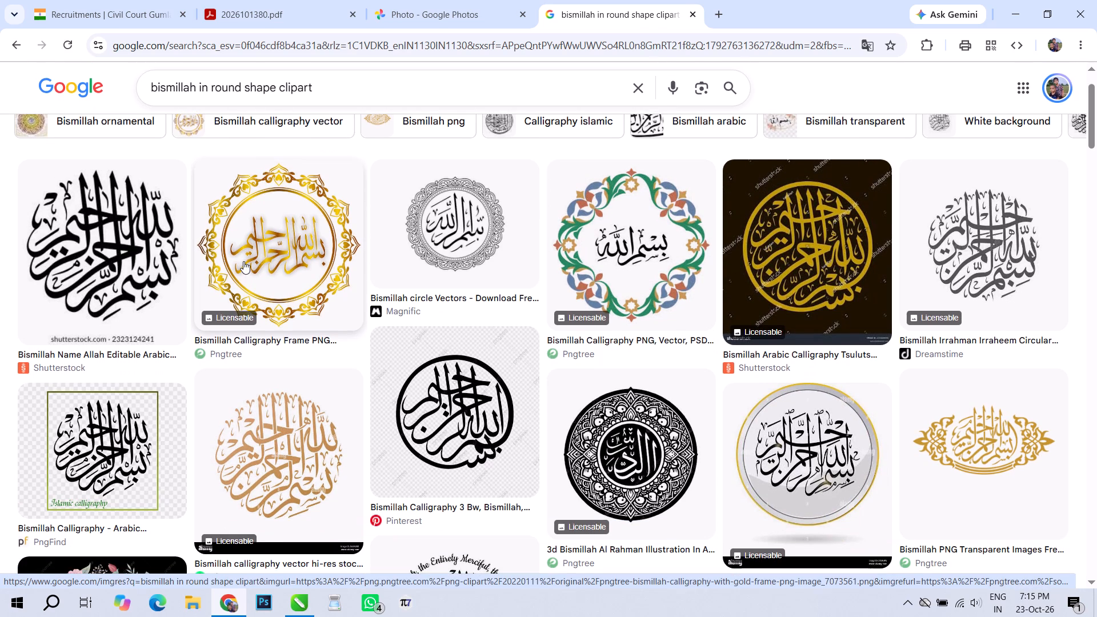
pyautogui.scroll(-7, 243, 261)
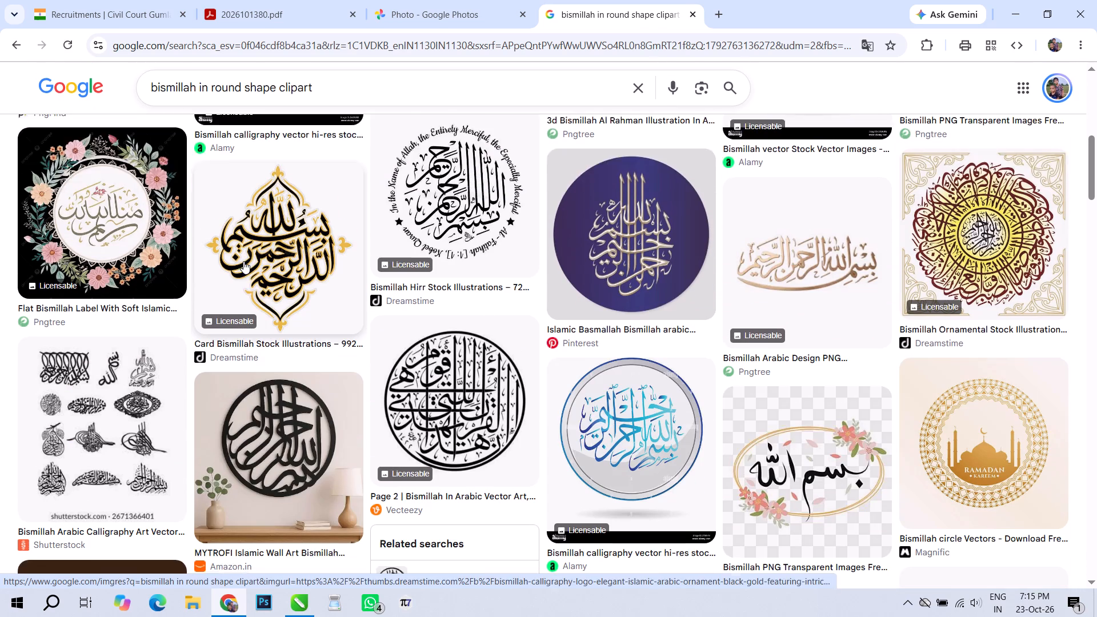
pyautogui.scroll(-5, 243, 261)
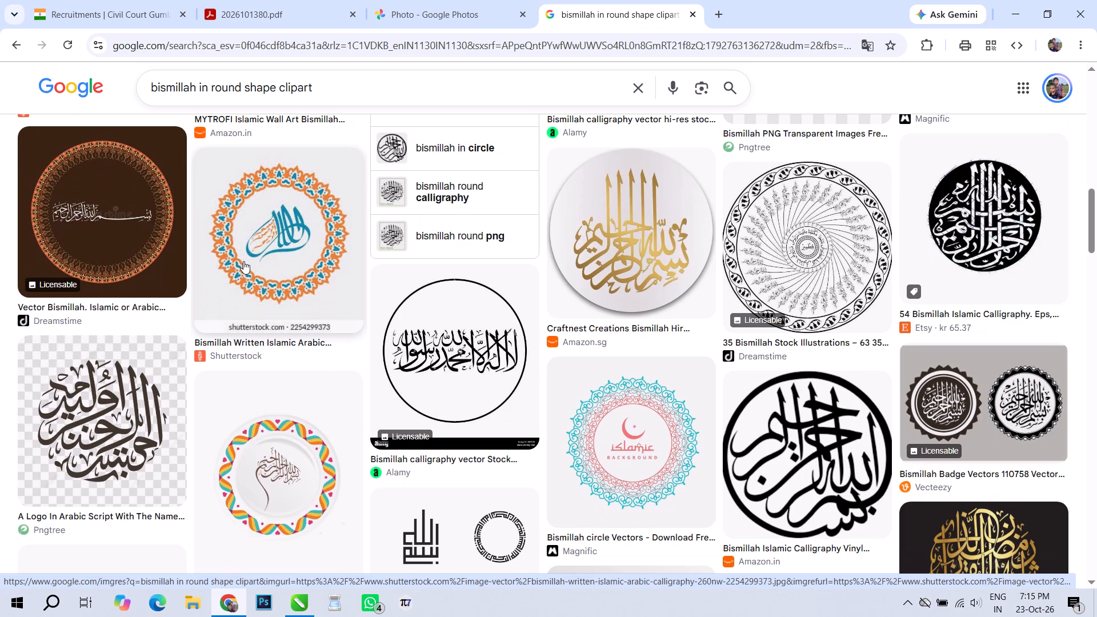
pyautogui.scroll(-2, 243, 261)
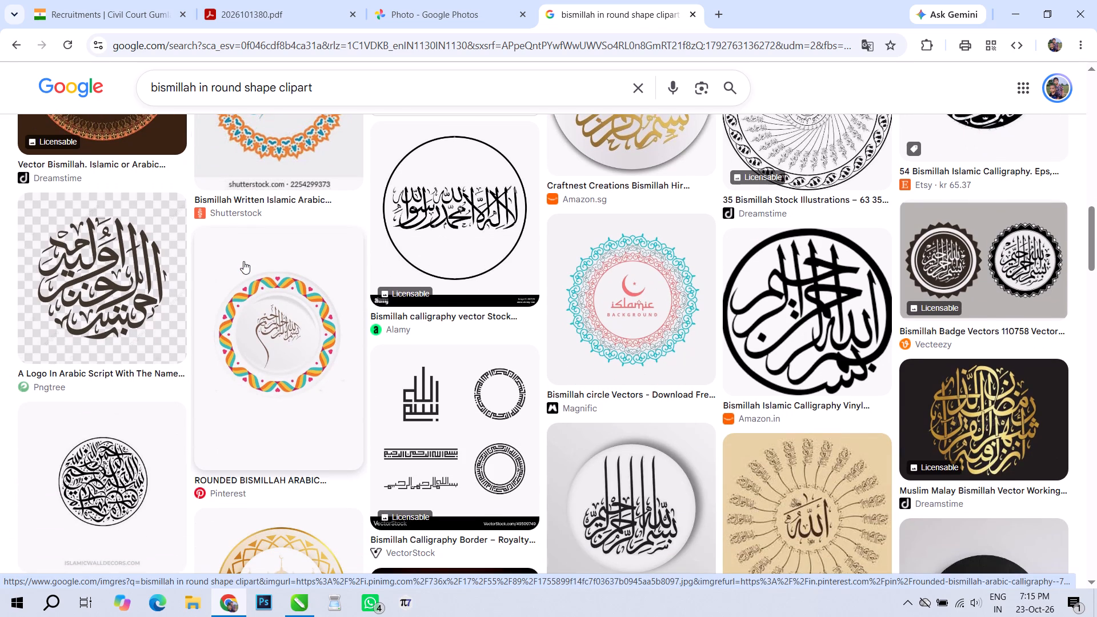
pyautogui.scroll(-7, 243, 261)
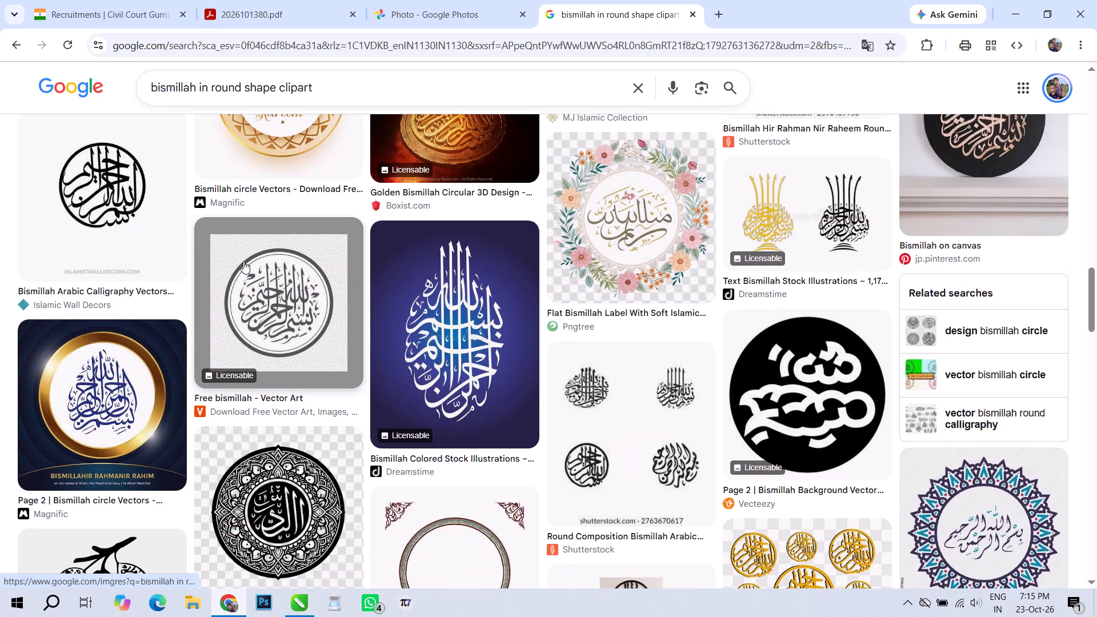
pyautogui.scroll(-4, 243, 261)
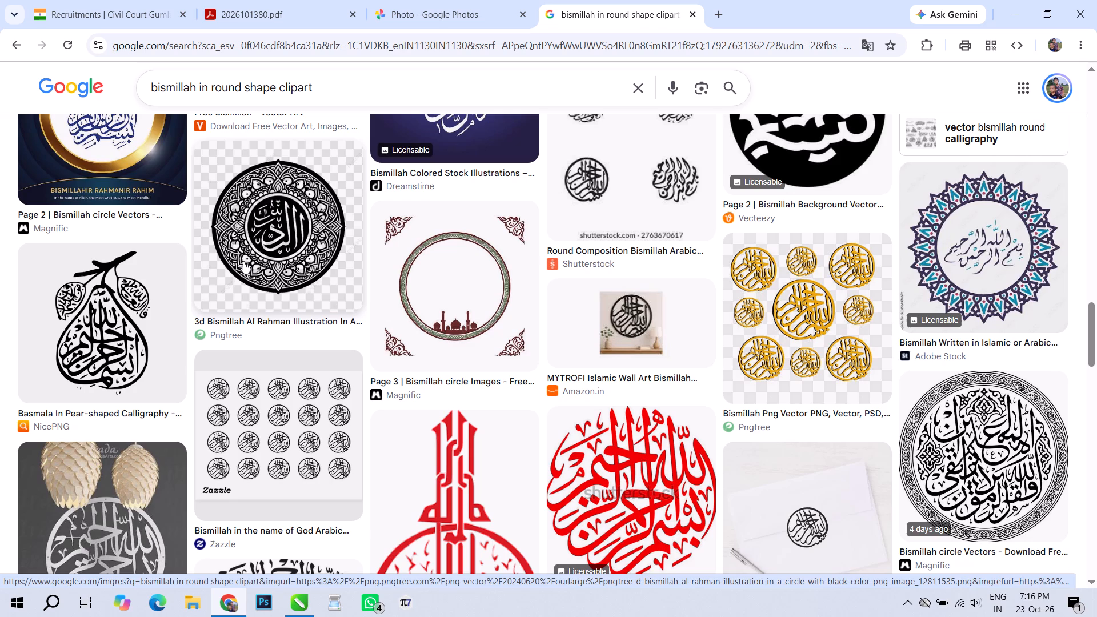
pyautogui.scroll(-3, 243, 261)
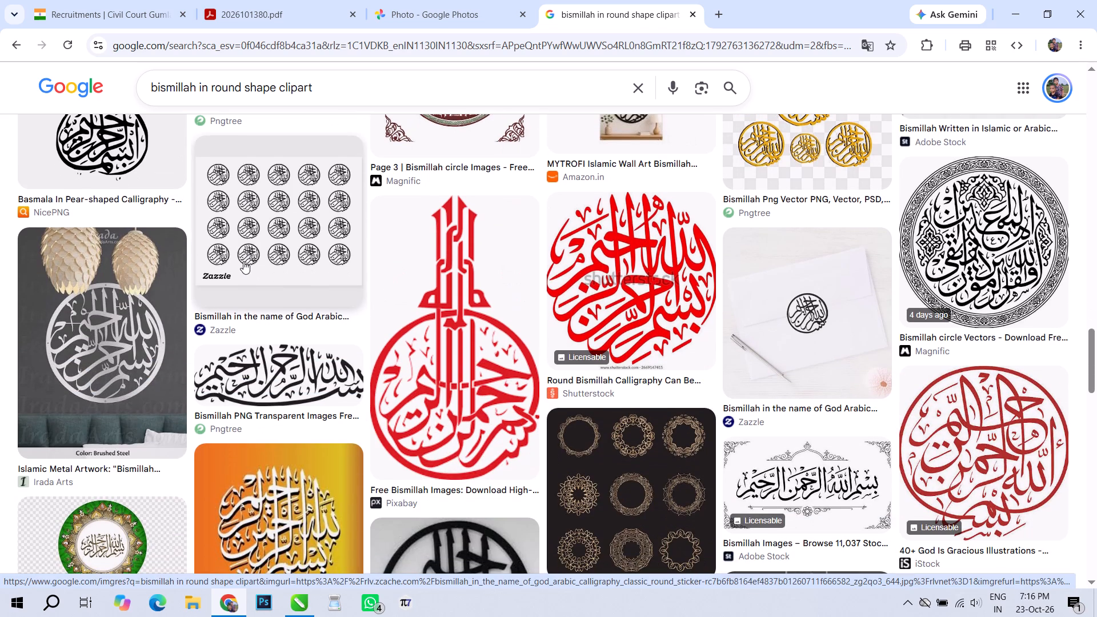
pyautogui.scroll(-3, 243, 261)
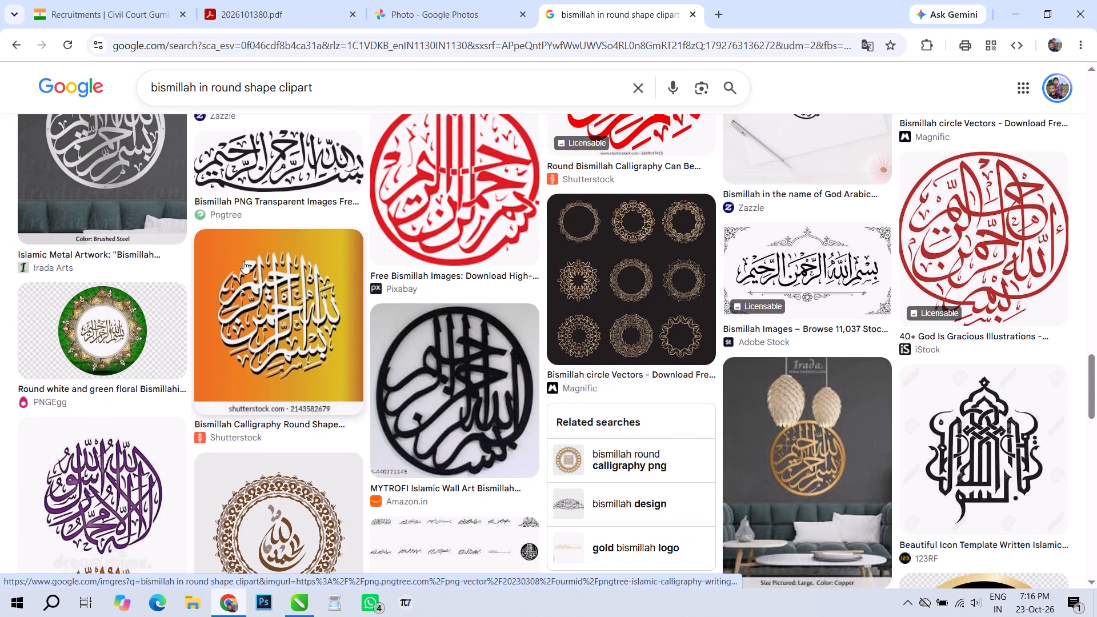
pyautogui.scroll(-4, 243, 261)
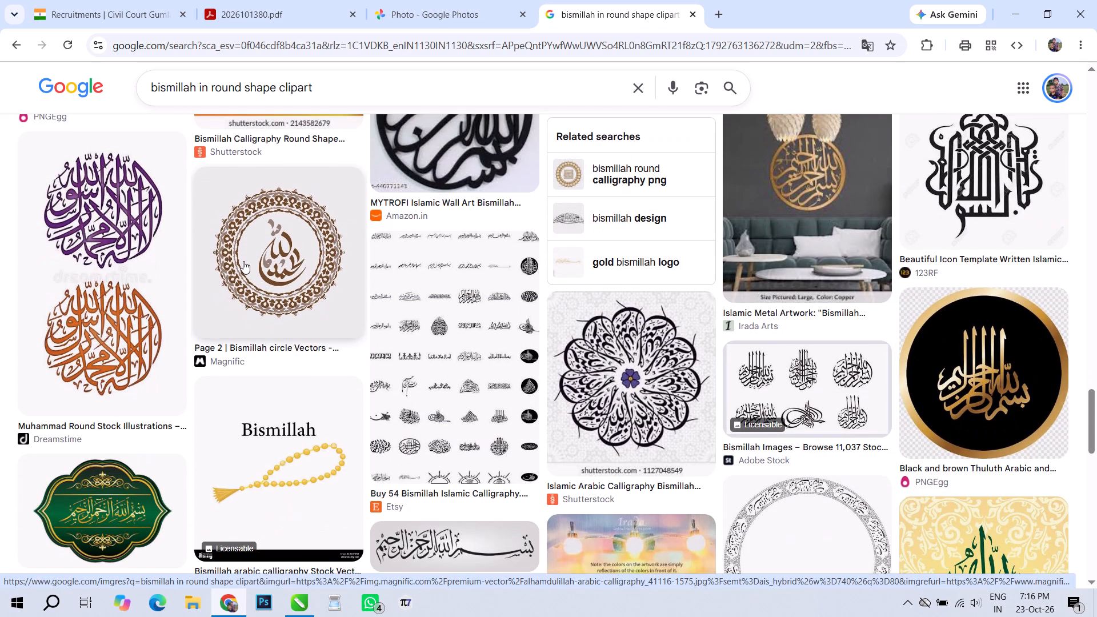
pyautogui.scroll(-9, 243, 261)
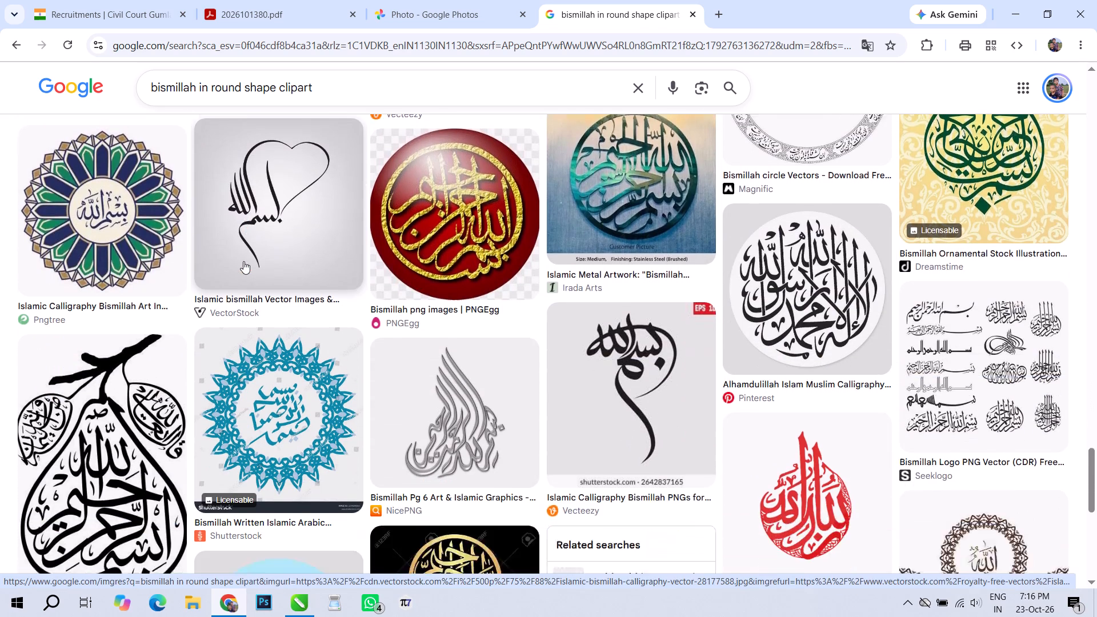
pyautogui.scroll(-5, 243, 261)
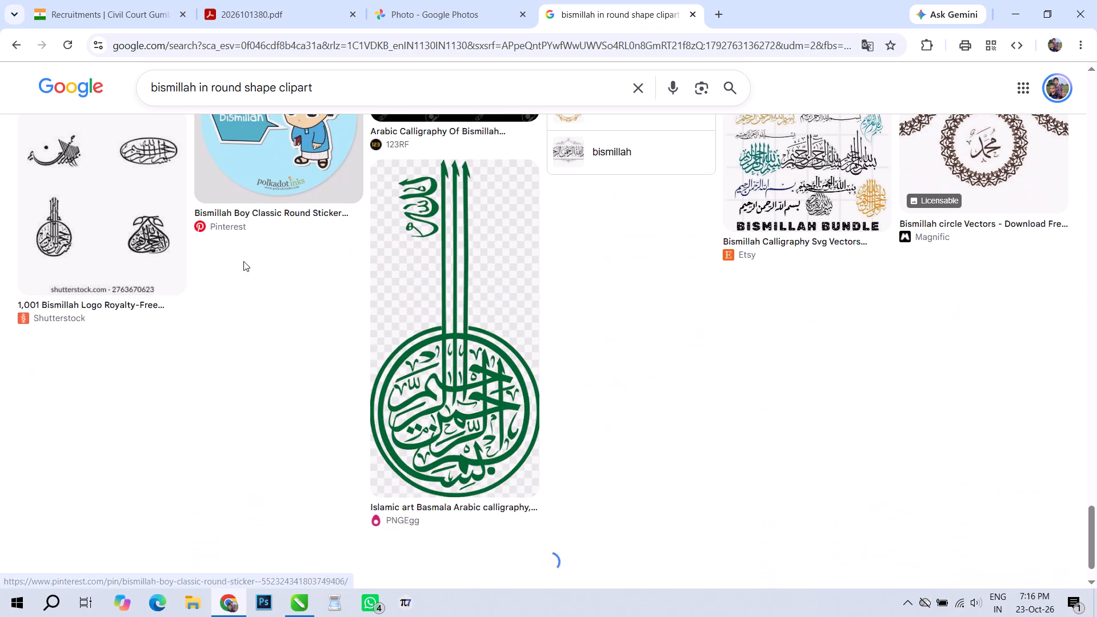
pyautogui.scroll(-3, 243, 261)
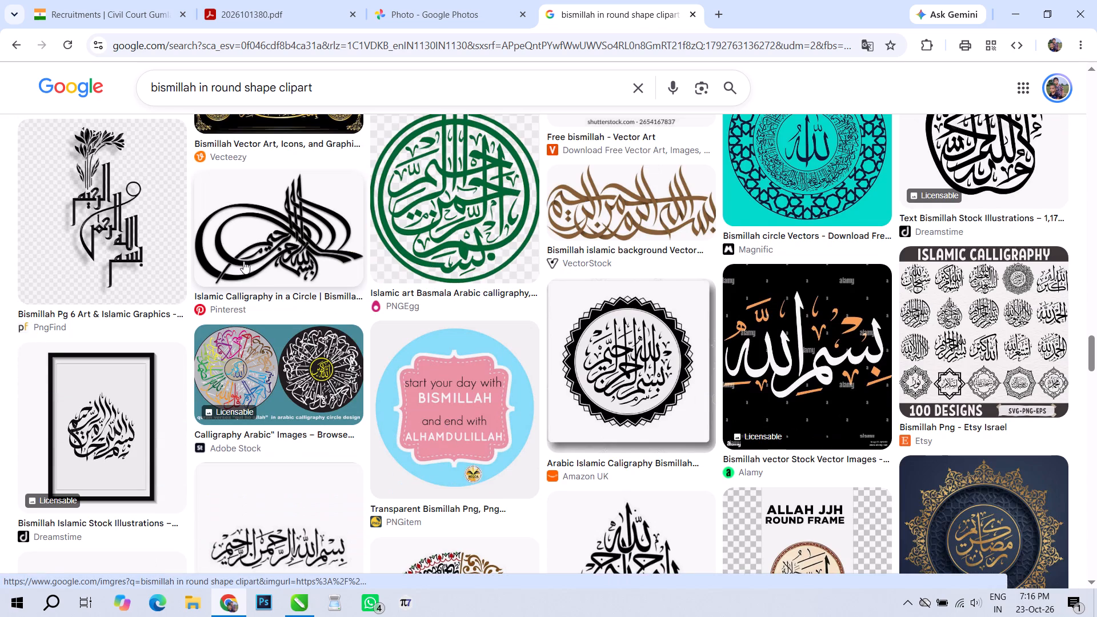
pyautogui.scroll(-3, 243, 261)
pyautogui.scroll(2, 243, 261)
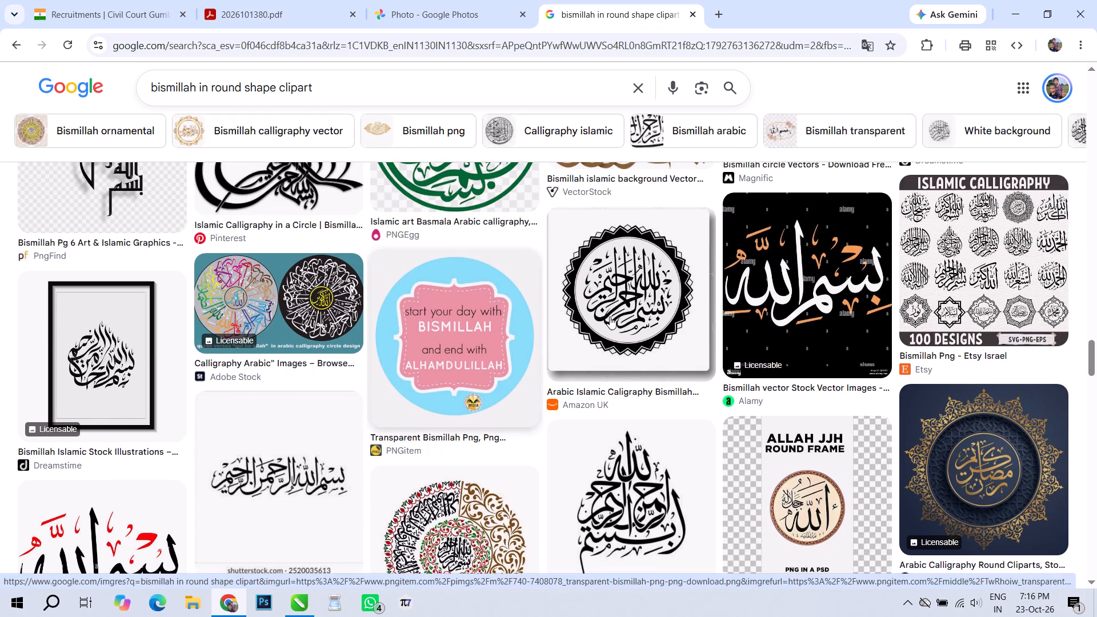
# Open the Amazon UK result showing round Bismillah calligraphy in a black scalloped border in a new tab.
pyautogui.rightClick(610, 316)
pyautogui.click(671, 240)
# Look through further image results for other round Bismillah calligraphy designs resembling the card's emblem.
pyautogui.scroll(-5, 368, 332)
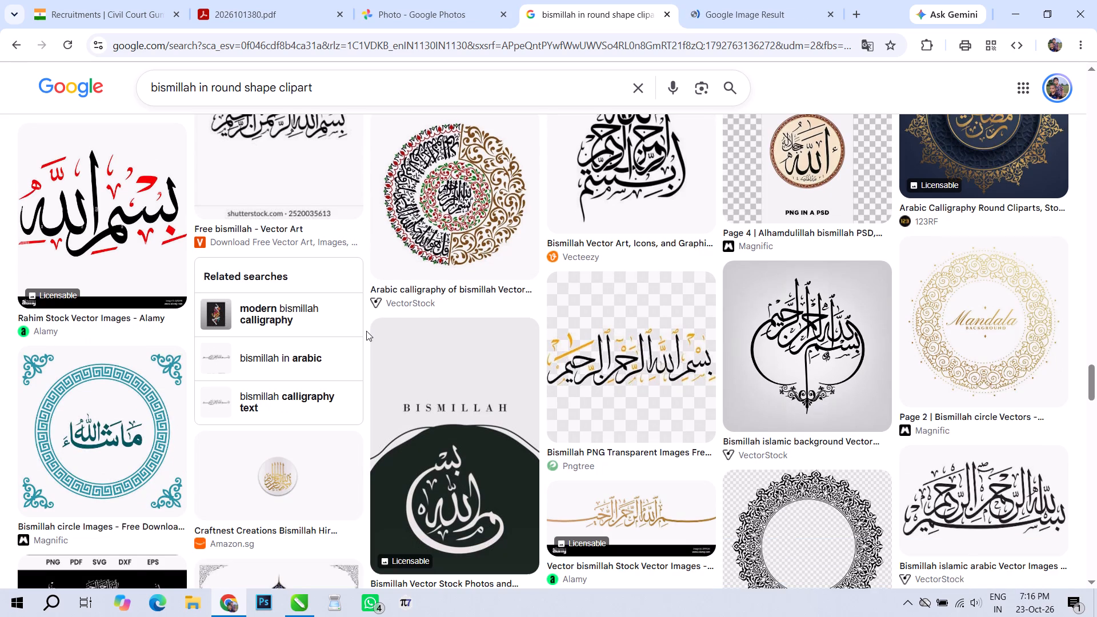
pyautogui.scroll(-7, 366, 330)
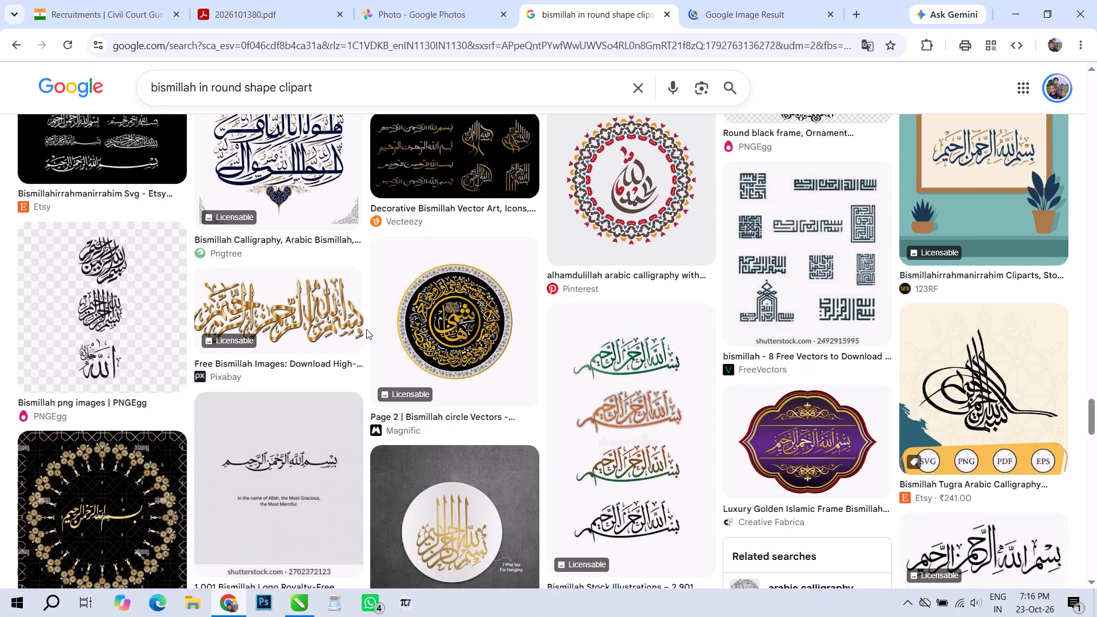
pyautogui.scroll(-5, 366, 329)
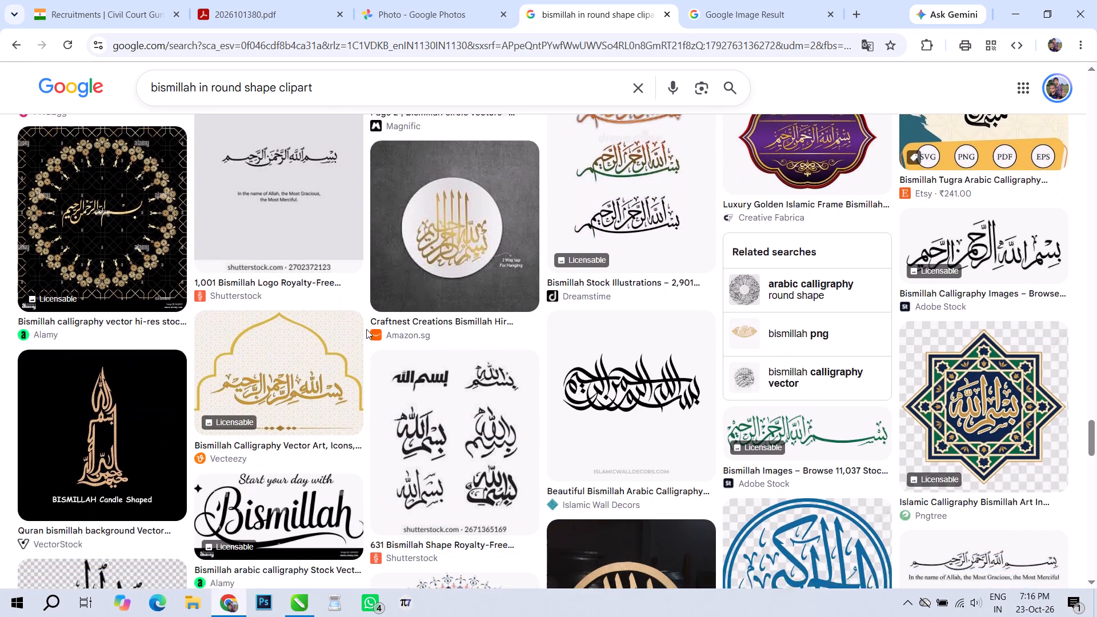
pyautogui.scroll(-3, 366, 329)
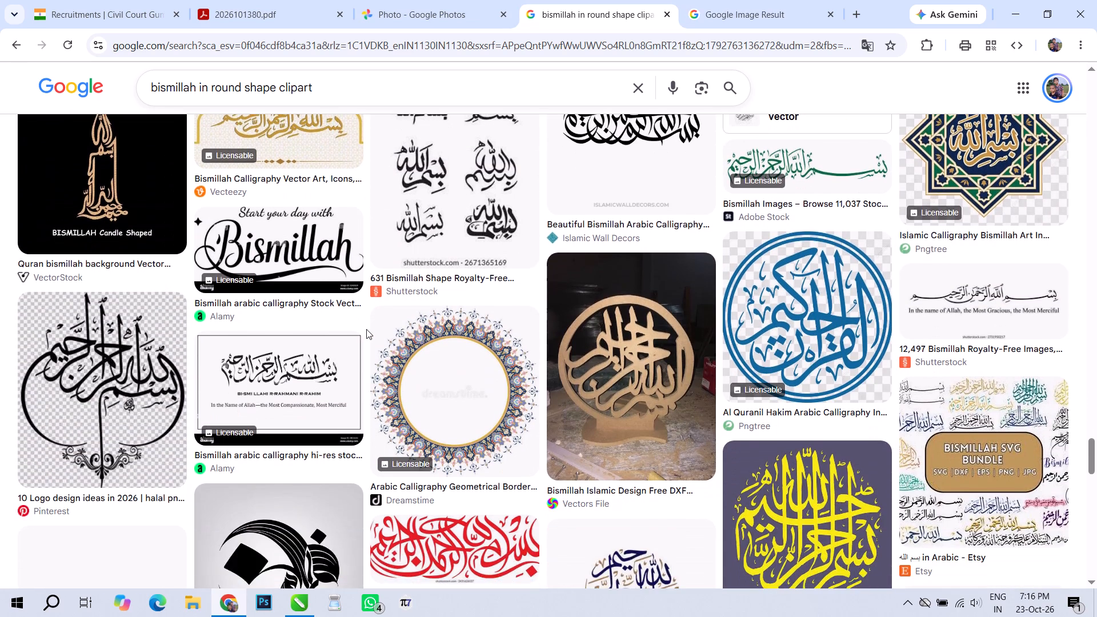
pyautogui.scroll(-2, 366, 329)
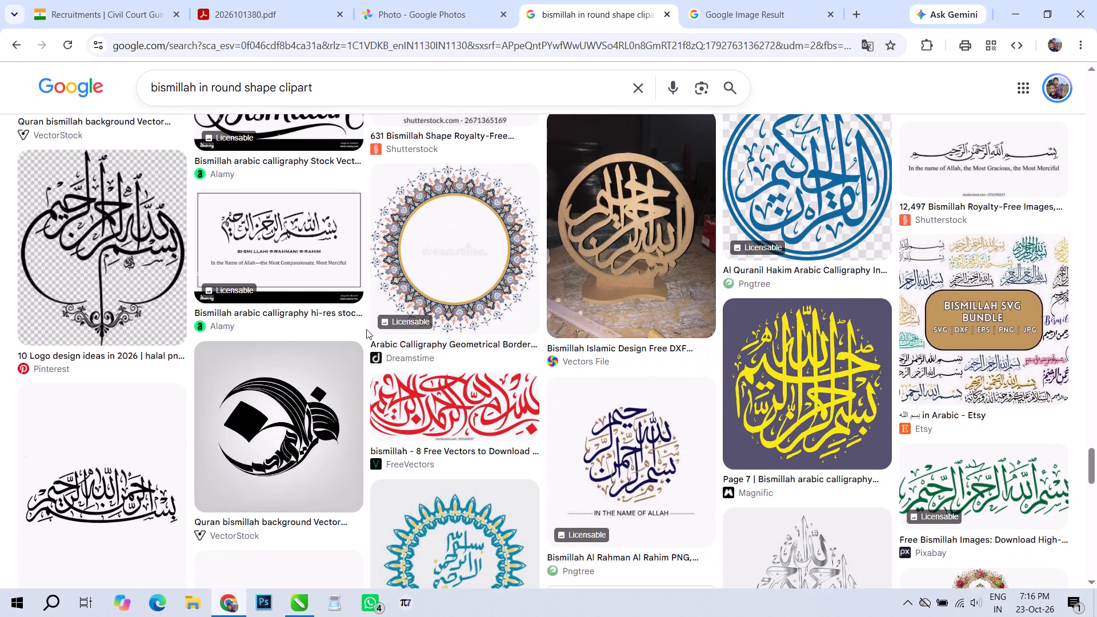
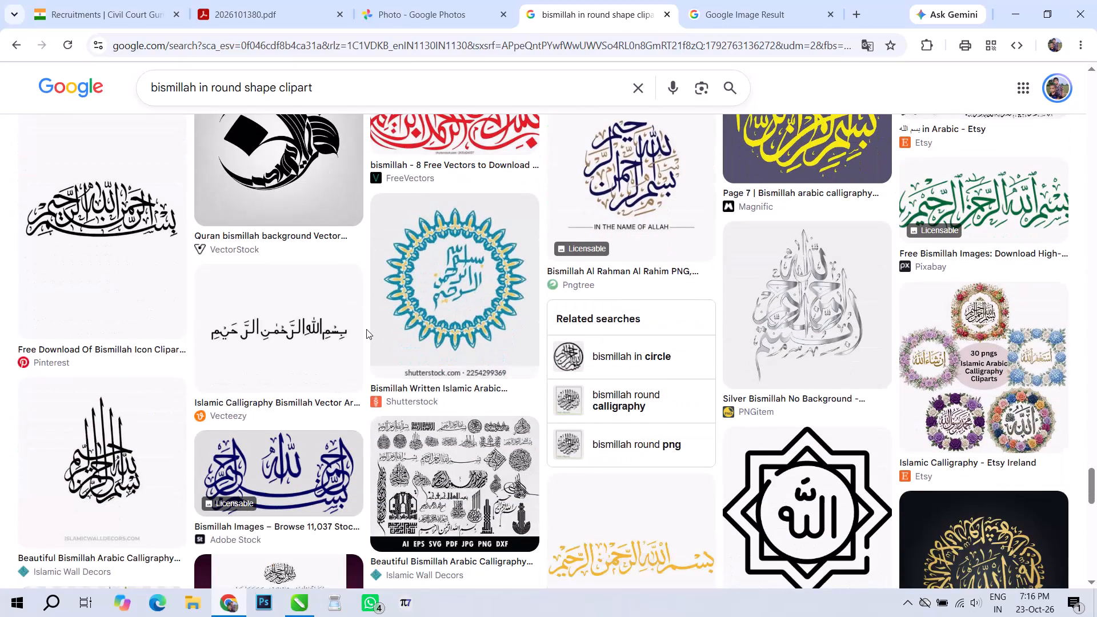
# Browse the image results for more round Bismillah calligraphy designs in a decorative circular border.
pyautogui.scroll(-8, 366, 329)
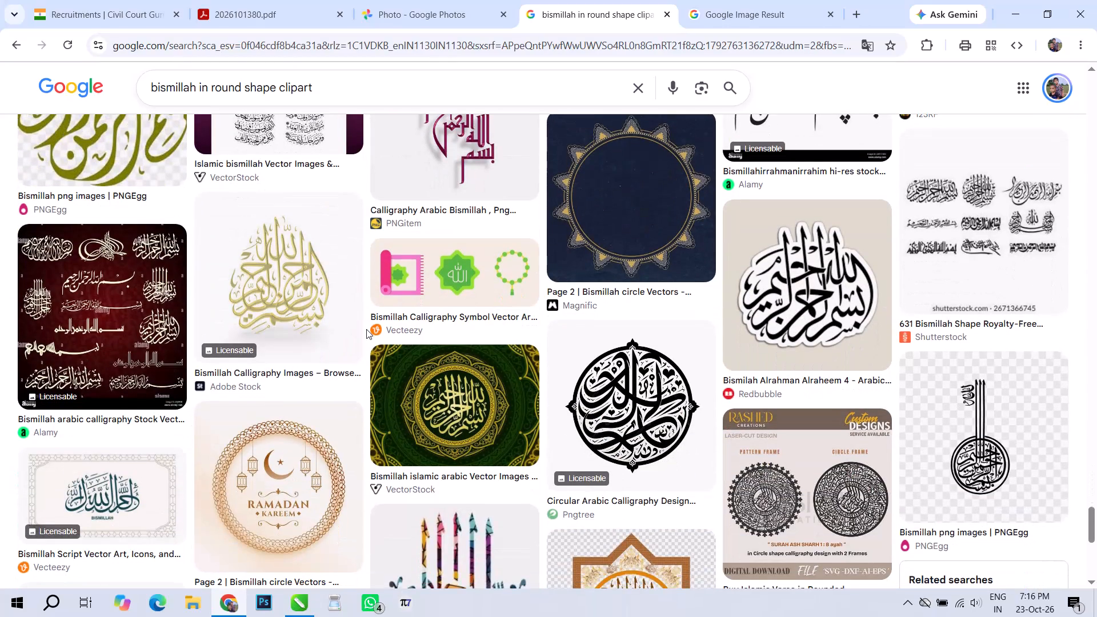
pyautogui.scroll(-8, 366, 329)
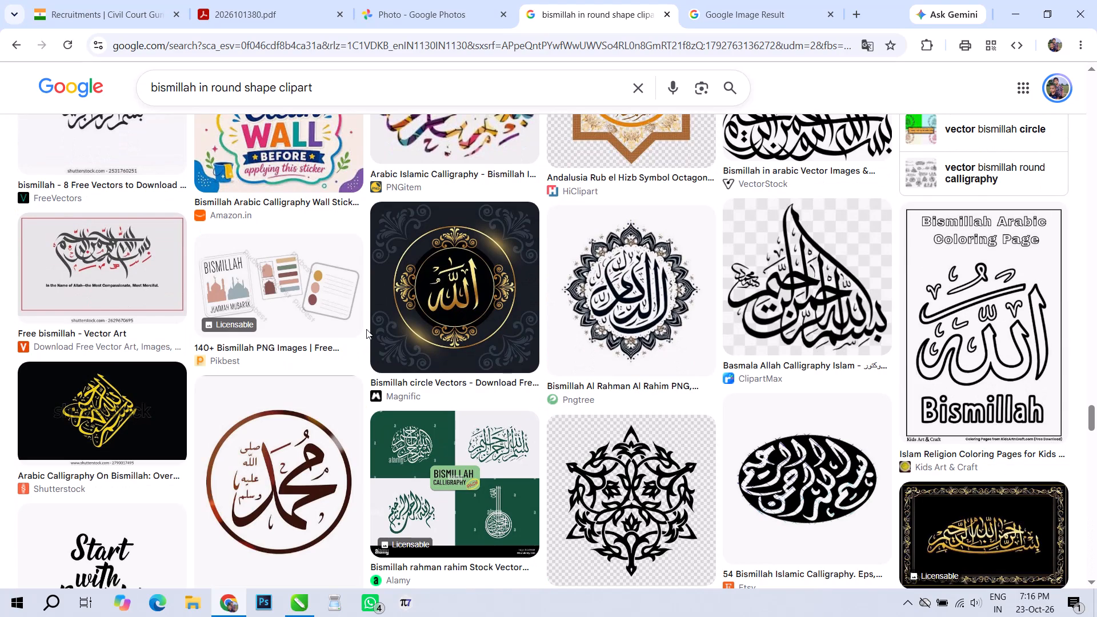
pyautogui.scroll(8, 366, 328)
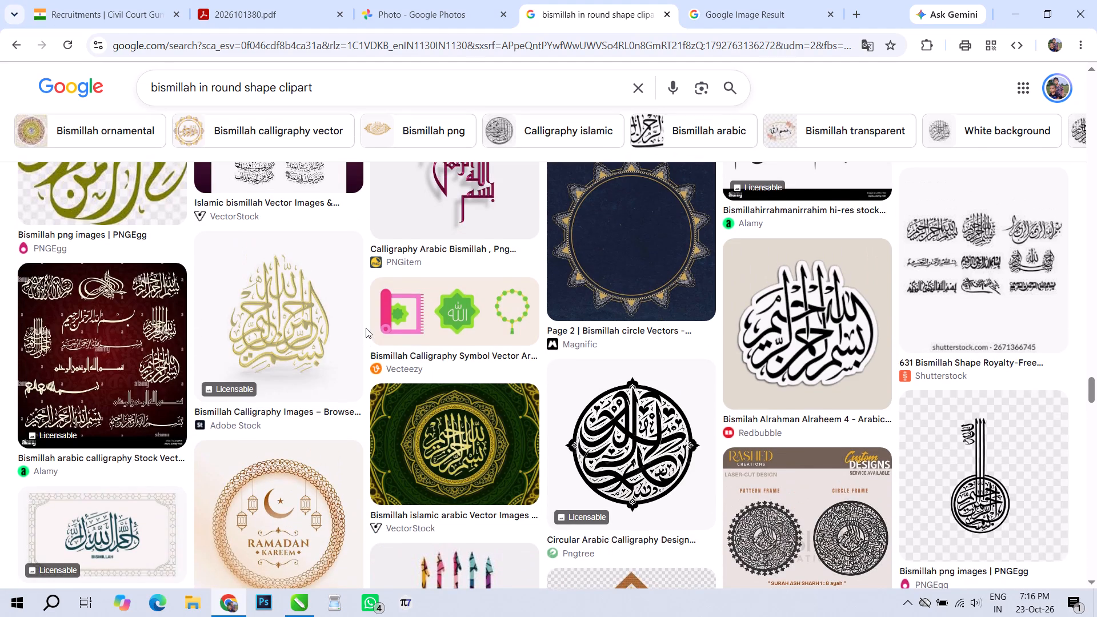
pyautogui.scroll(18, 366, 328)
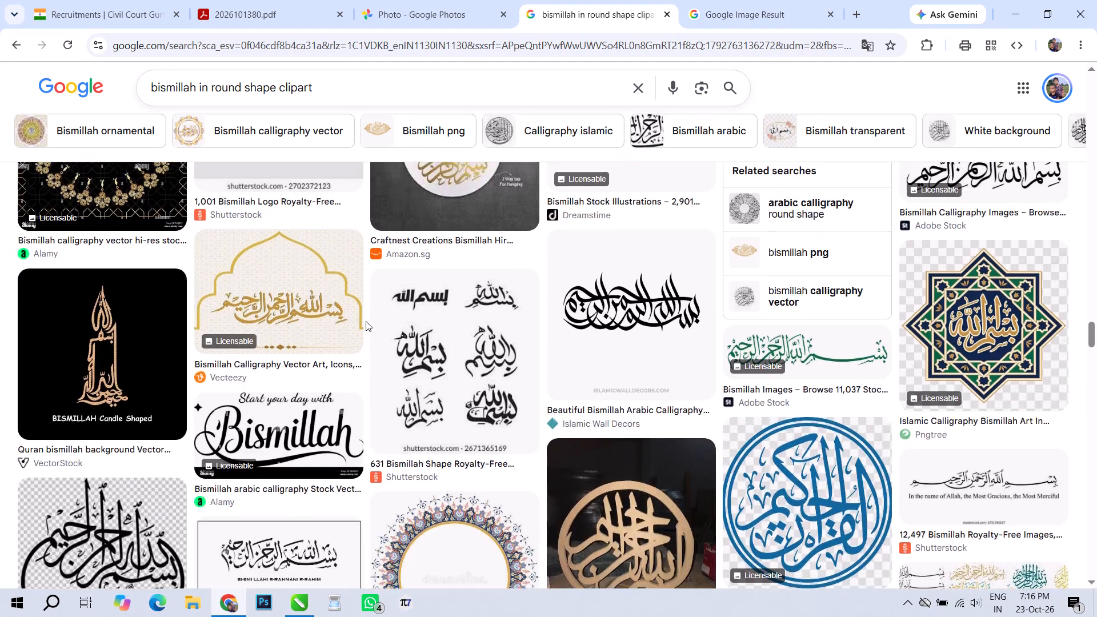
pyautogui.scroll(20, 366, 321)
pyautogui.scroll(15, 366, 321)
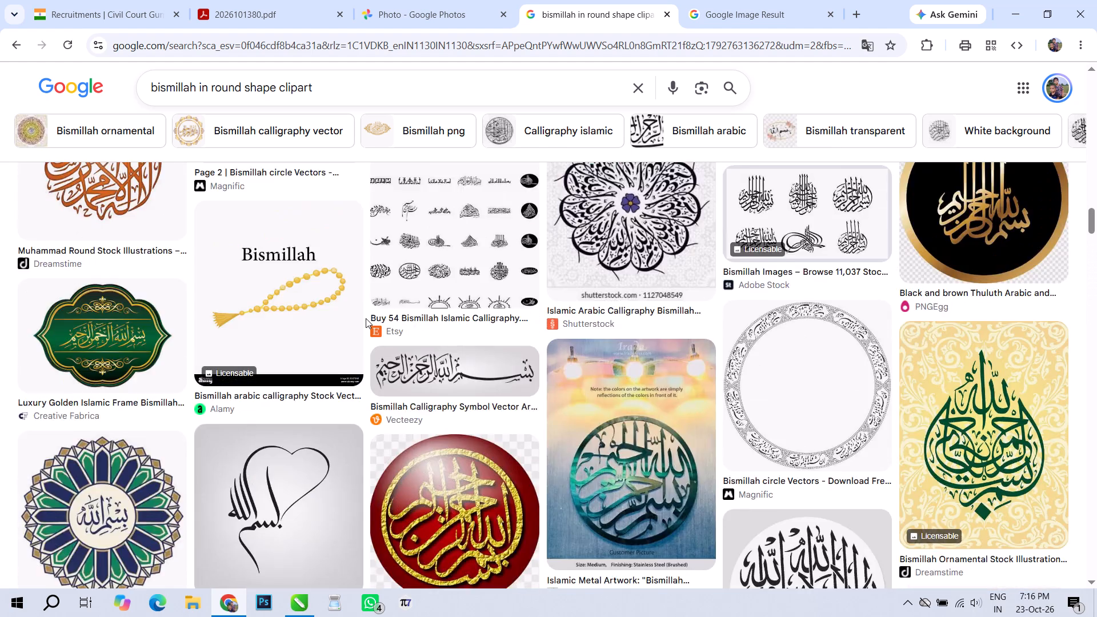
pyautogui.scroll(20, 366, 318)
pyautogui.scroll(15, 366, 318)
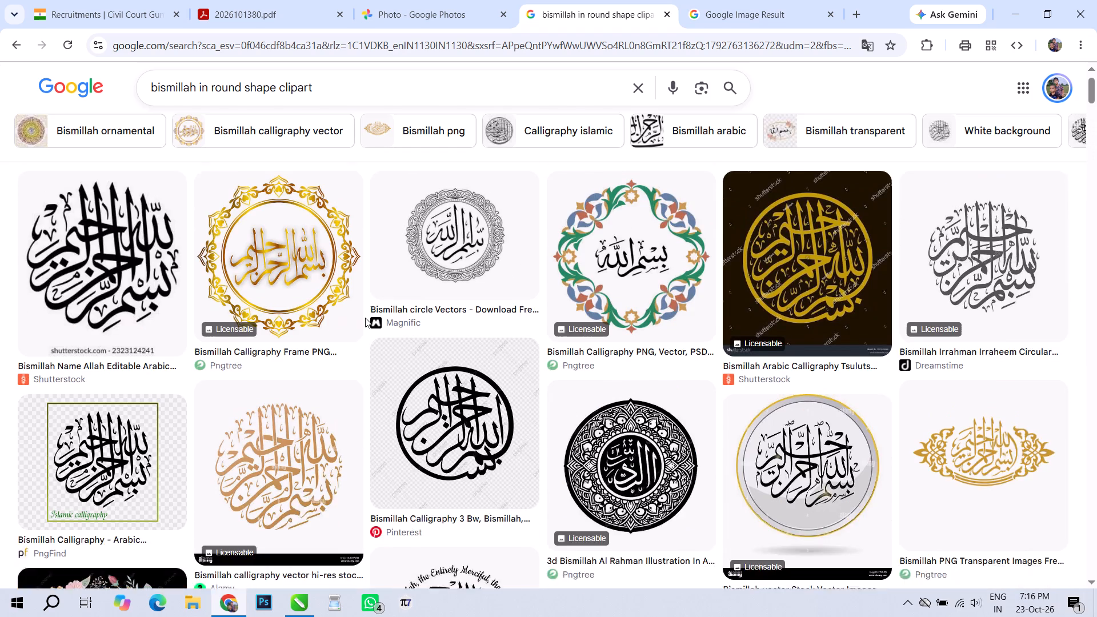
pyautogui.scroll(15, 365, 318)
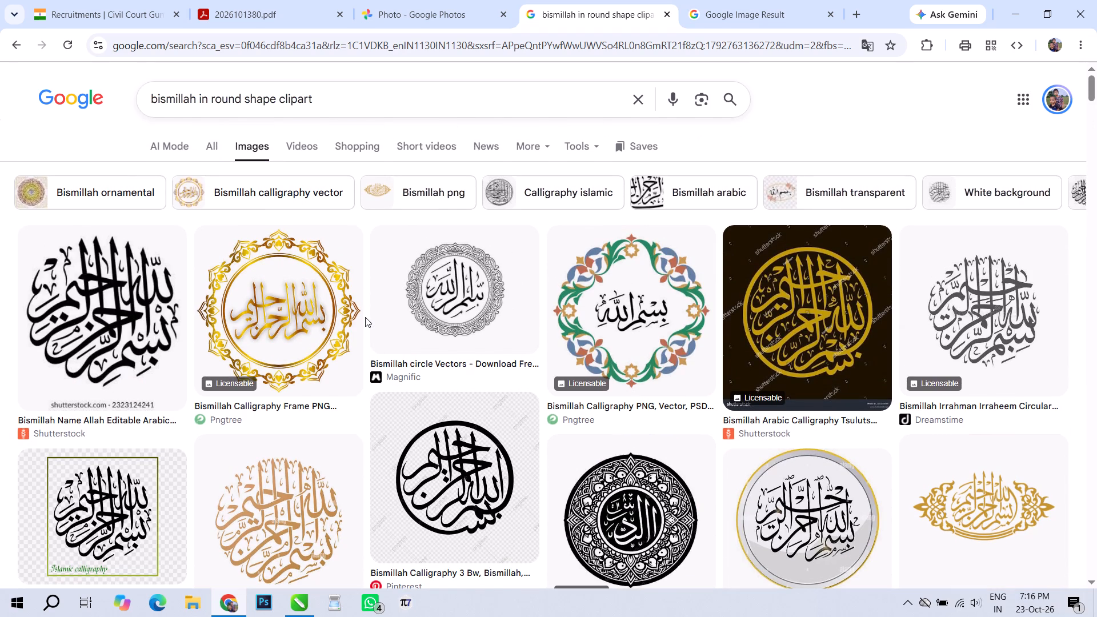
pyautogui.scroll(-5, 365, 317)
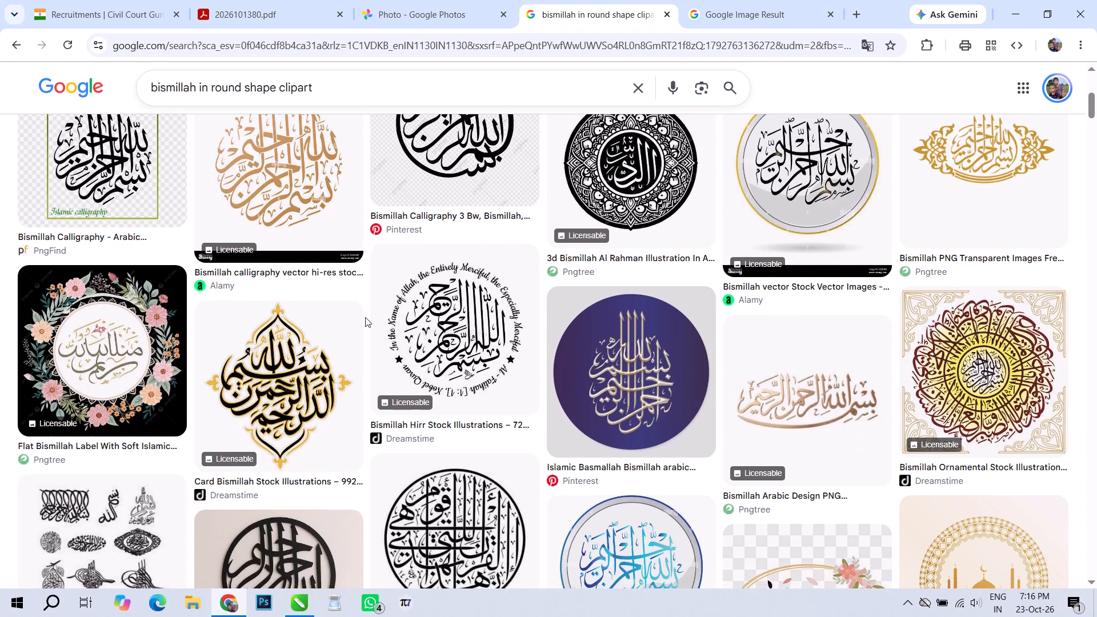
pyautogui.scroll(-4, 365, 317)
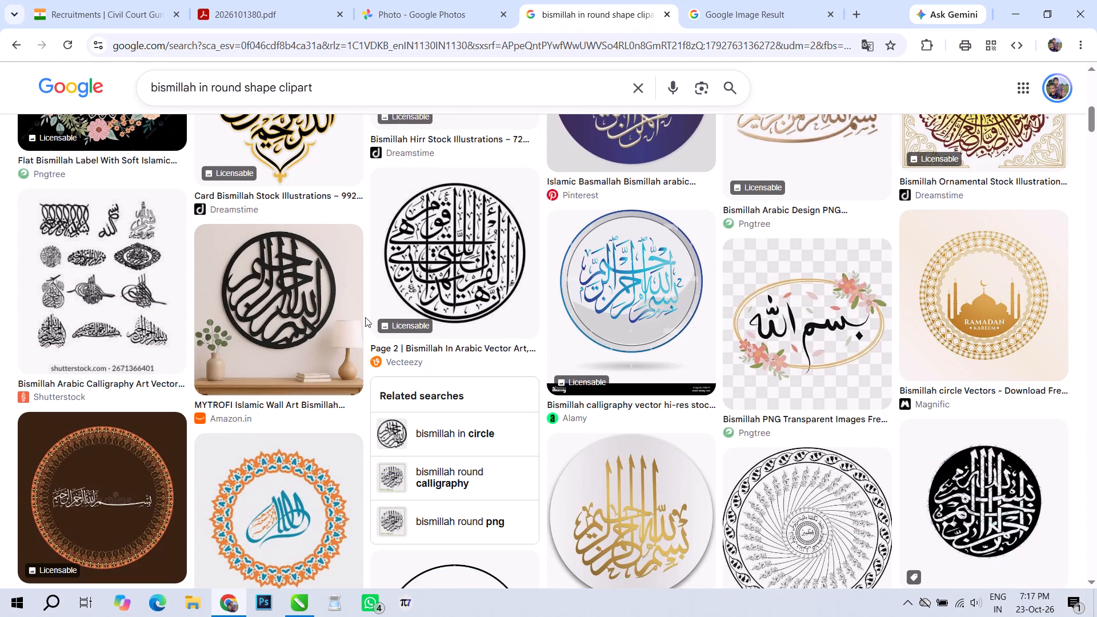
pyautogui.scroll(-5, 365, 317)
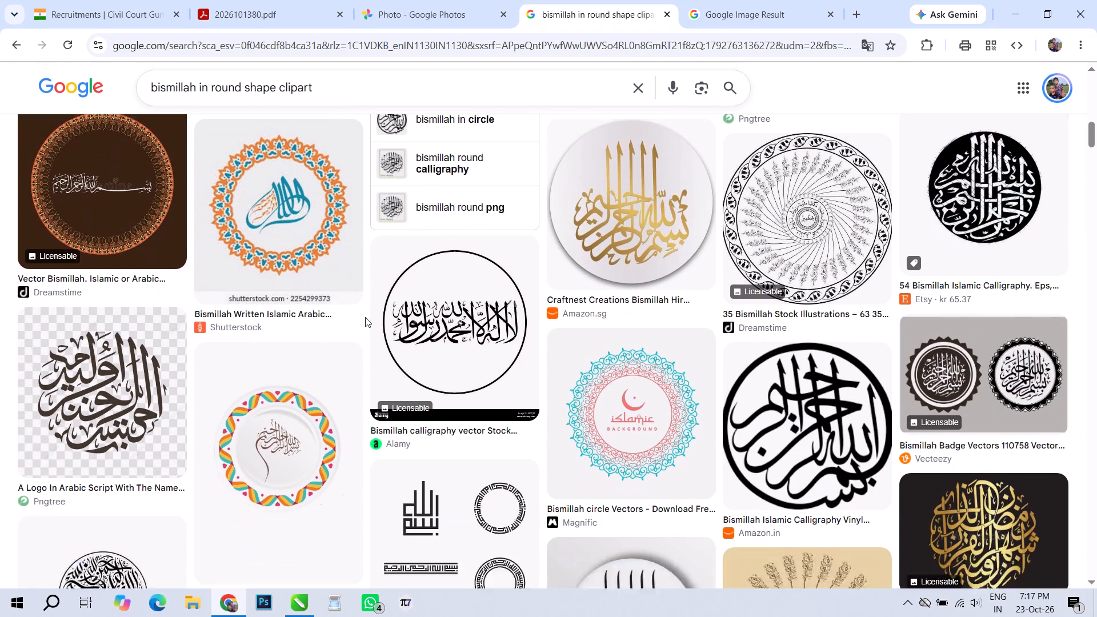
pyautogui.scroll(-1, 365, 317)
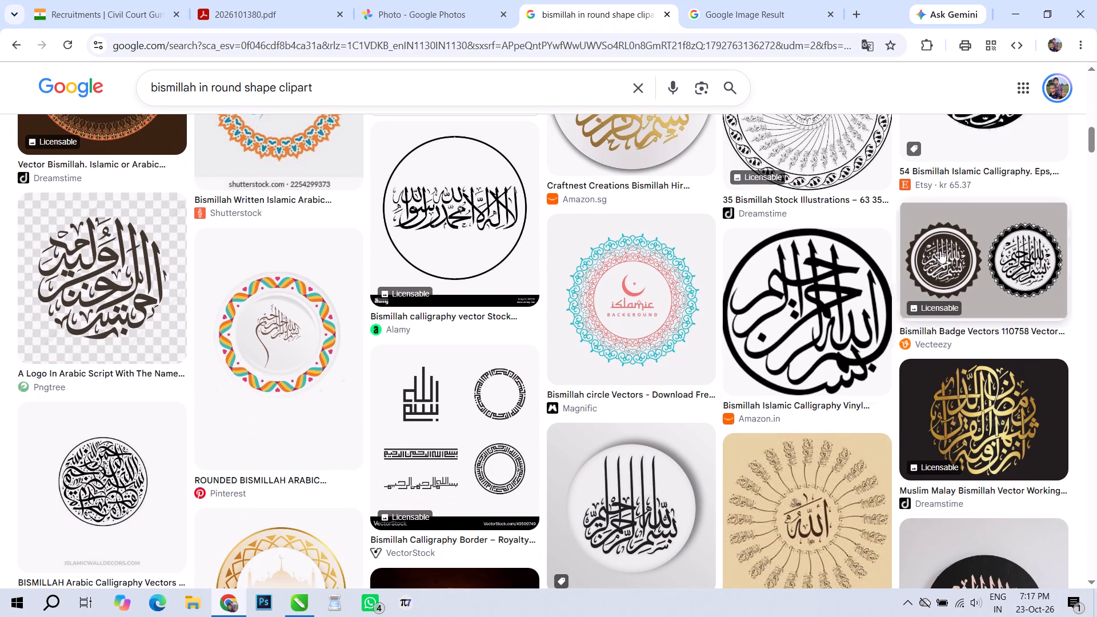
# Open the source page of the Vecteezy result showing two round Bismillah badges with serrated borders.
pyautogui.click(940, 250)
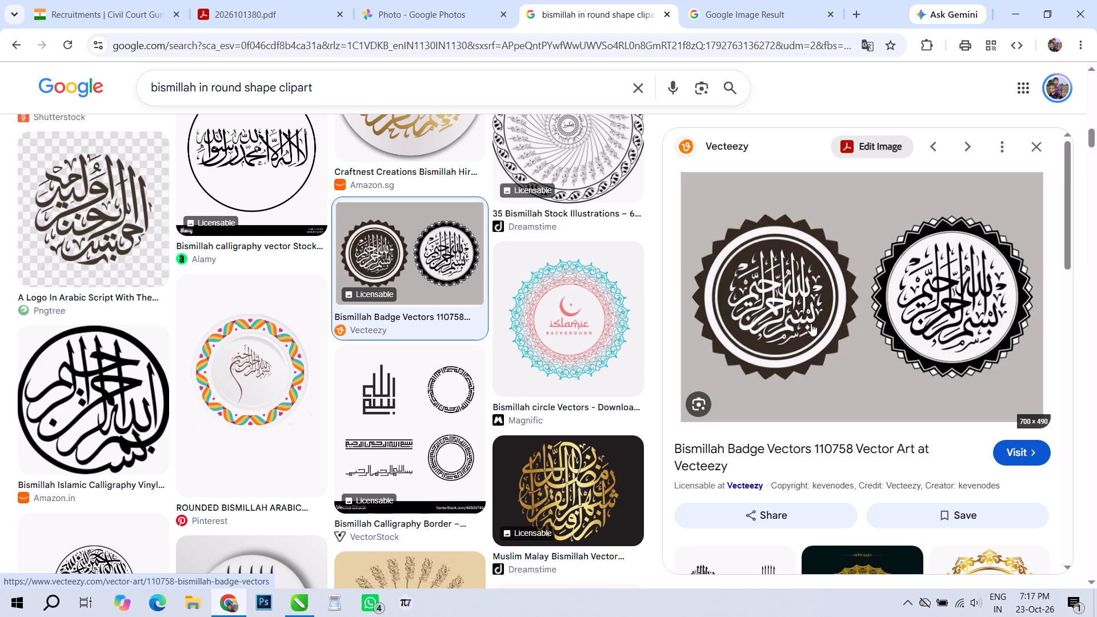
pyautogui.click(1016, 460)
# Copy the Amazon UK round Bismillah image, paste it into the CorelDRAW document and move it up over the card photo.
pyautogui.click(772, 12)
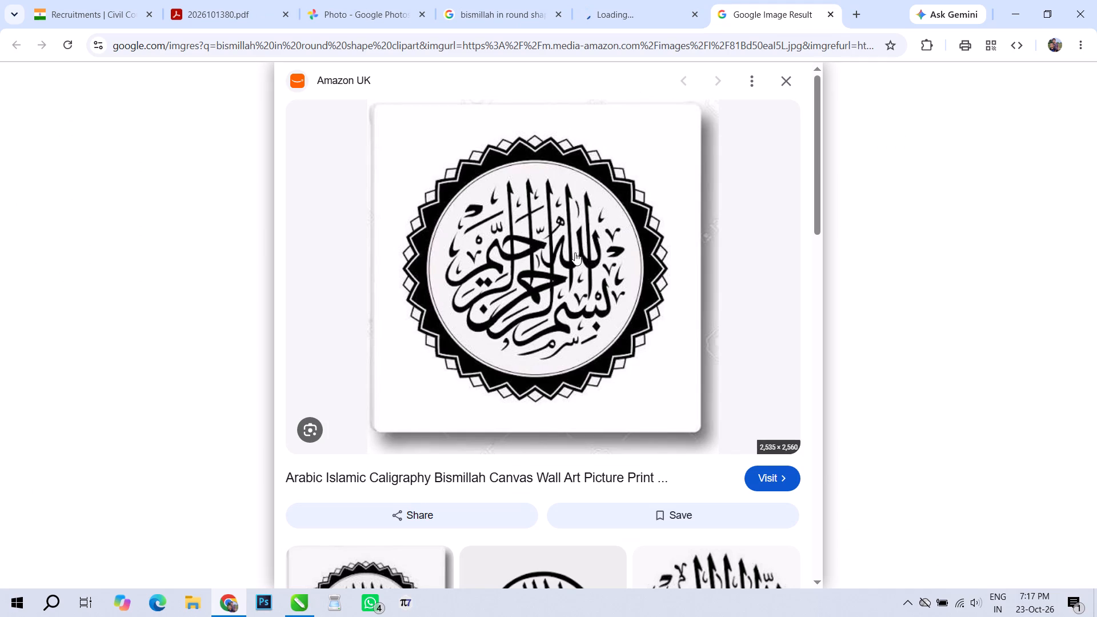
pyautogui.rightClick(562, 259)
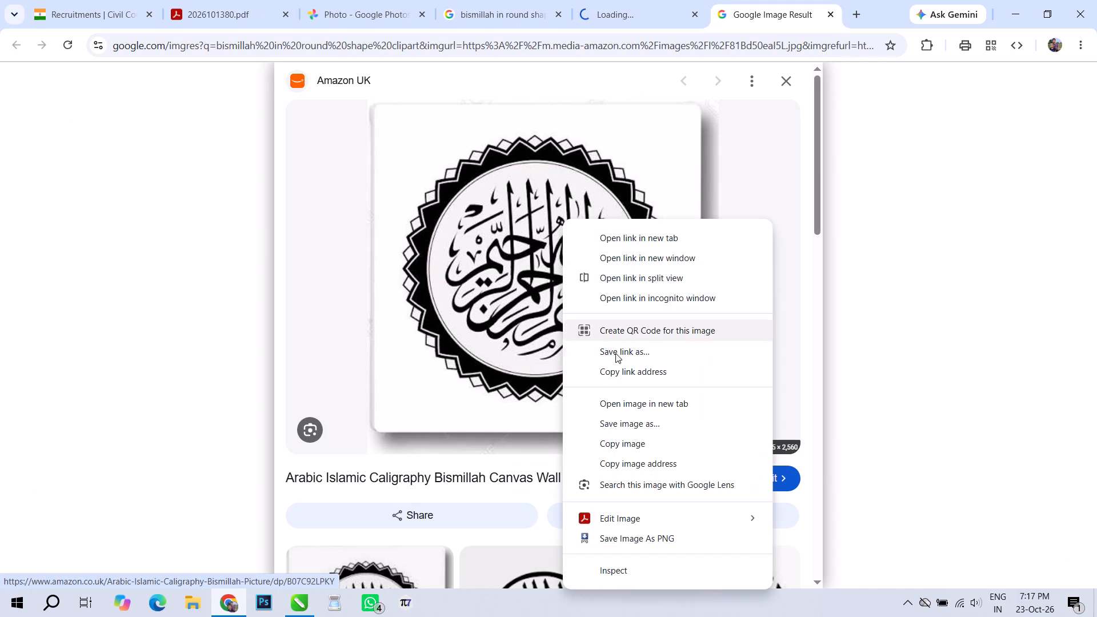
pyautogui.click(638, 446)
pyautogui.hotkey('alt', 'Tab')
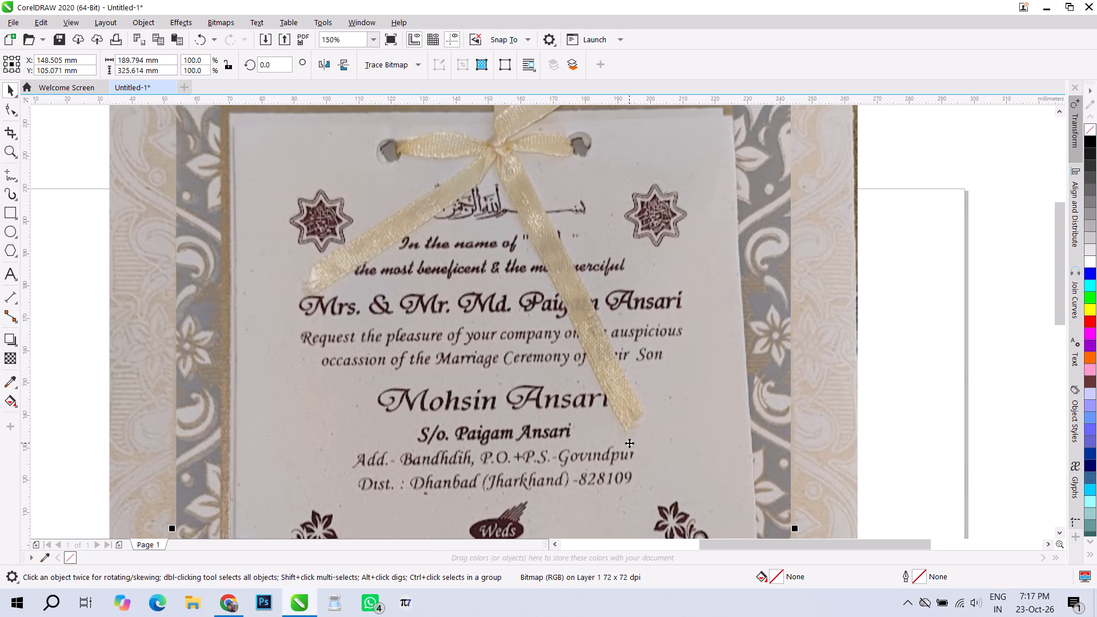
pyautogui.hotkey('ctrl', 'v')
pyautogui.moveTo(503, 408); pyautogui.dragTo(489, 254)
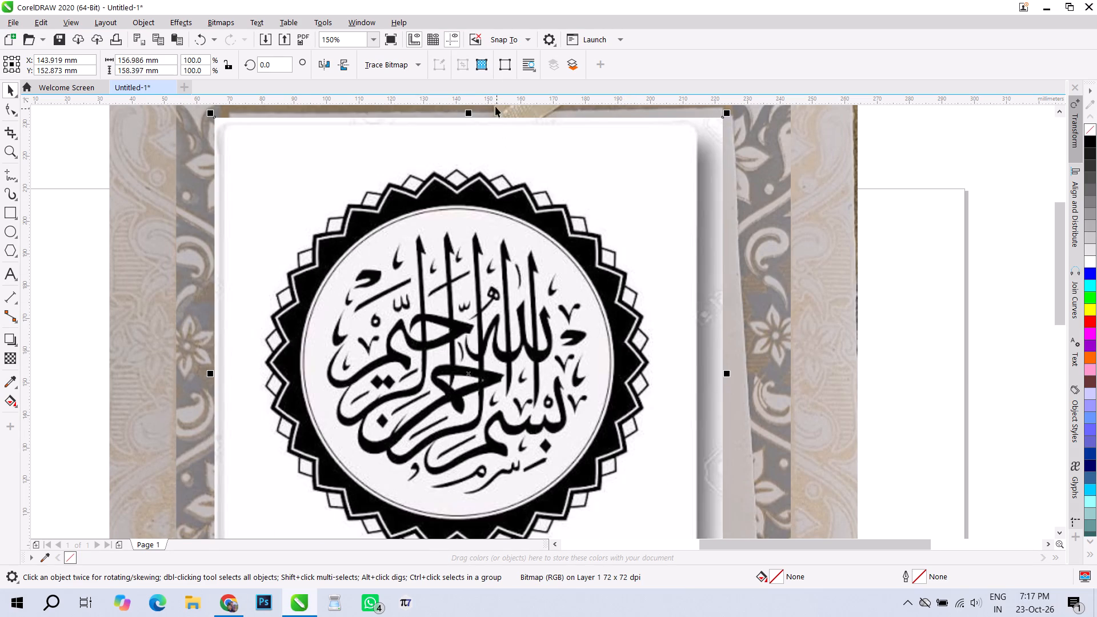
# Trace the pasted Bismillah bitmap with PowerTRACE as an Outline trace of image type Logo, with detail set to 95.
pyautogui.click(407, 59)
pyautogui.click(403, 113)
pyautogui.click(490, 127)
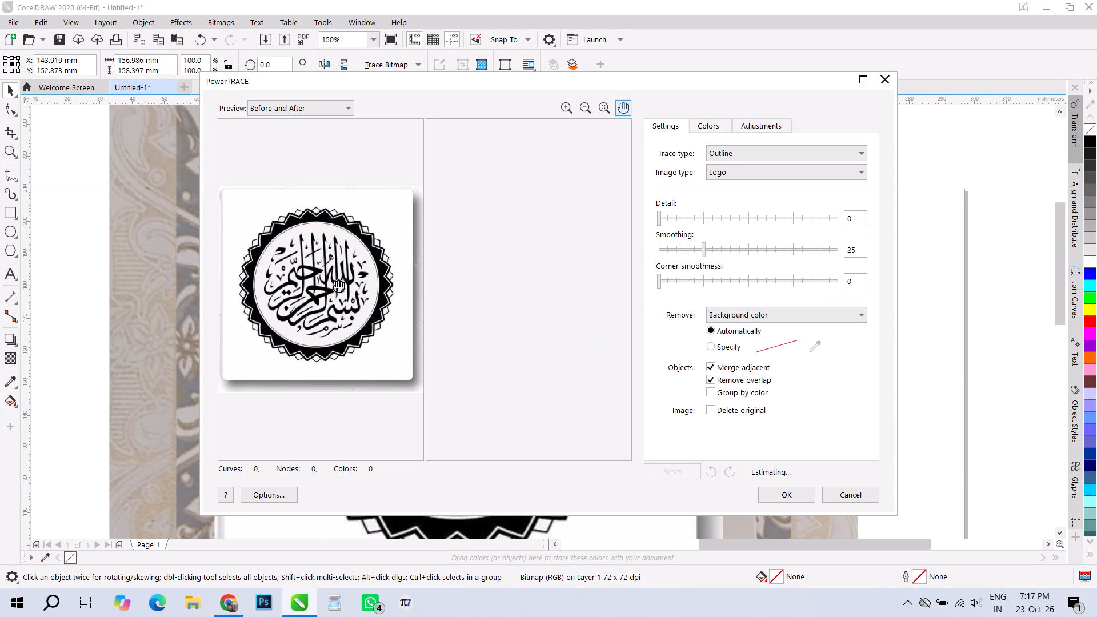
pyautogui.scroll(3, 336, 282)
pyautogui.scroll(-2, 336, 282)
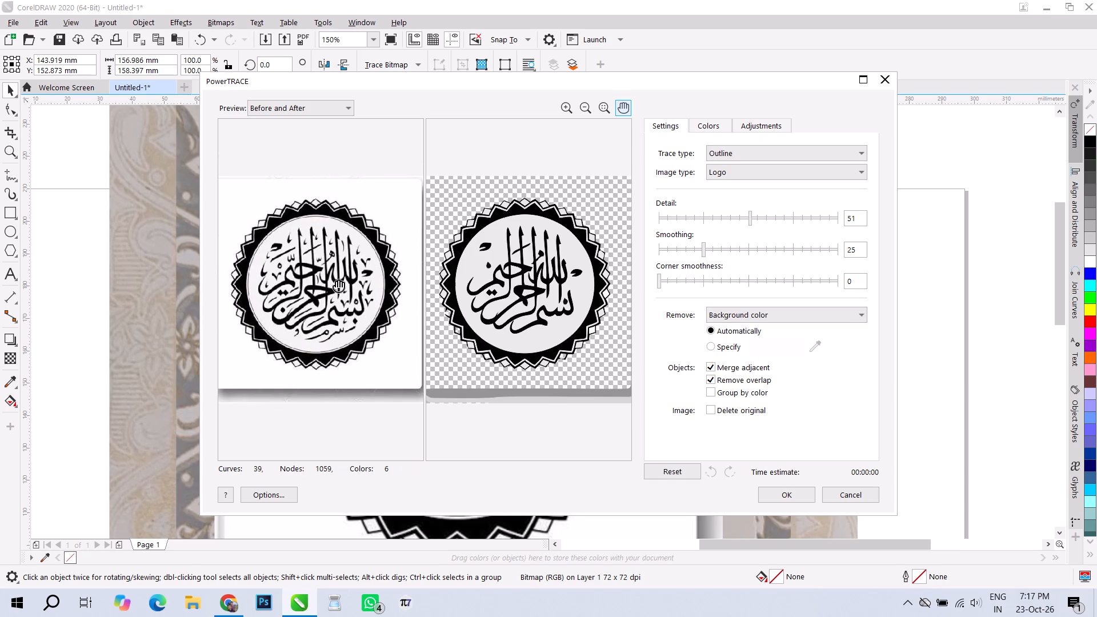
pyautogui.scroll(2, 336, 282)
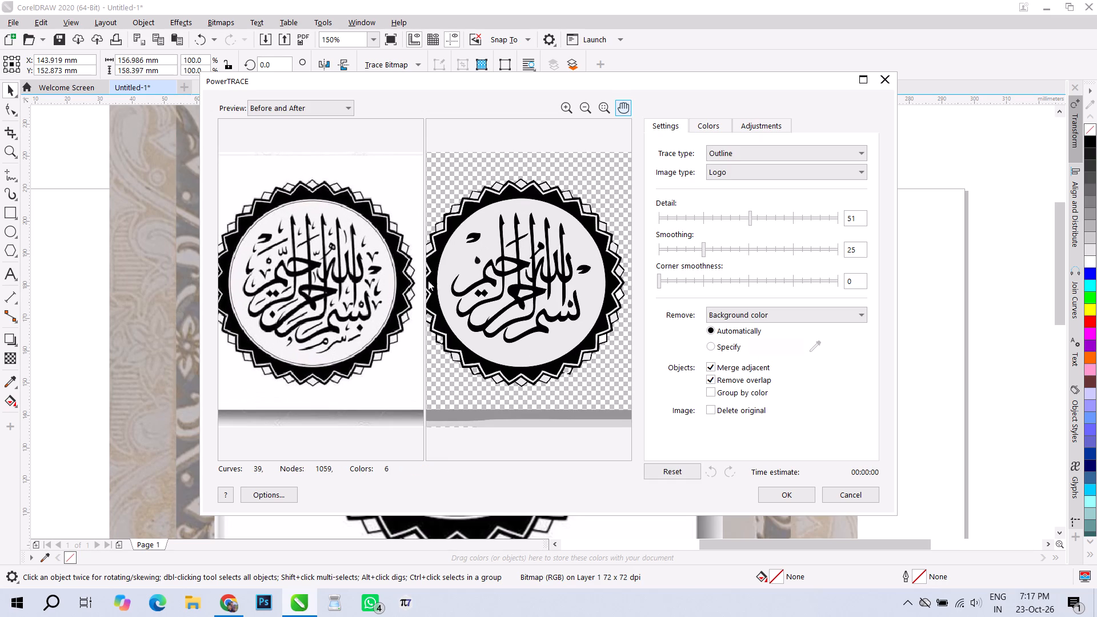
pyautogui.click(815, 217)
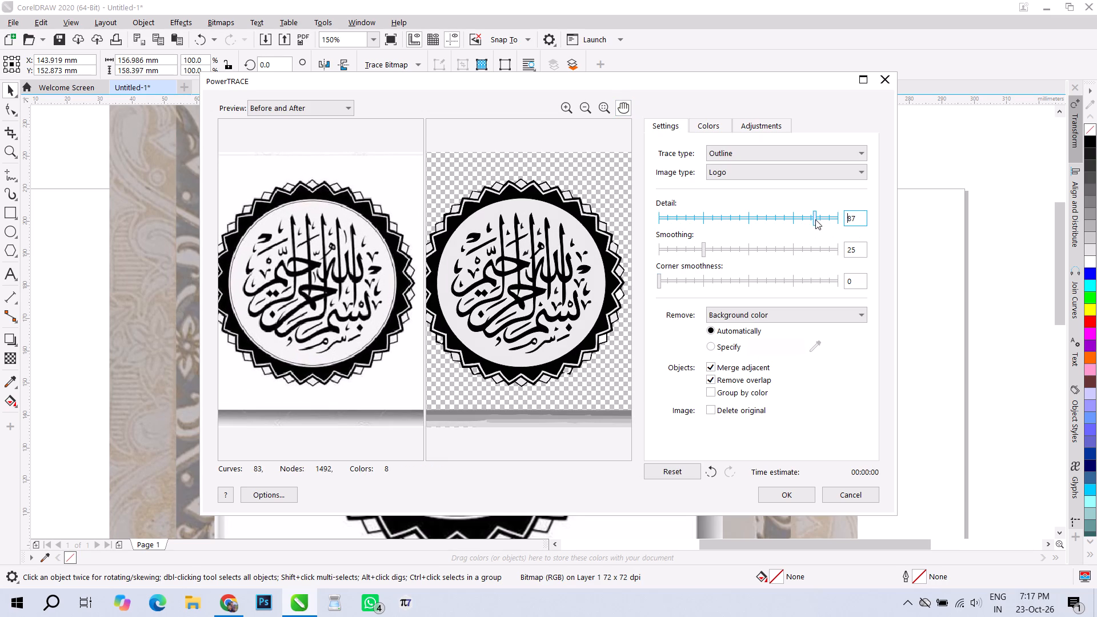
pyautogui.click(820, 222)
pyautogui.click(830, 219)
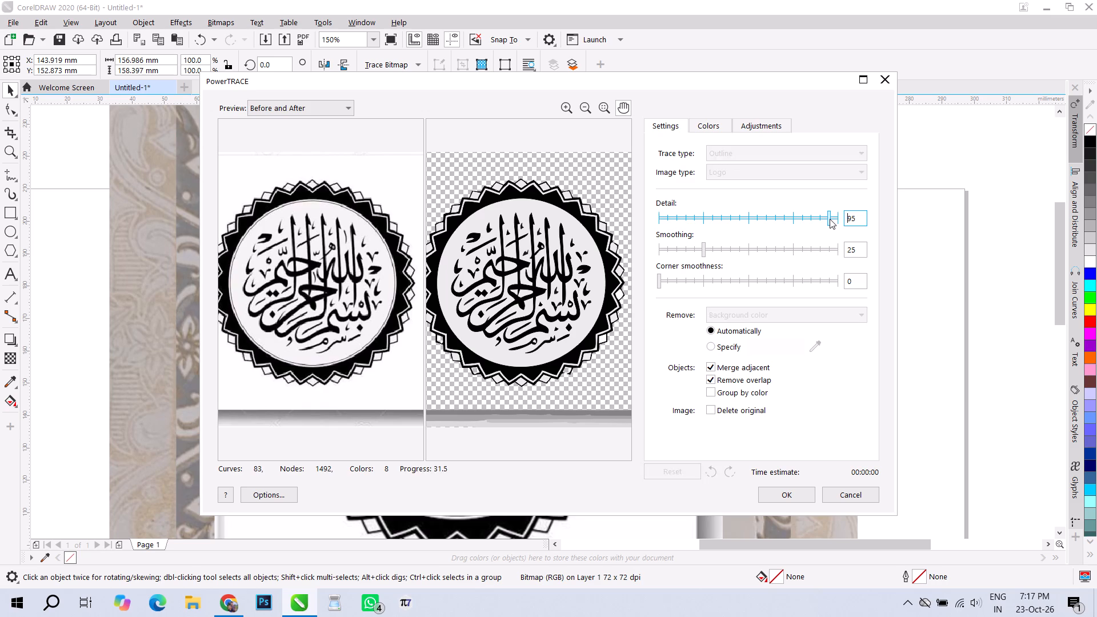
pyautogui.click(789, 491)
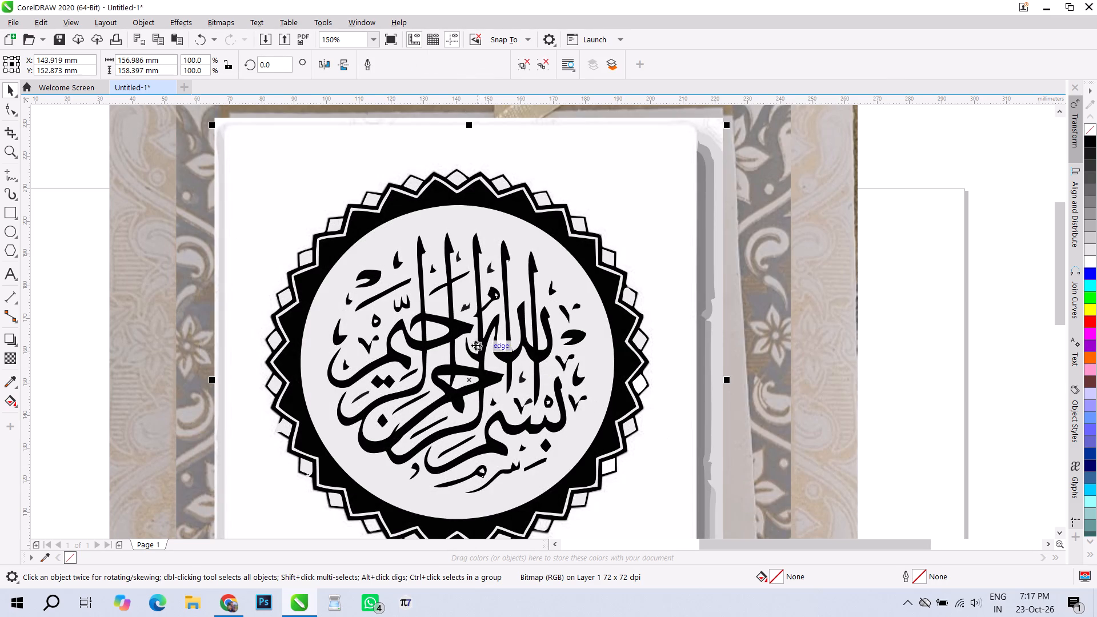
# Move the traced Bismillah group off the card photo onto the empty area beside the page.
pyautogui.scroll(-1, 418, 320)
pyautogui.moveTo(418, 320); pyautogui.dragTo(651, 307)
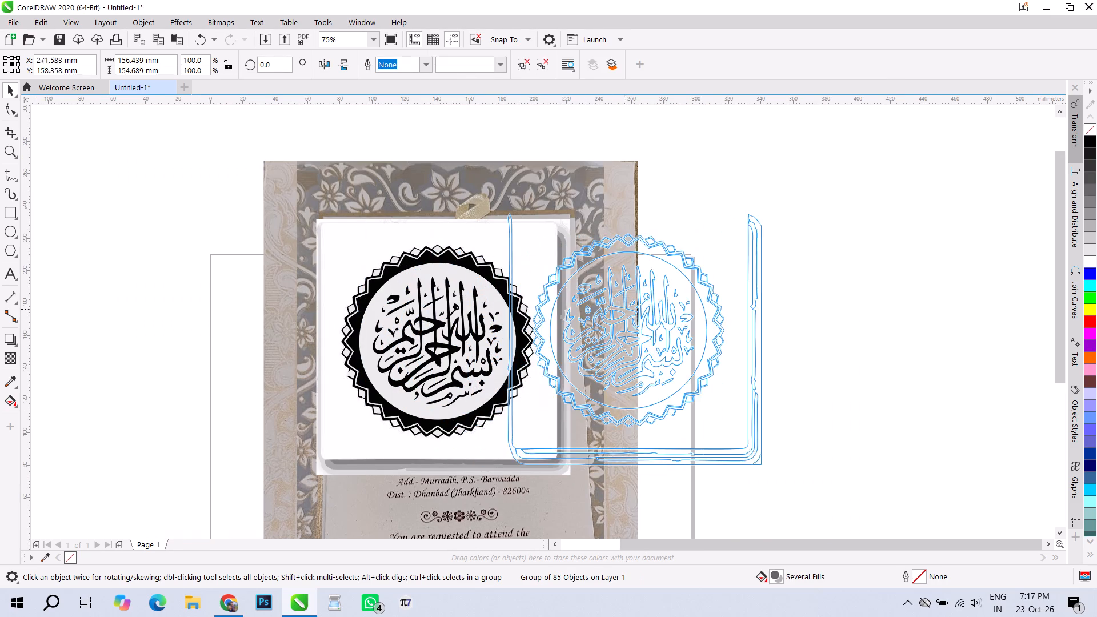
pyautogui.moveTo(651, 307); pyautogui.dragTo(800, 291)
pyautogui.scroll(1, 1000, 322)
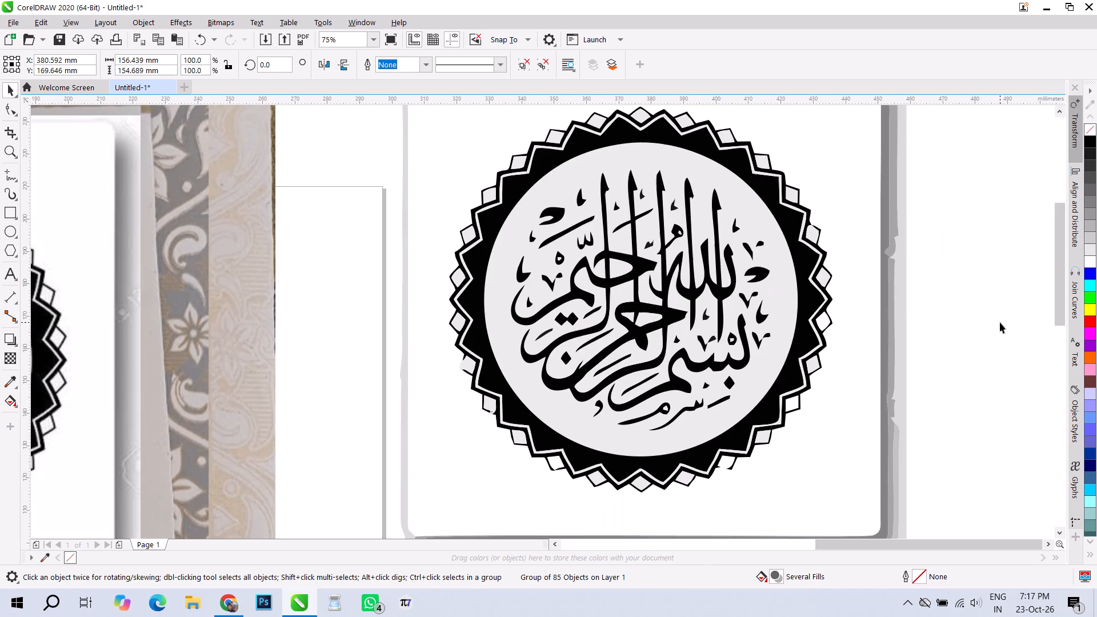
# Ungroup the traced emblem and delete the grey frame and shadow shapes surrounding it.
pyautogui.scroll(-1, 441, 296)
pyautogui.click(522, 66)
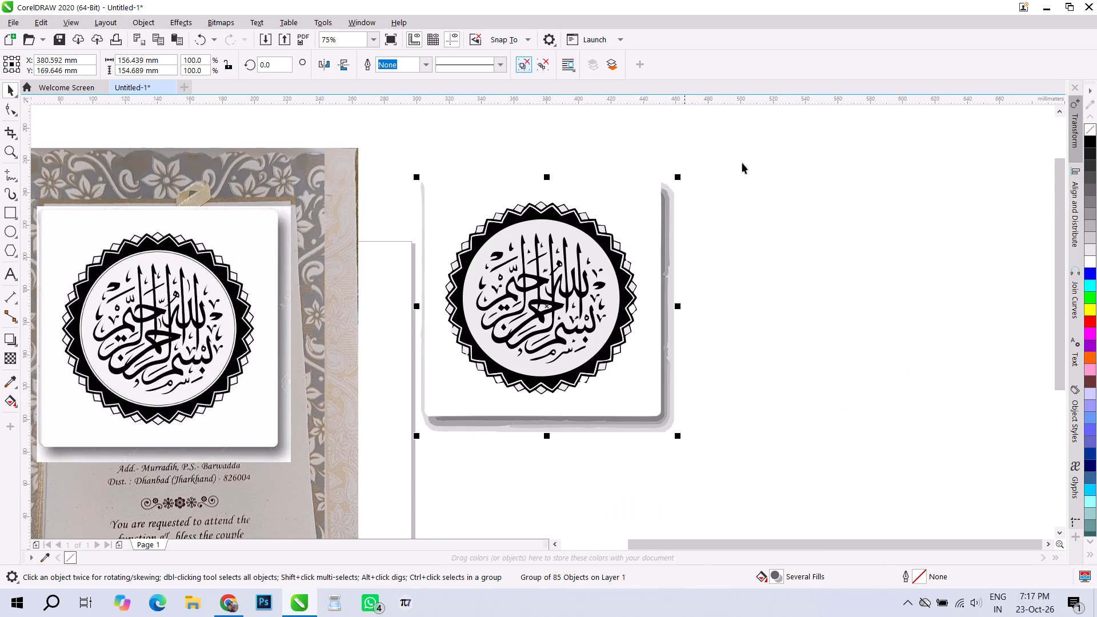
pyautogui.click(750, 162)
pyautogui.moveTo(648, 154); pyautogui.dragTo(727, 479)
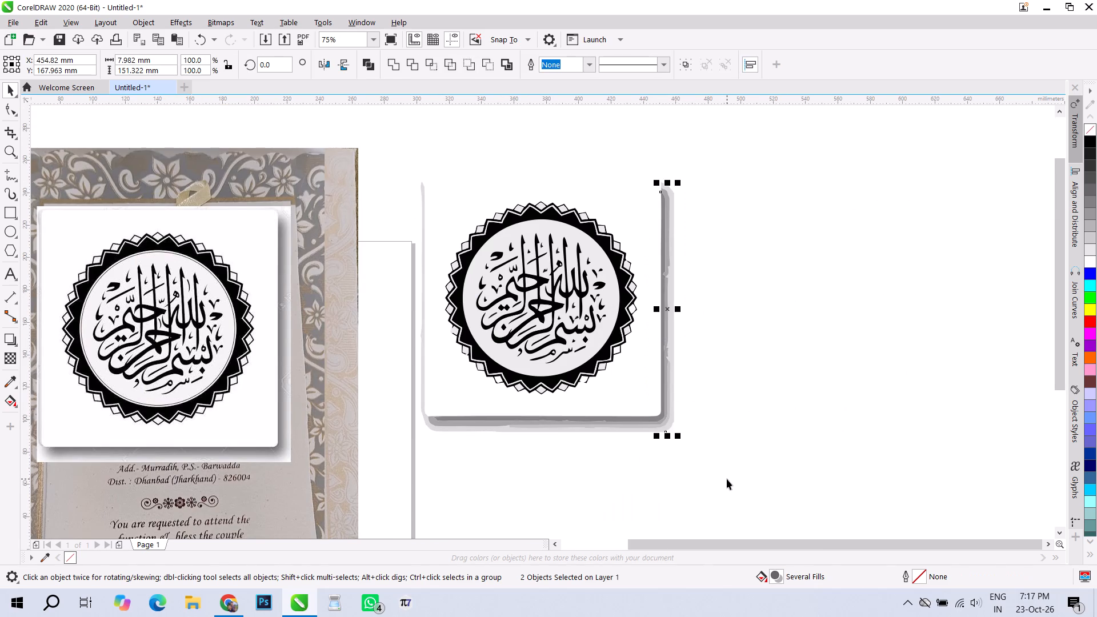
pyautogui.press('Delete')
pyautogui.click(667, 378)
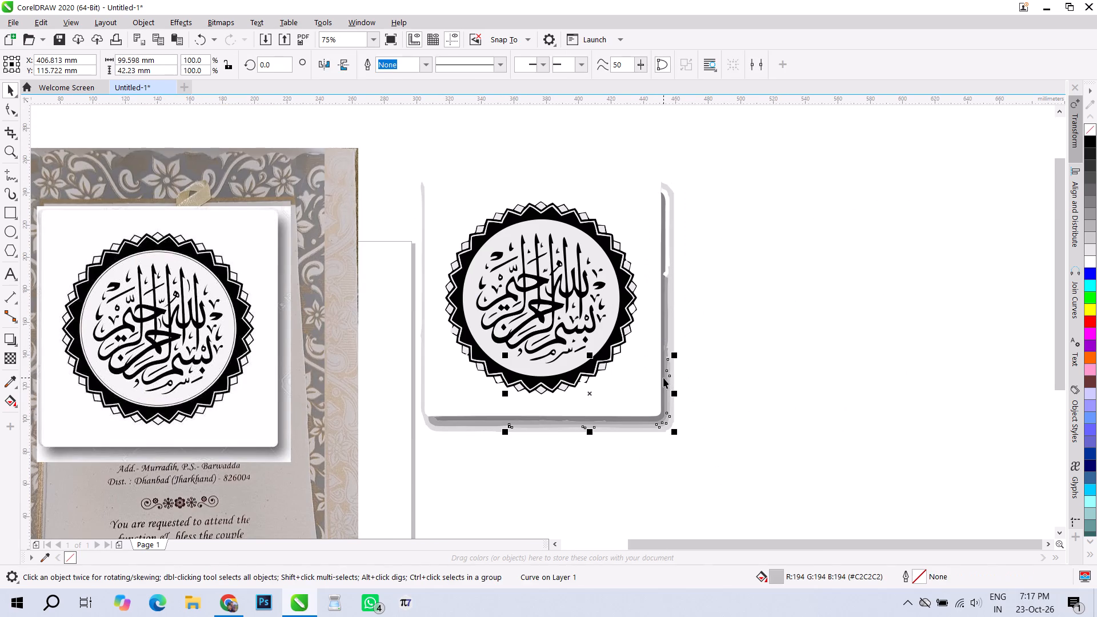
pyautogui.press('Delete')
pyautogui.click(665, 367)
pyautogui.press('Delete')
pyautogui.click(664, 365)
pyautogui.press('Delete')
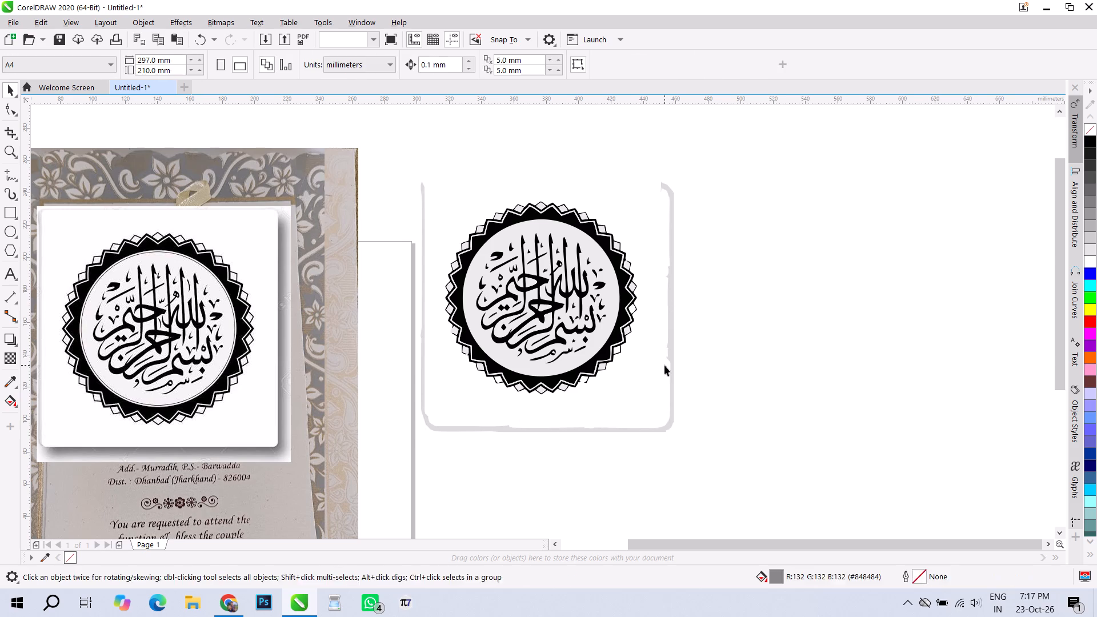
pyautogui.click(672, 358)
pyautogui.press('Delete')
# Delete the light grey circular background shape behind the Bismillah calligraphy.
pyautogui.moveTo(800, 144); pyautogui.dragTo(364, 524)
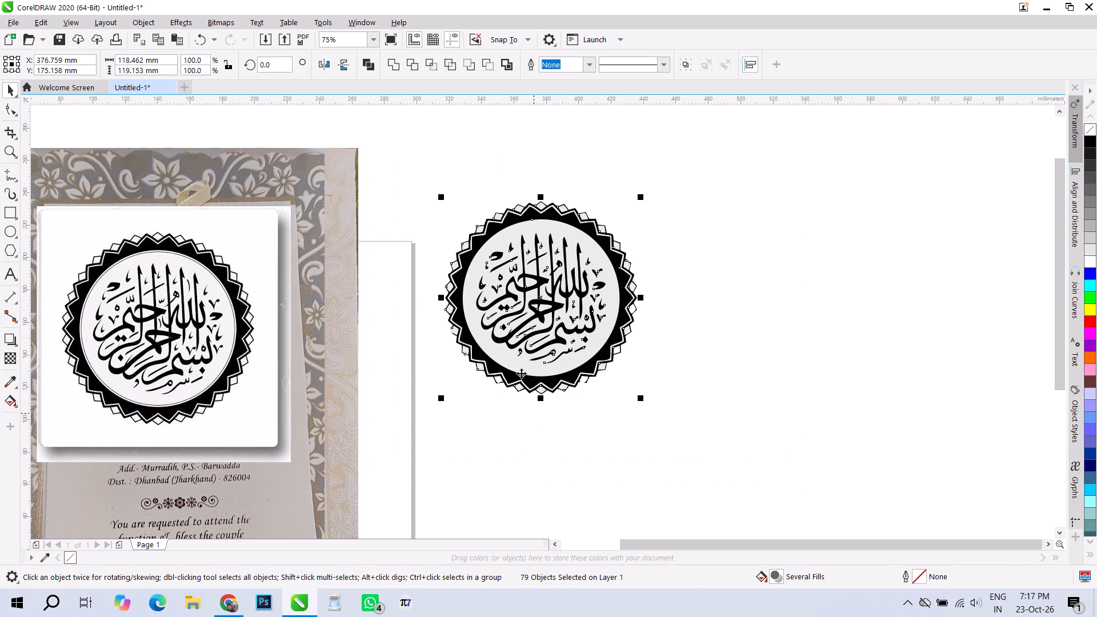
pyautogui.scroll(1, 543, 269)
pyautogui.click(770, 197)
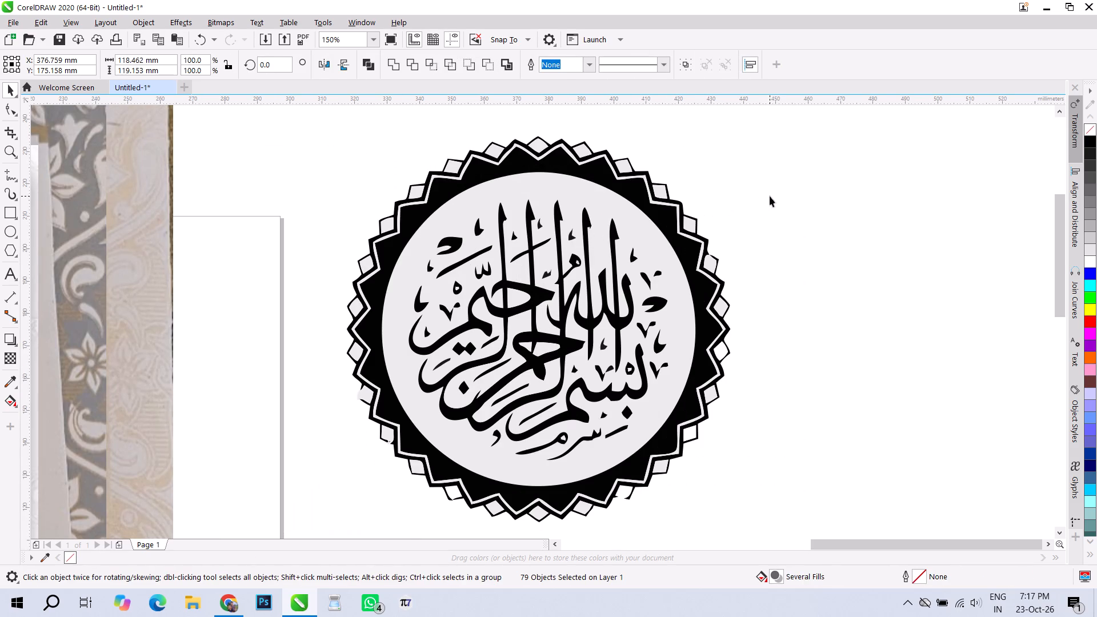
pyautogui.click(635, 223)
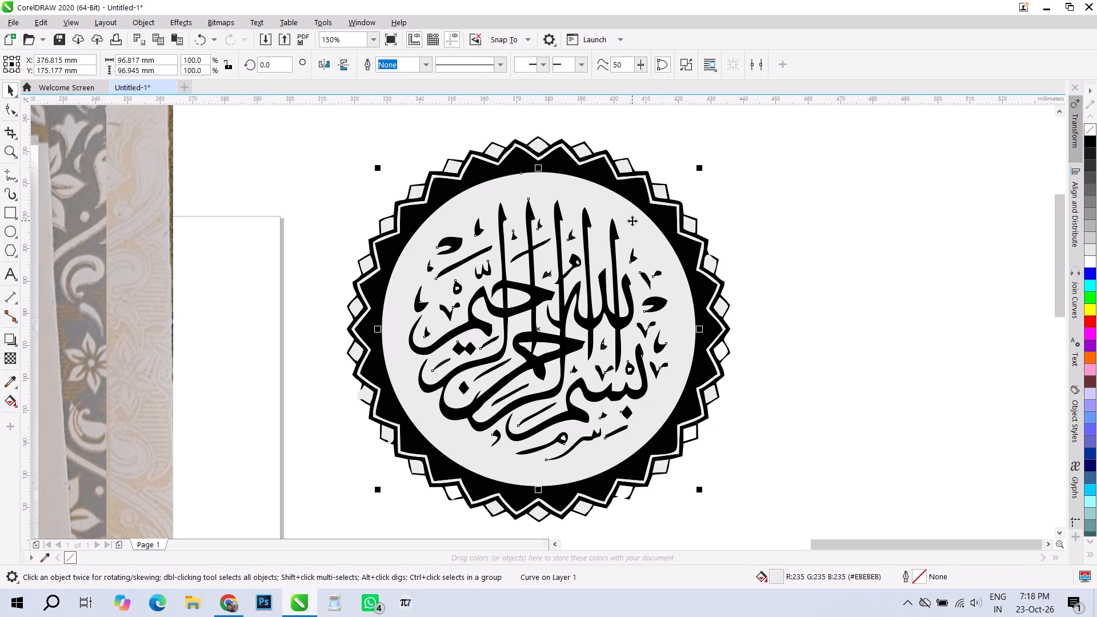
pyautogui.press('Delete')
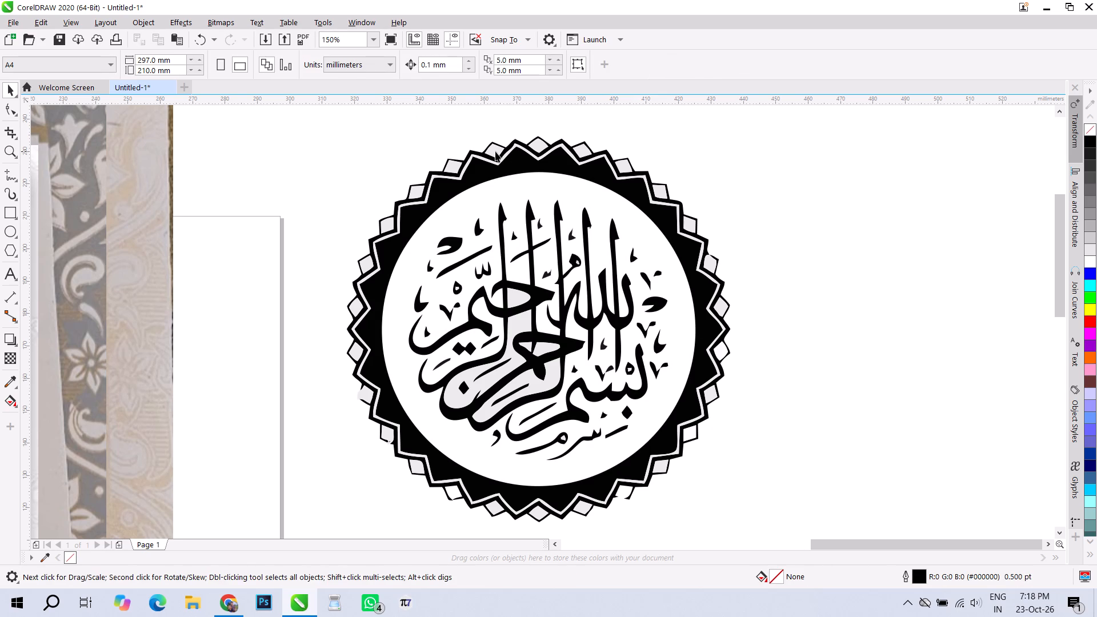
# Delete the small light grey shapes between the zigzag border points along the emblem's top and right side.
pyautogui.moveTo(430, 131); pyautogui.dragTo(664, 177)
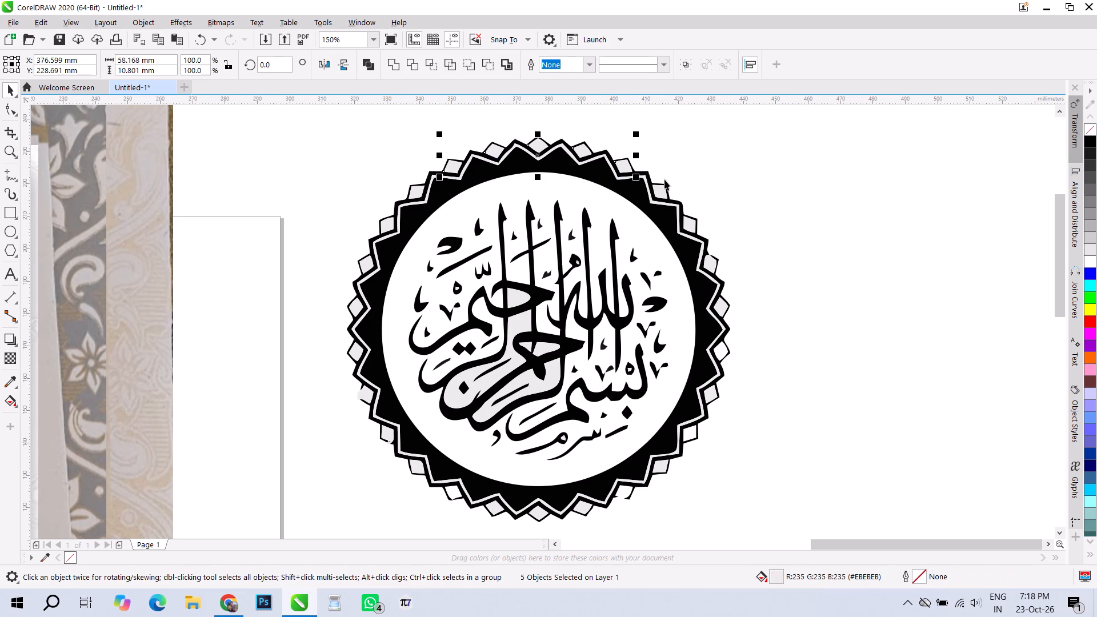
pyautogui.press('Delete')
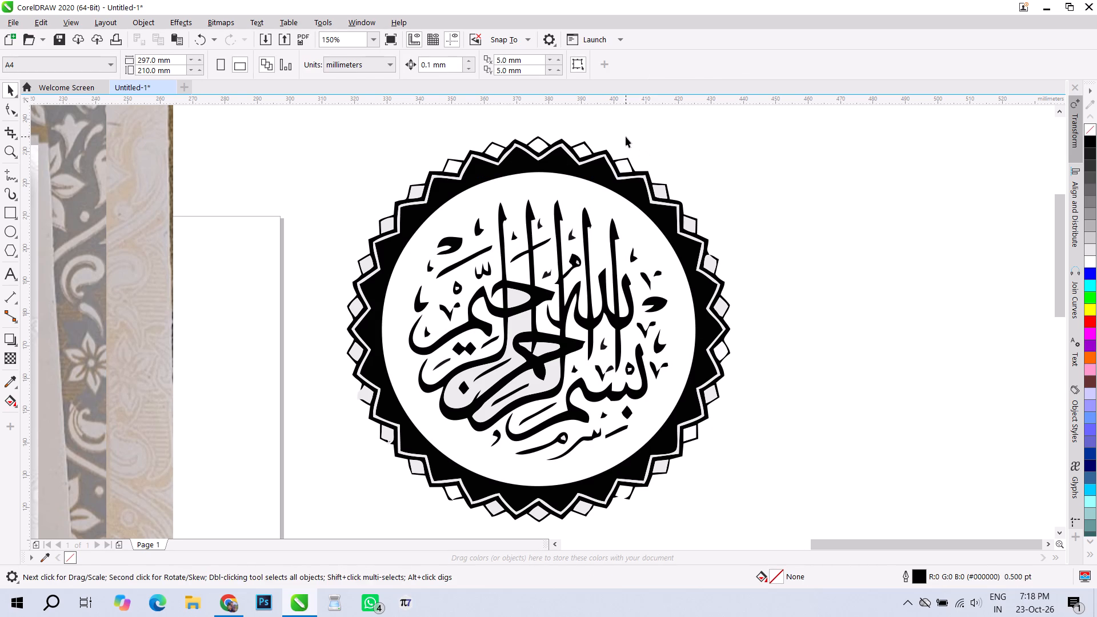
pyautogui.moveTo(626, 137); pyautogui.dragTo(792, 239)
pyautogui.press('Delete')
pyautogui.moveTo(778, 218); pyautogui.dragTo(679, 496)
pyautogui.press('Delete')
pyautogui.moveTo(782, 404); pyautogui.dragTo(644, 527)
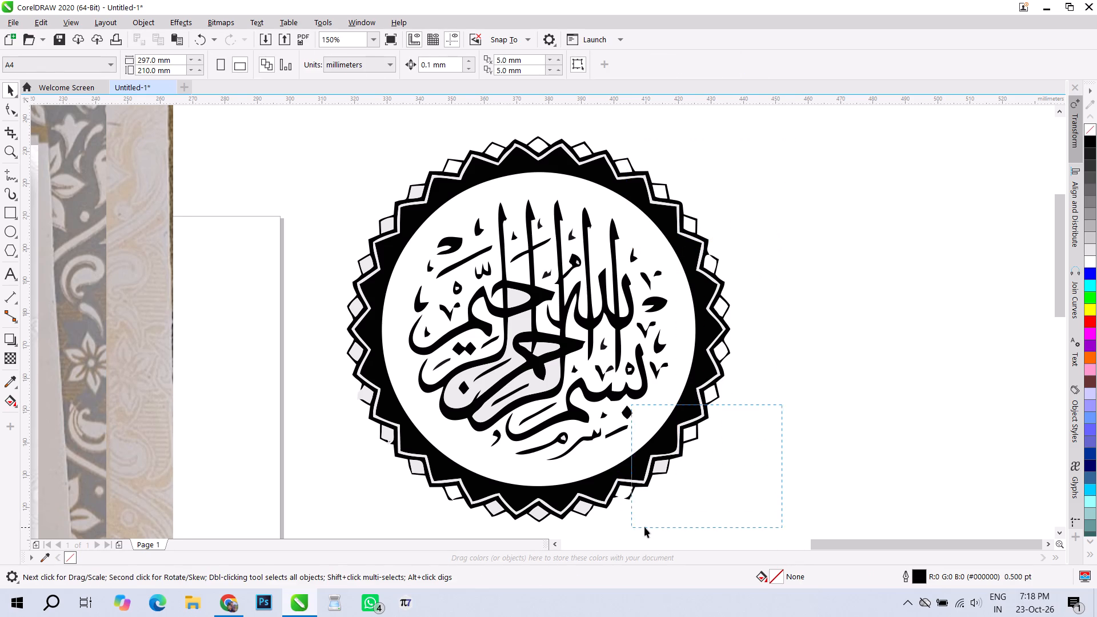
pyautogui.moveTo(644, 527); pyautogui.dragTo(647, 526)
pyautogui.press('Delete')
# Delete the remaining small light grey shapes between the border points along the emblem's bottom and left side.
pyautogui.moveTo(692, 519); pyautogui.dragTo(478, 495)
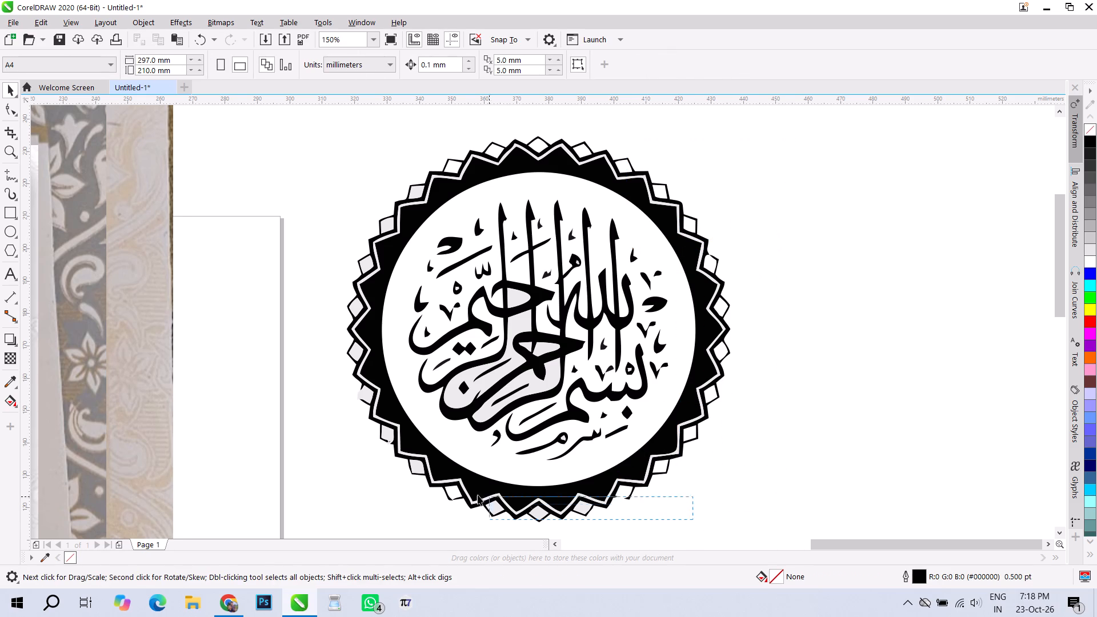
pyautogui.moveTo(478, 495); pyautogui.dragTo(414, 478)
pyautogui.press('Delete')
pyautogui.moveTo(334, 386); pyautogui.dragTo(422, 484)
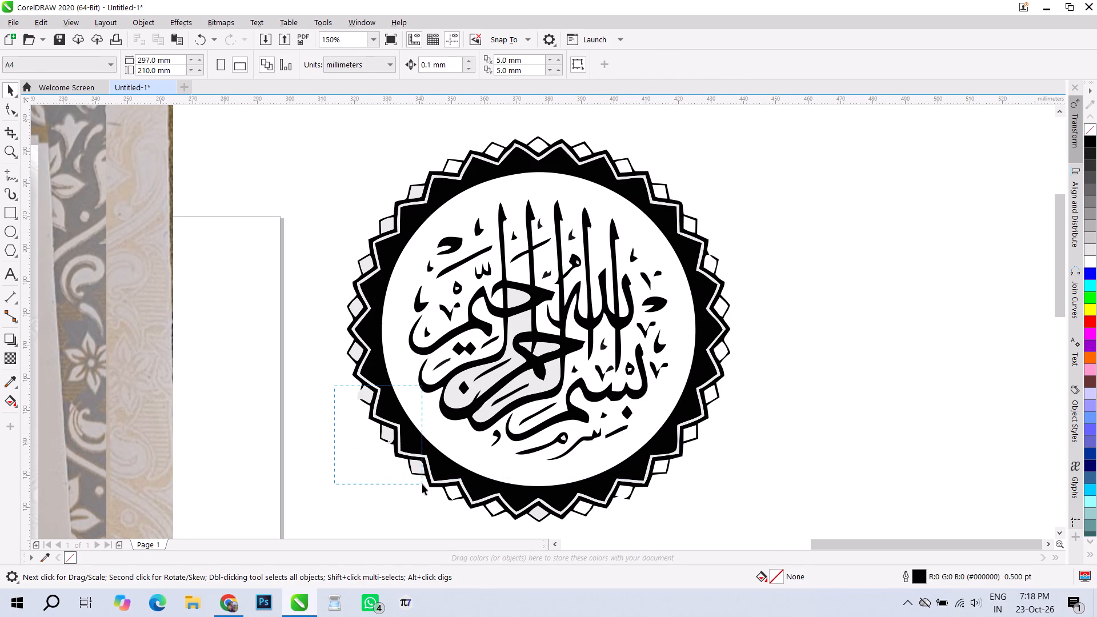
pyautogui.moveTo(422, 484); pyautogui.dragTo(422, 483)
pyautogui.press('Delete')
pyautogui.moveTo(368, 466); pyautogui.dragTo(546, 547)
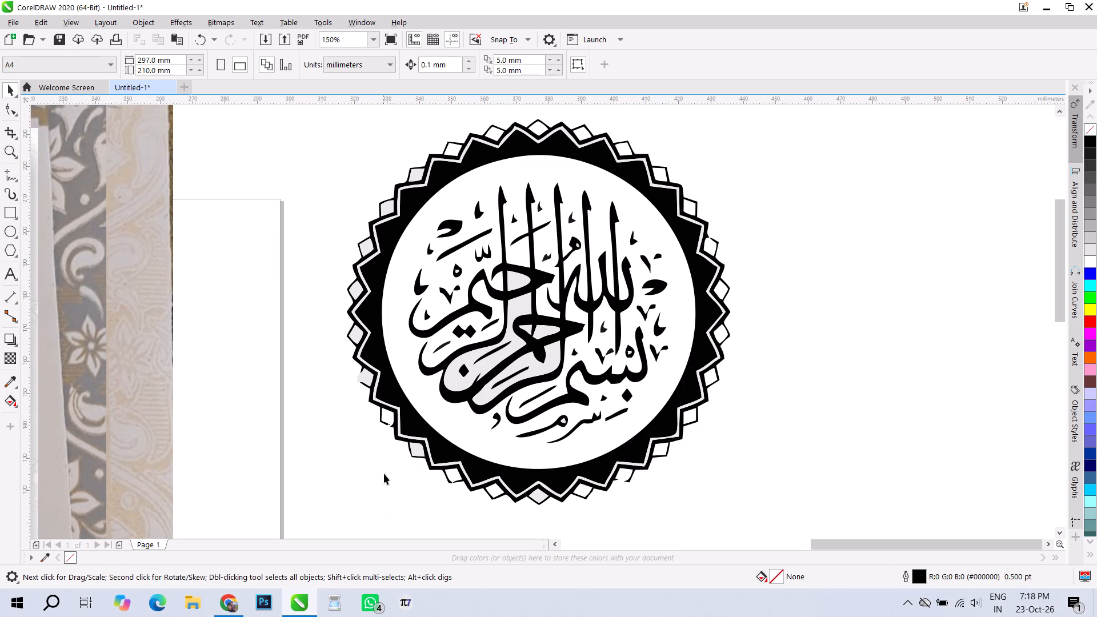
pyautogui.moveTo(387, 467); pyautogui.dragTo(313, 179)
pyautogui.press('Delete')
pyautogui.moveTo(319, 150); pyautogui.dragTo(429, 225)
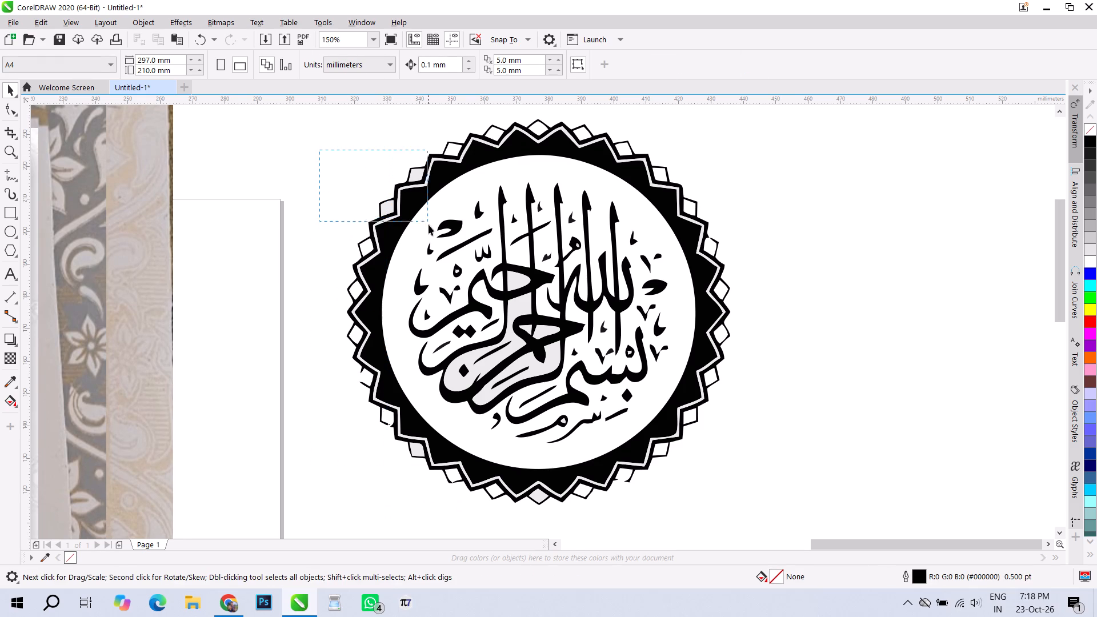
pyautogui.moveTo(429, 225); pyautogui.dragTo(429, 225)
pyautogui.press('Delete')
# Copy the emblem's thick black zigzag ring onto the empty area to its right, clear of the original.
pyautogui.scroll(1, 346, 332)
pyautogui.scroll(-2, 318, 403)
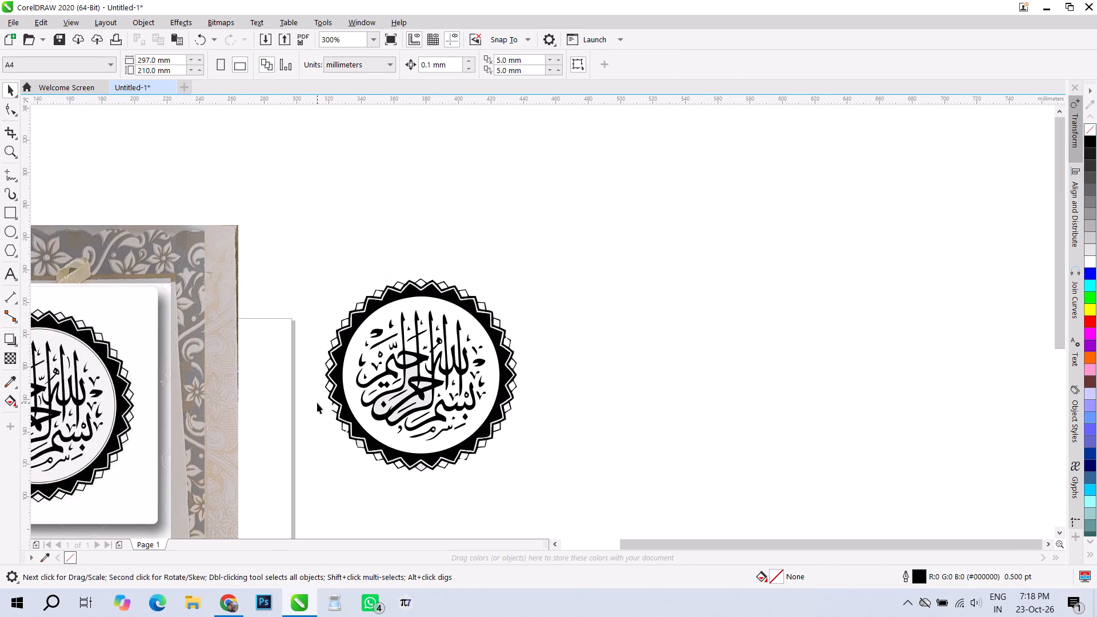
pyautogui.scroll(1, 340, 381)
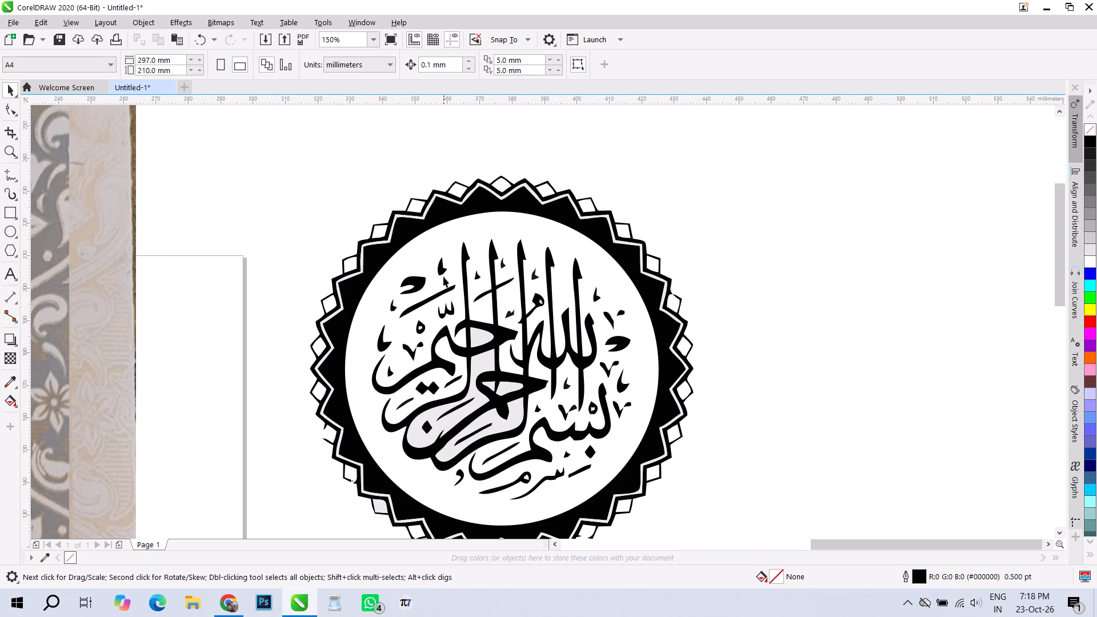
pyautogui.click(414, 226)
pyautogui.moveTo(411, 228); pyautogui.dragTo(757, 205)
pyautogui.rightClick(757, 205)
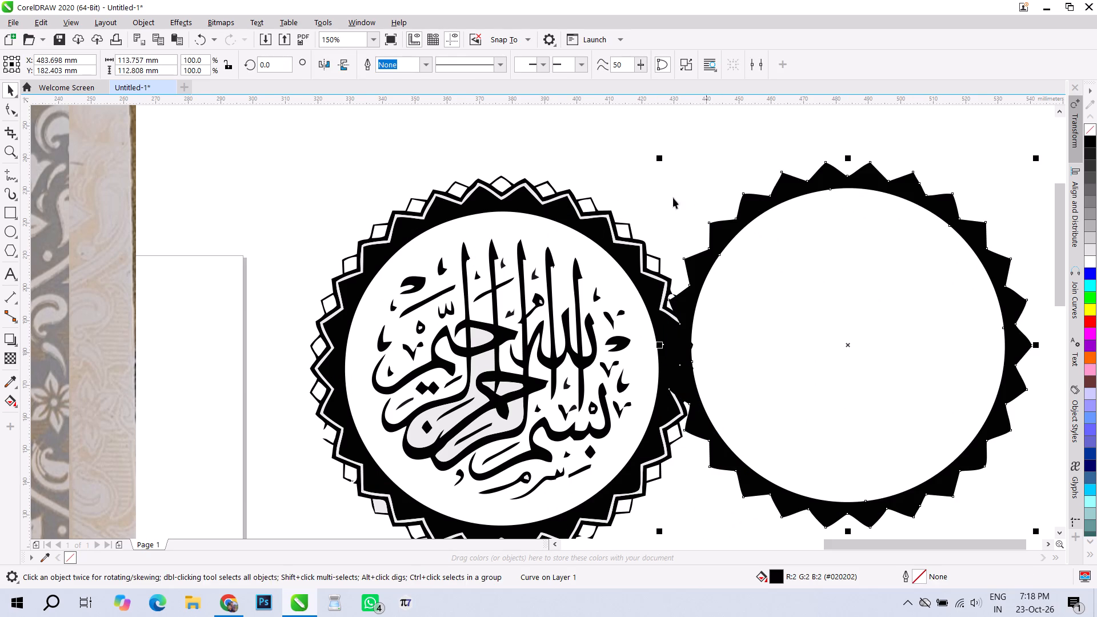
pyautogui.scroll(-1, 522, 190)
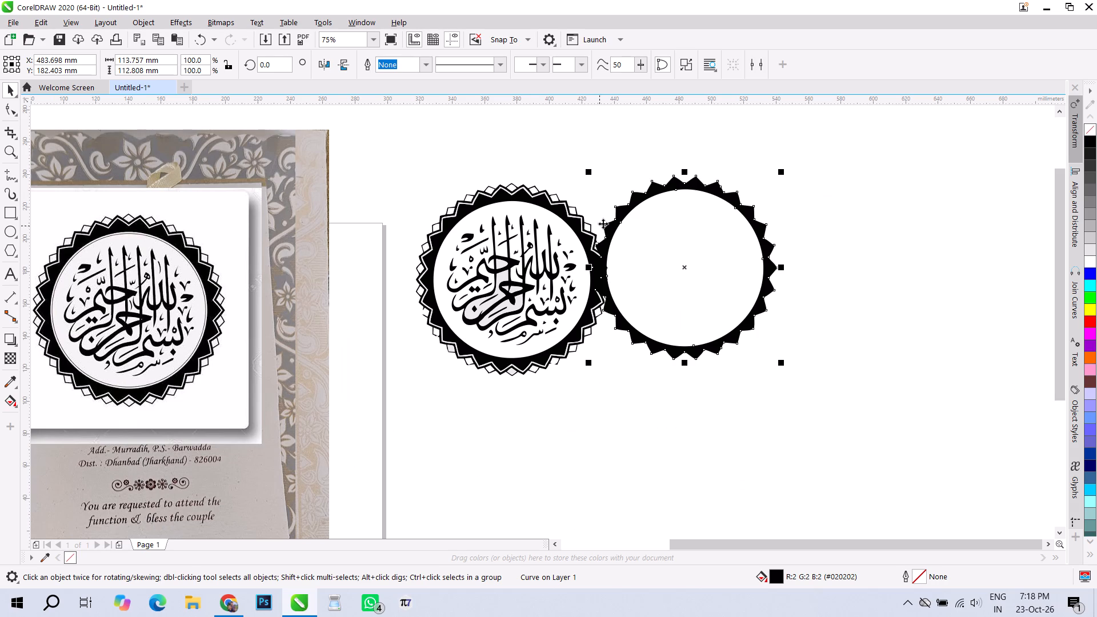
pyautogui.moveTo(617, 221); pyautogui.dragTo(660, 218)
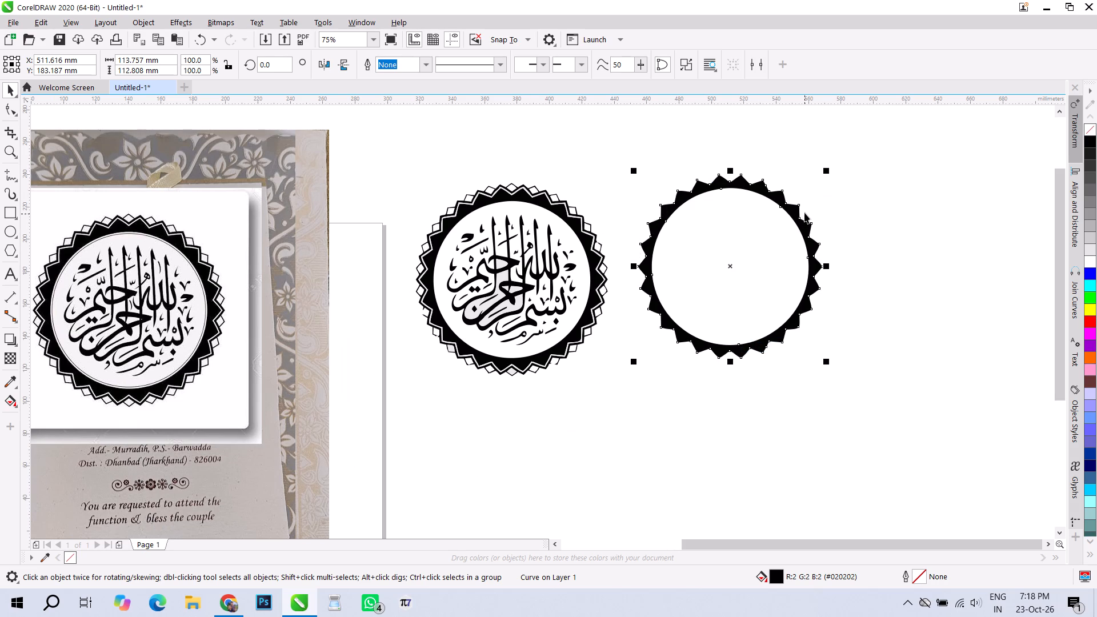
# Create a concentric enlarged duplicate of the copied ring, scaled to about 107.9 % and about 122.8 mm wide.
pyautogui.scroll(1, 803, 193)
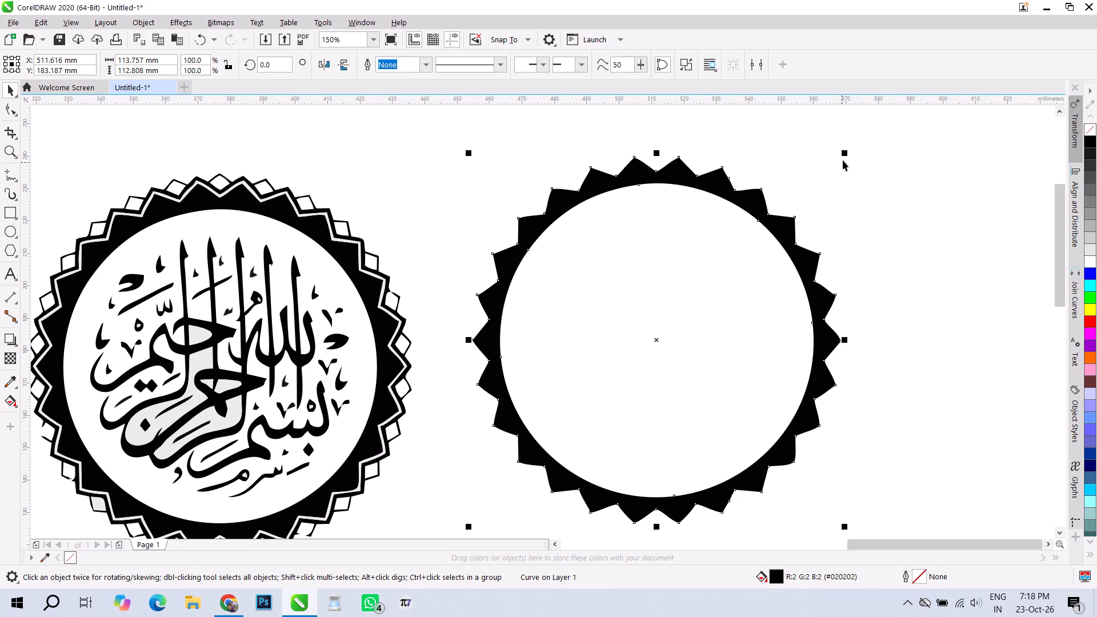
pyautogui.moveTo(846, 153); pyautogui.dragTo(854, 139)
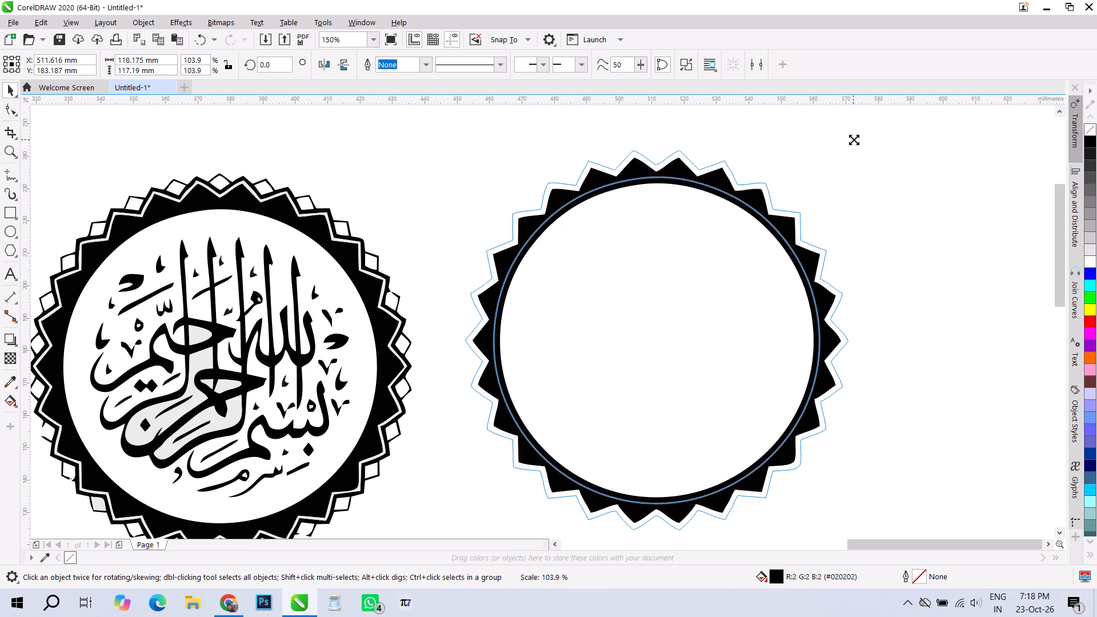
pyautogui.moveTo(854, 139); pyautogui.dragTo(860, 127)
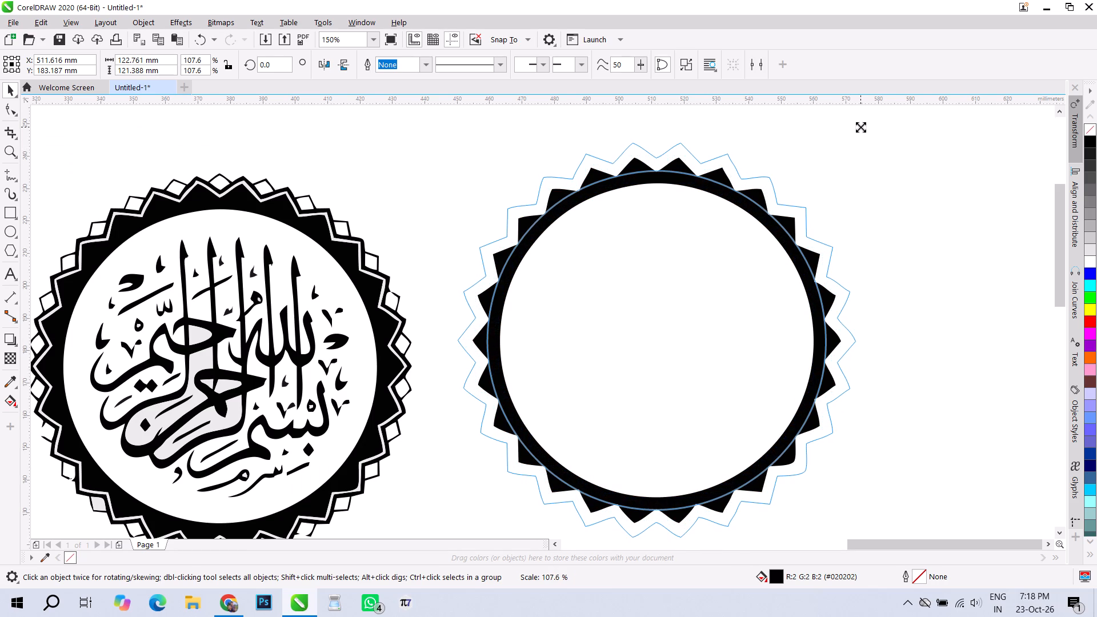
pyautogui.moveTo(860, 127); pyautogui.dragTo(860, 126)
pyautogui.keyDown('shift'); pyautogui.rightClick(860, 126); pyautogui.keyUp('shift')
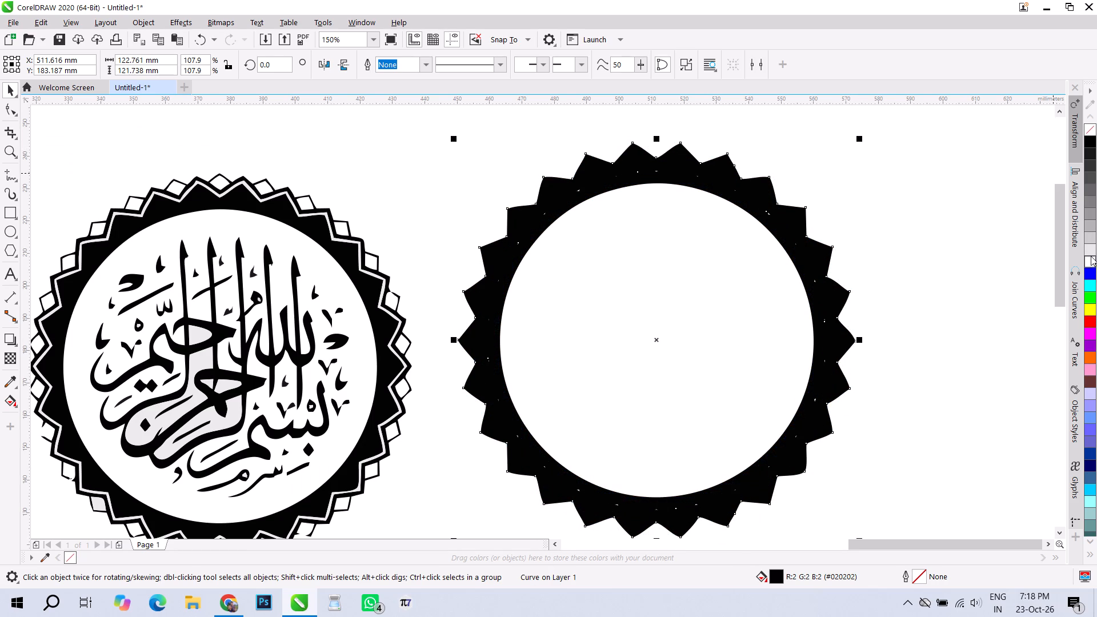
# Give the enlarged ring a white fill and a black outline.
pyautogui.click(1090, 257)
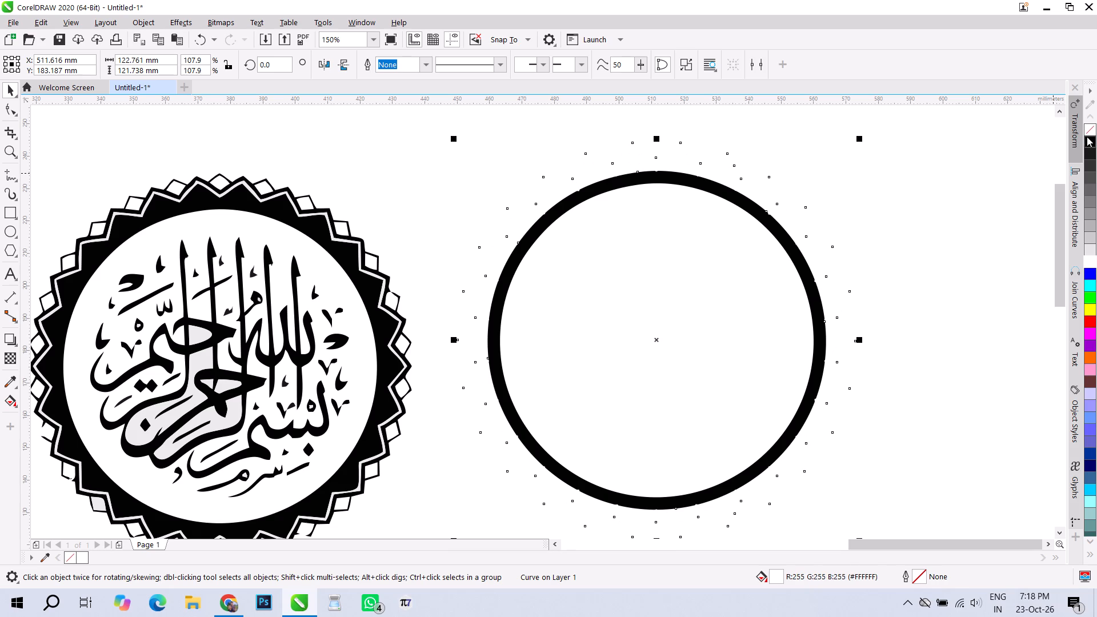
pyautogui.rightClick(1086, 144)
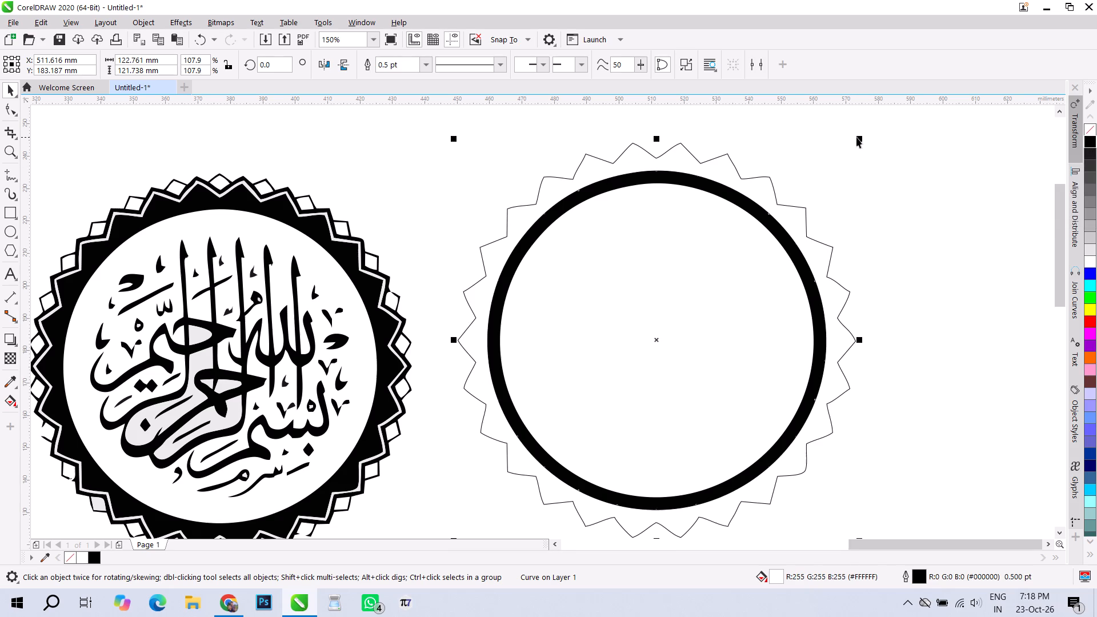
# Rotate the white ring about its centre to about 356.3° and move it one level back, behind the black ring.
pyautogui.click(847, 150)
pyautogui.click(714, 159)
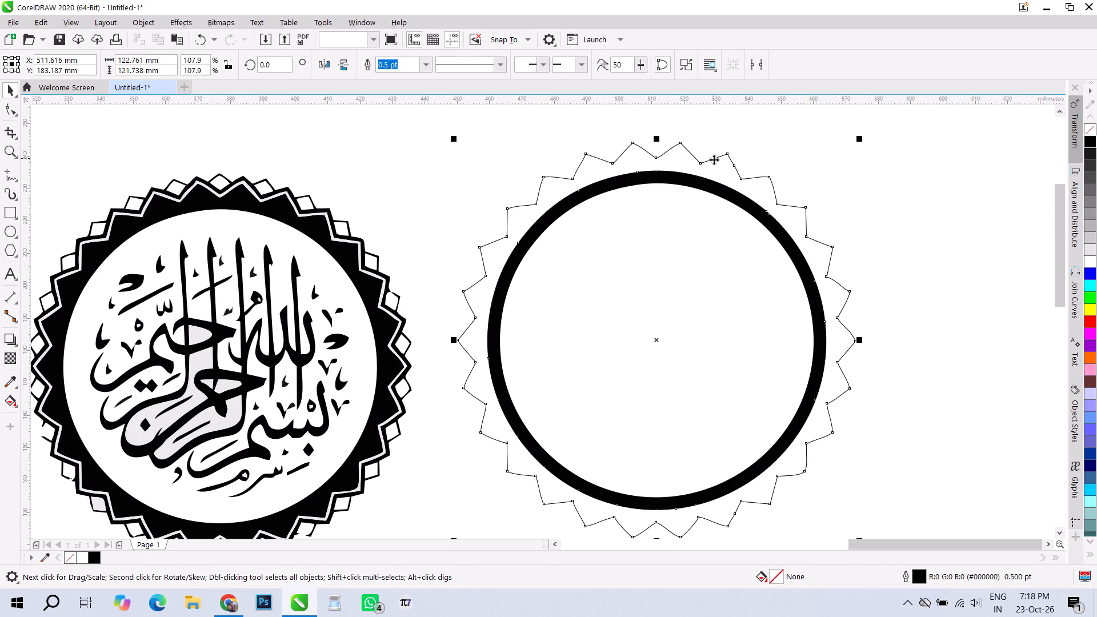
pyautogui.click(699, 161)
pyautogui.moveTo(860, 133); pyautogui.dragTo(882, 140)
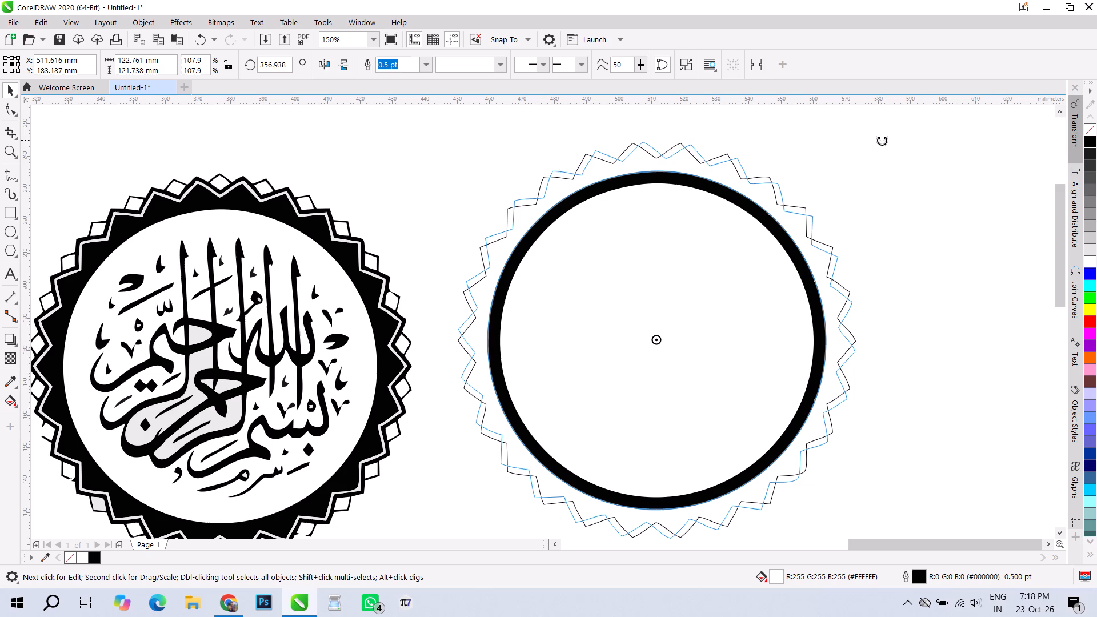
pyautogui.moveTo(882, 140); pyautogui.dragTo(884, 142)
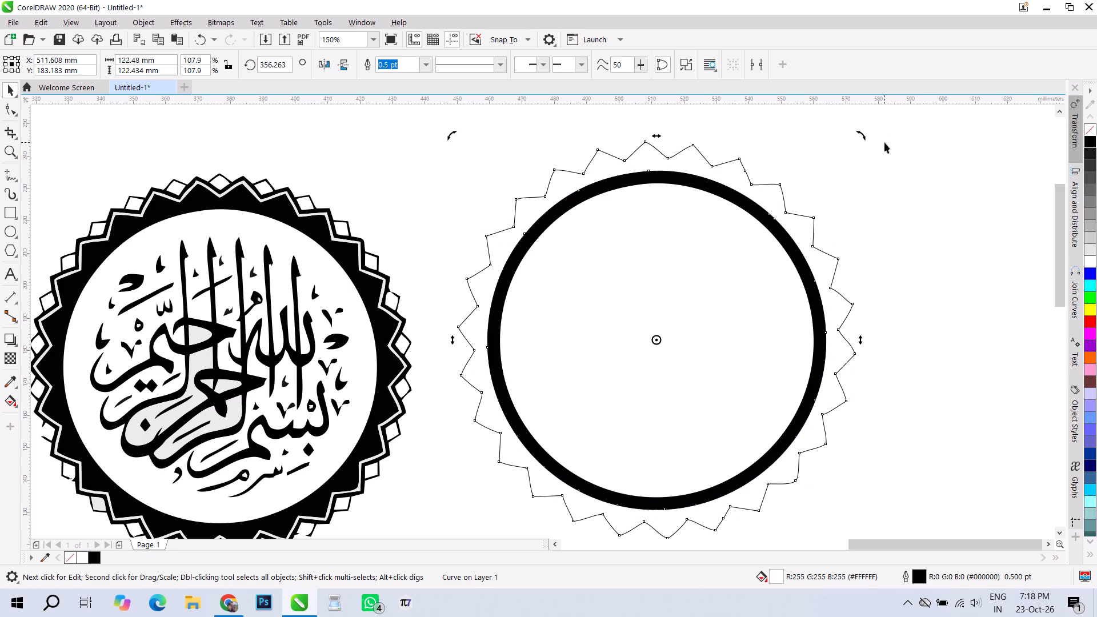
pyautogui.hotkey('ctrl', 'pagedown')
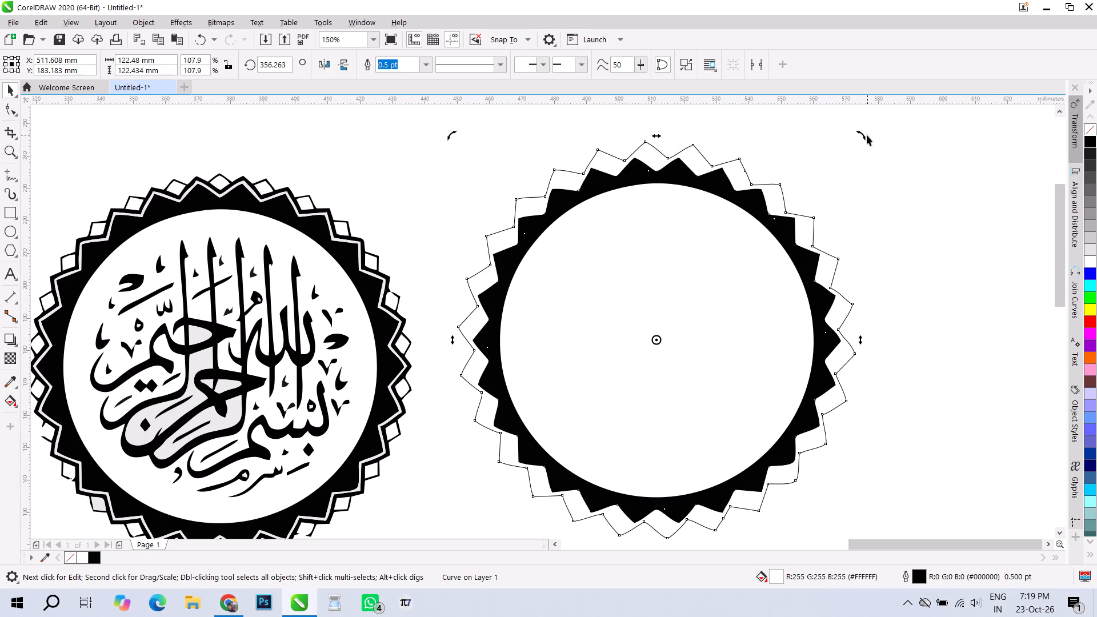
# Rotate the white ring further to about 353.5° so its points sit between those of the black ring.
pyautogui.moveTo(862, 134); pyautogui.dragTo(859, 126)
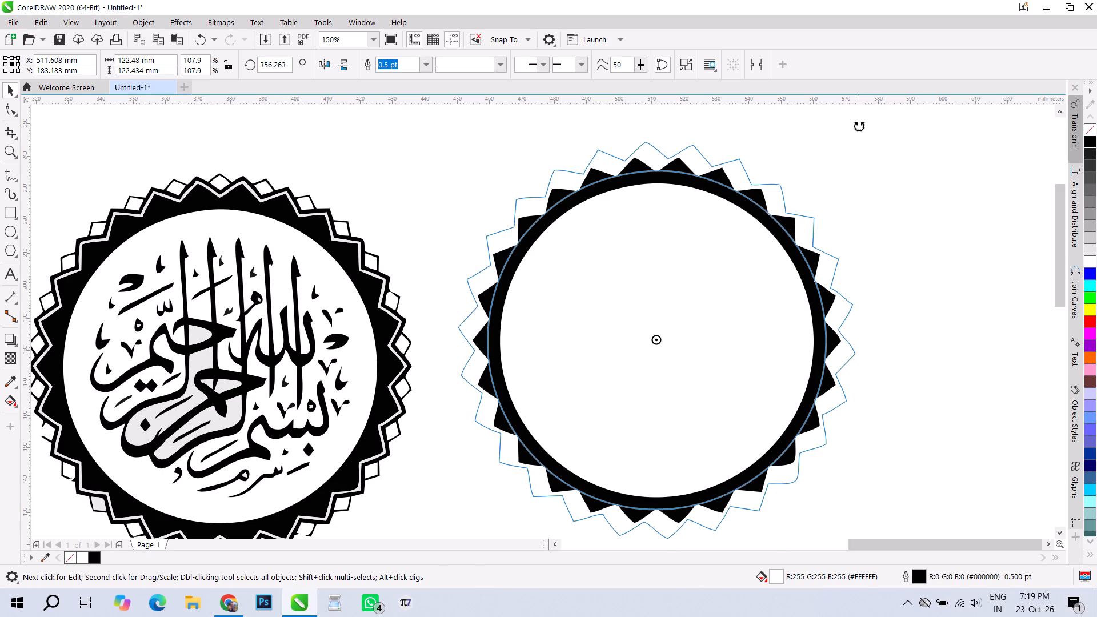
pyautogui.moveTo(859, 126); pyautogui.dragTo(856, 121)
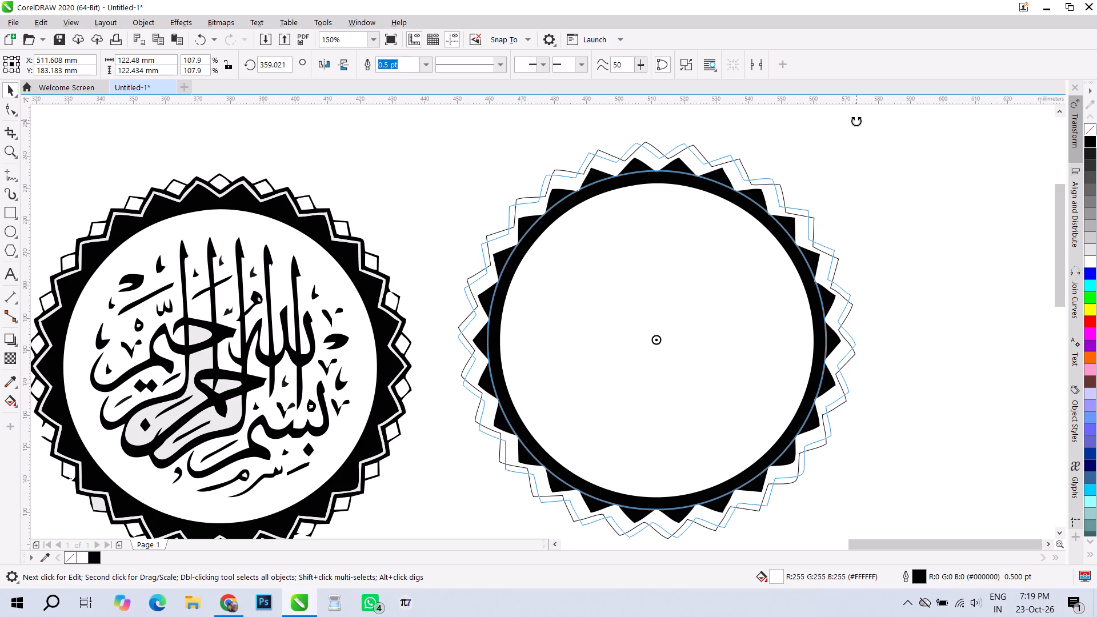
pyautogui.moveTo(856, 121); pyautogui.dragTo(859, 121)
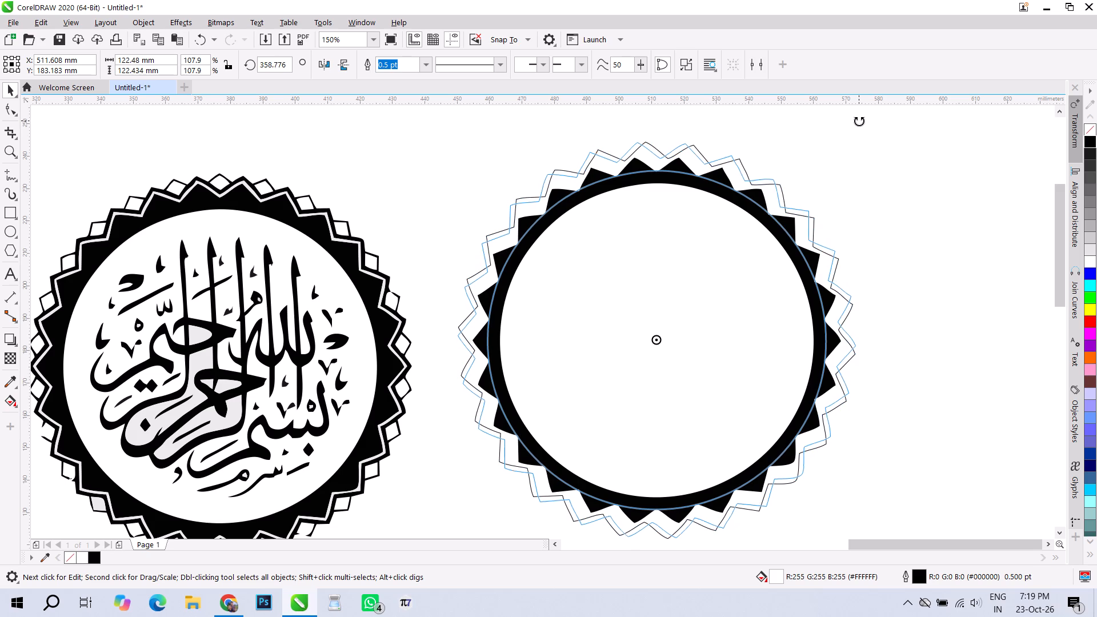
pyautogui.moveTo(859, 121); pyautogui.dragTo(885, 130)
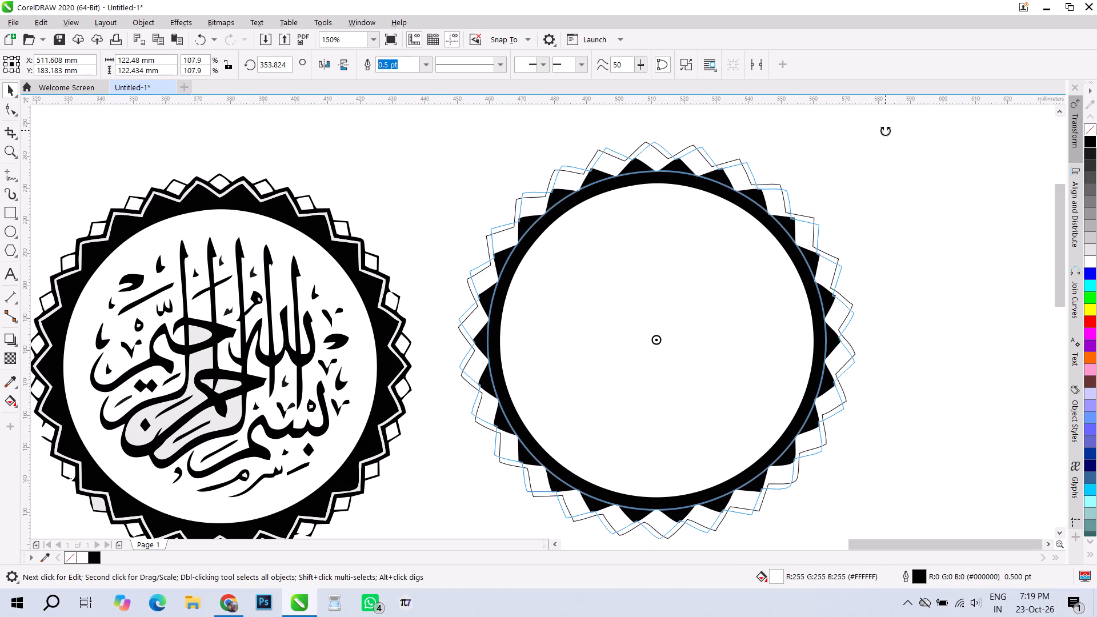
pyautogui.moveTo(885, 130); pyautogui.dragTo(887, 131)
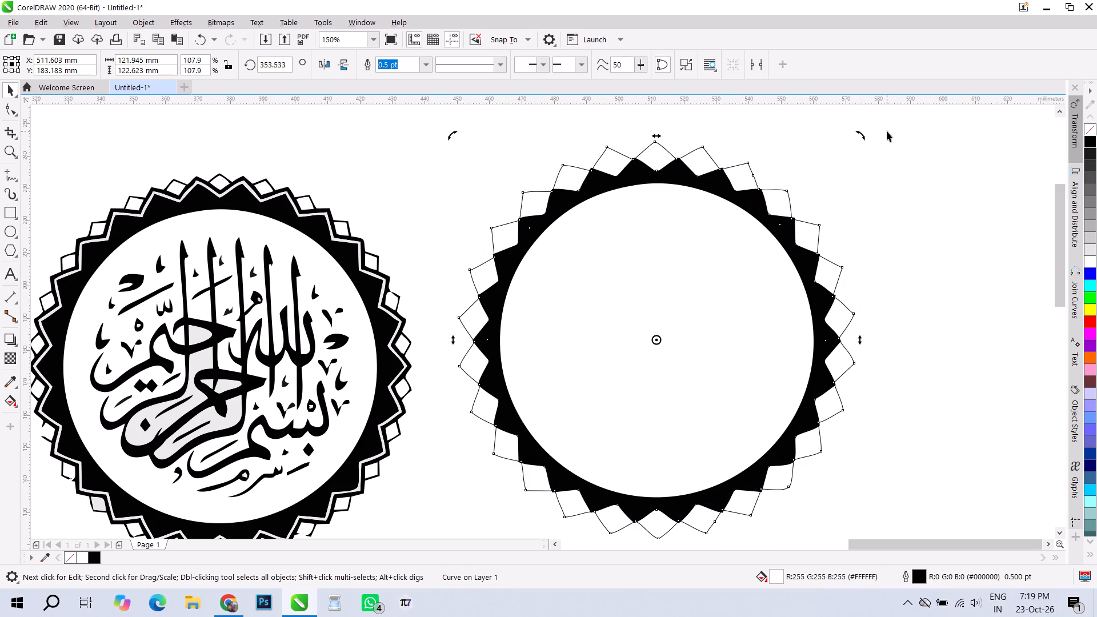
# Shrink the white ring about its centre to about 103 %, roughly 116.4 mm wide.
pyautogui.click(696, 148)
pyautogui.moveTo(863, 137); pyautogui.dragTo(863, 137)
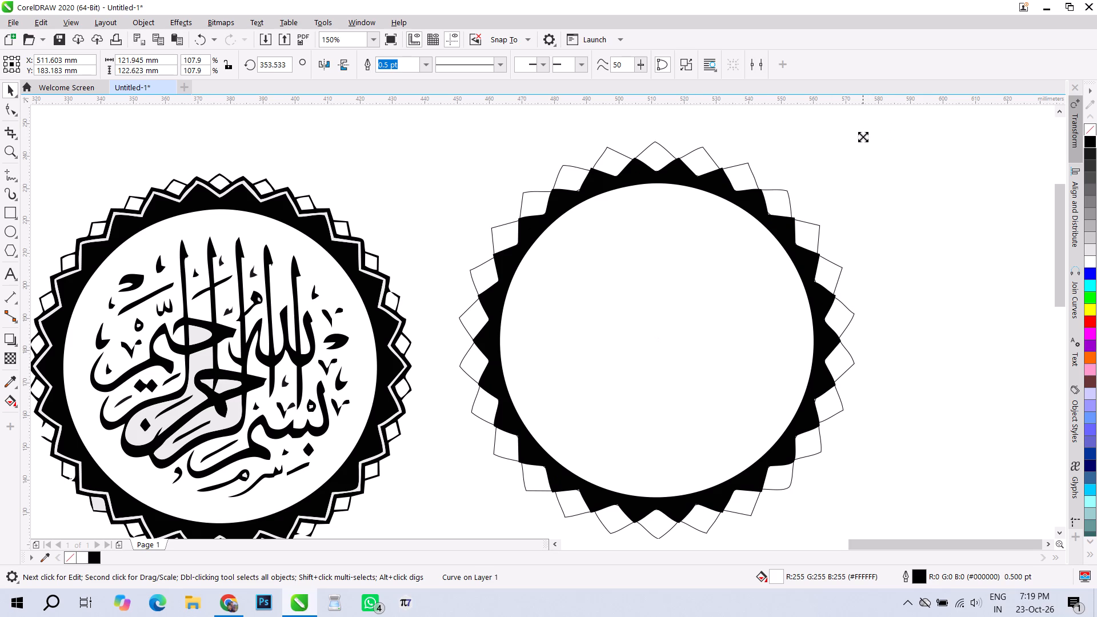
pyautogui.moveTo(863, 137); pyautogui.dragTo(855, 133)
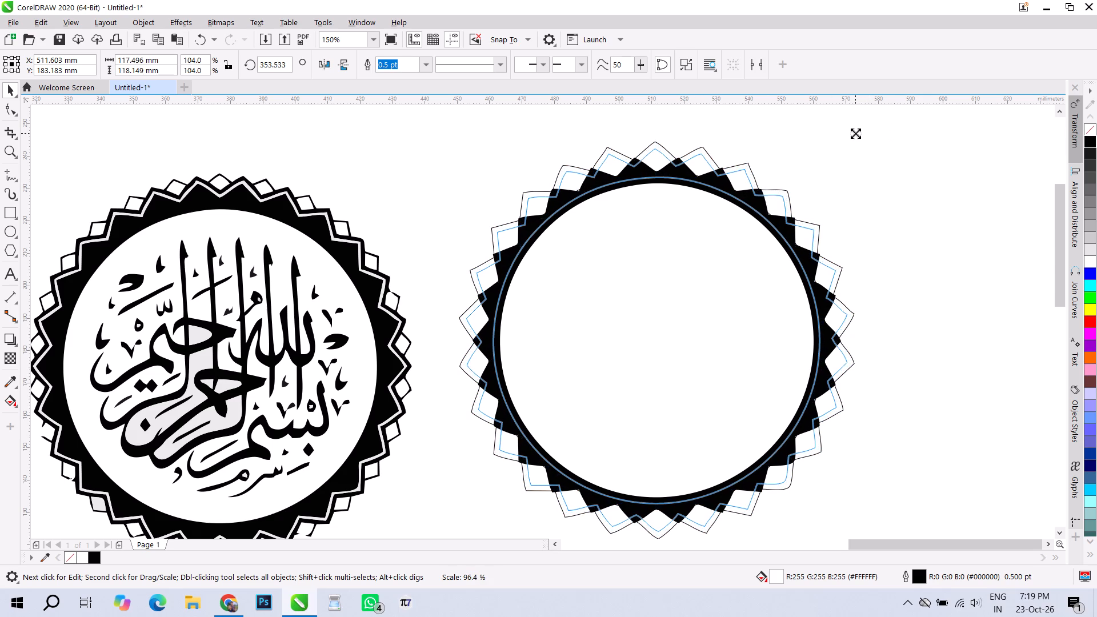
pyautogui.moveTo(855, 133); pyautogui.dragTo(854, 133)
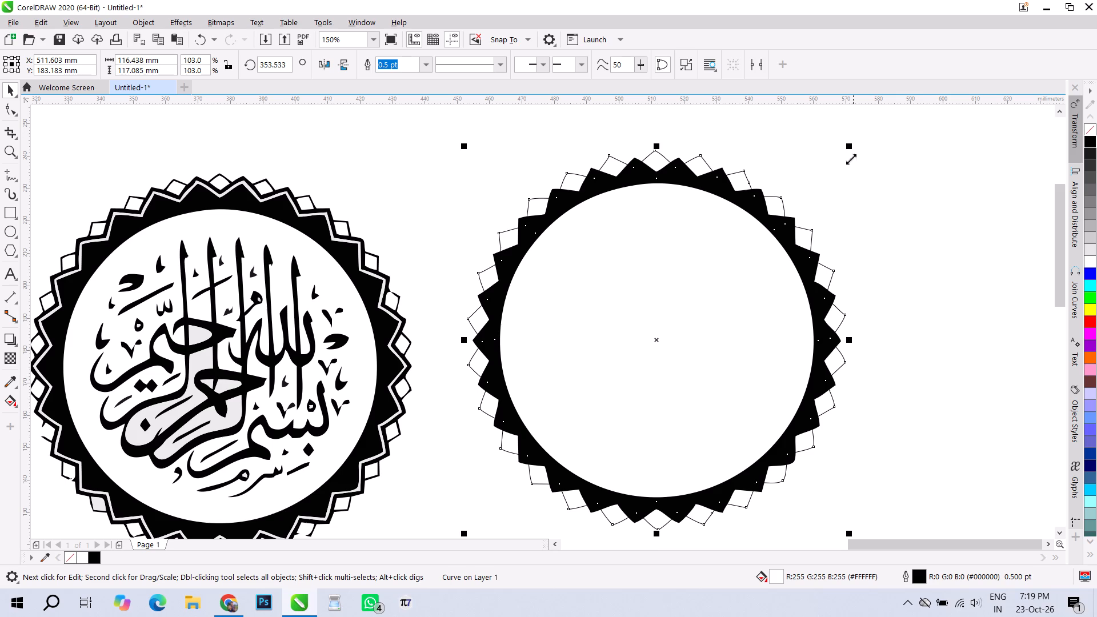
# Set the white ring's outline width to 1.0 pt.
pyautogui.click(431, 63)
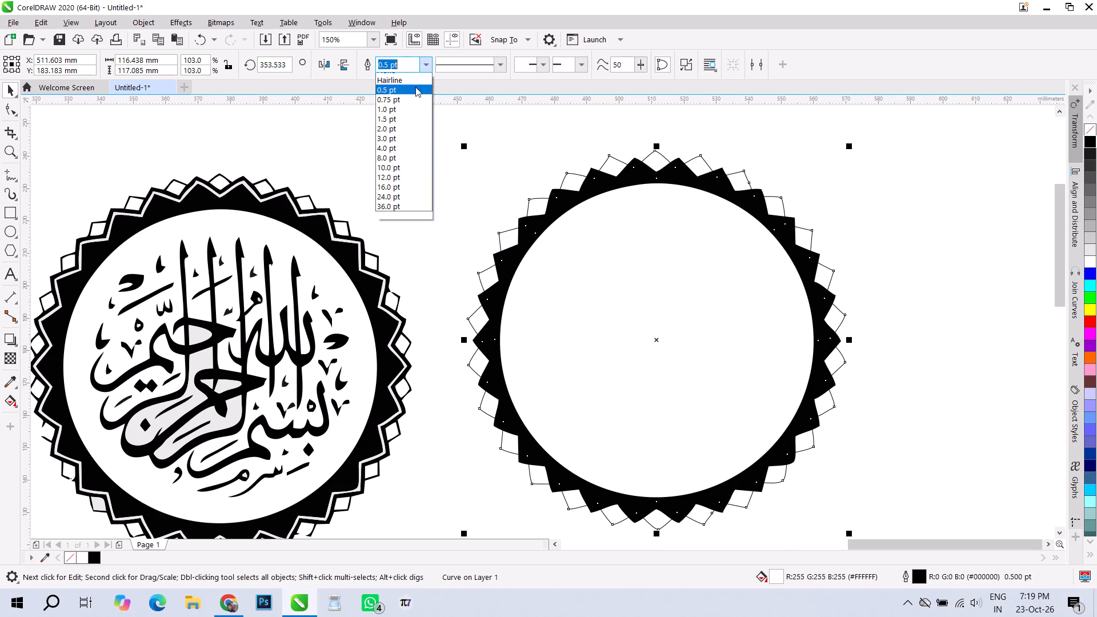
pyautogui.click(407, 113)
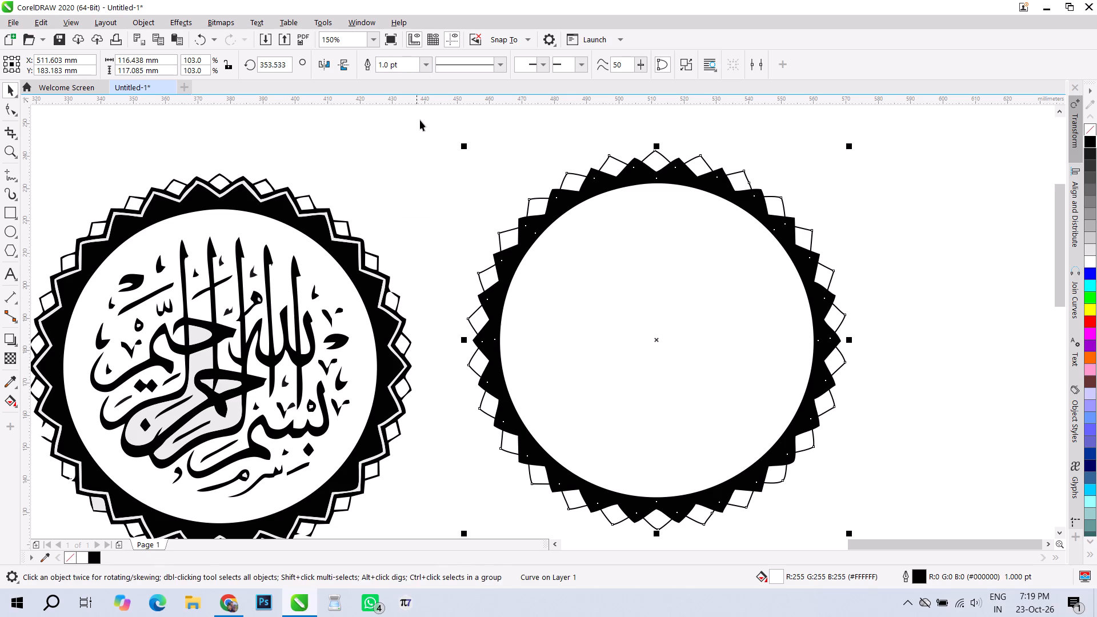
pyautogui.scroll(3, 611, 158)
pyautogui.scroll(-3, 556, 162)
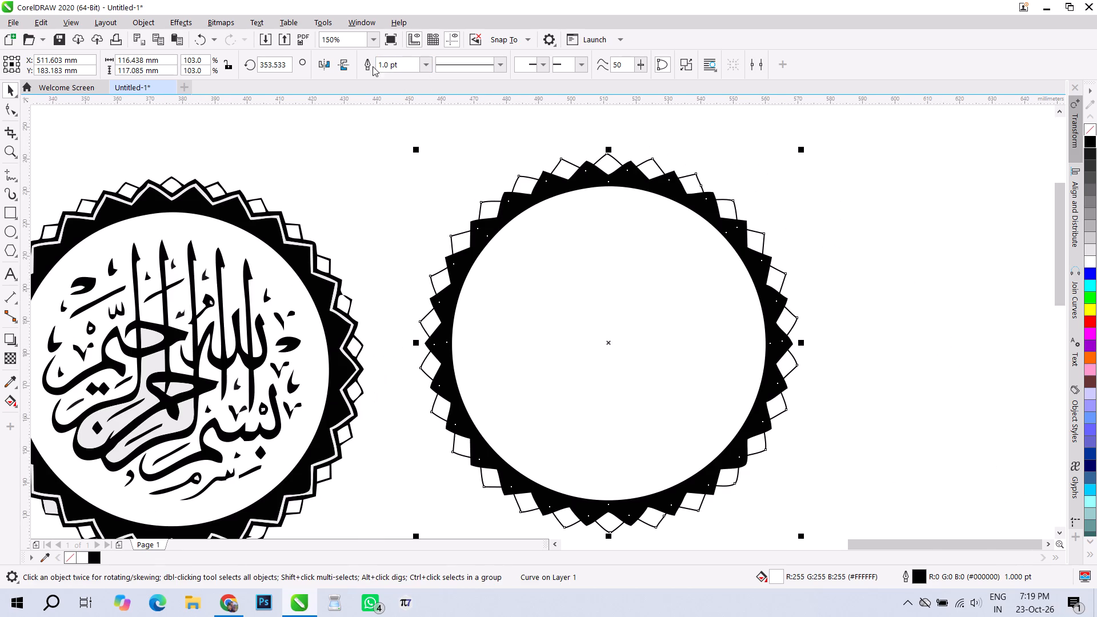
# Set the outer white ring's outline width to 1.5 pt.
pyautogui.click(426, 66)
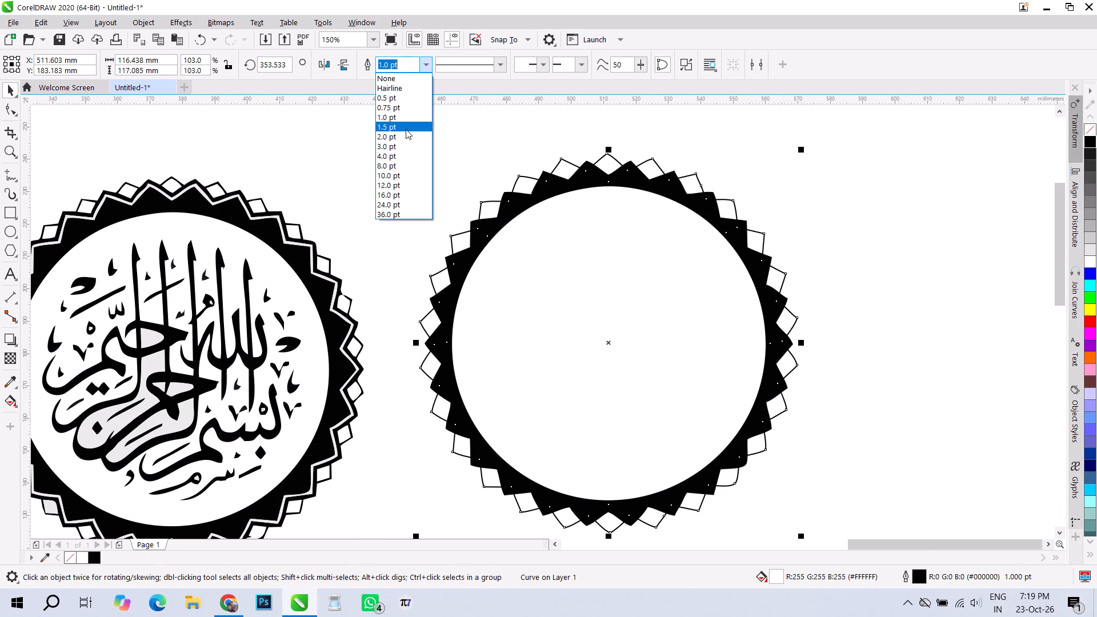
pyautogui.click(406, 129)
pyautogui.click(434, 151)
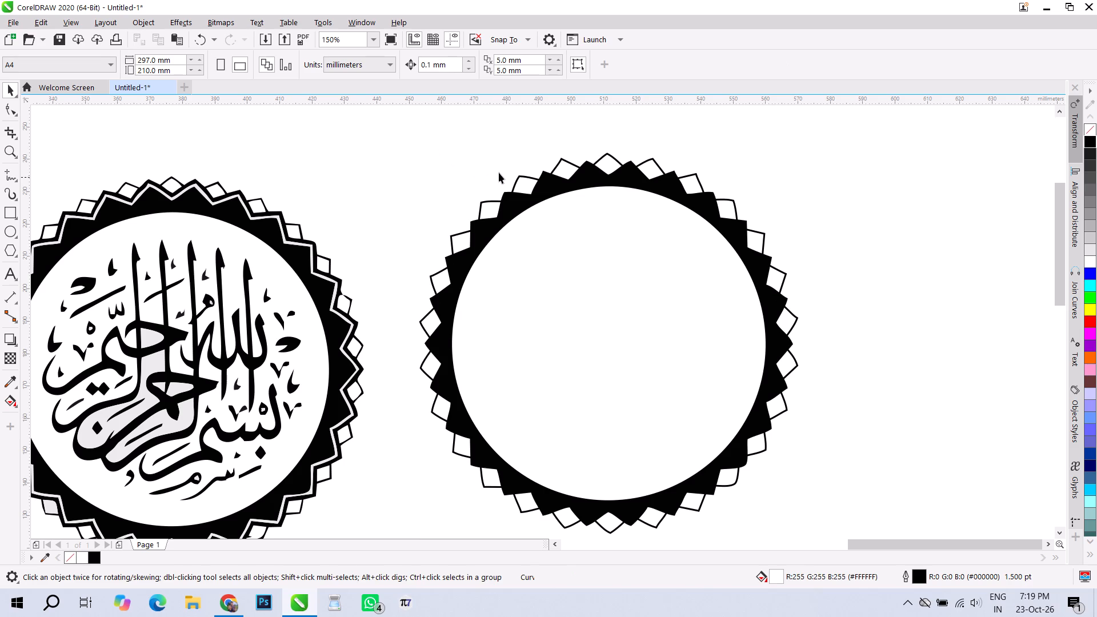
# Make a smaller copy of the black ring about its centre, scaled to about 96.1 %, roughly 109.4 mm wide.
pyautogui.click(521, 203)
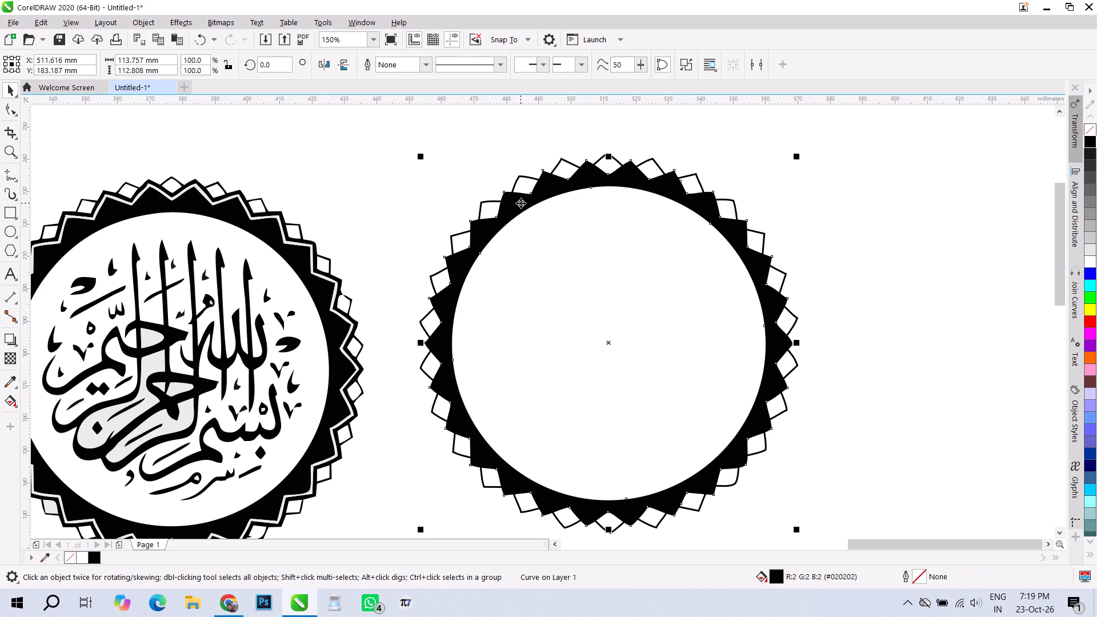
pyautogui.moveTo(800, 155); pyautogui.dragTo(800, 154)
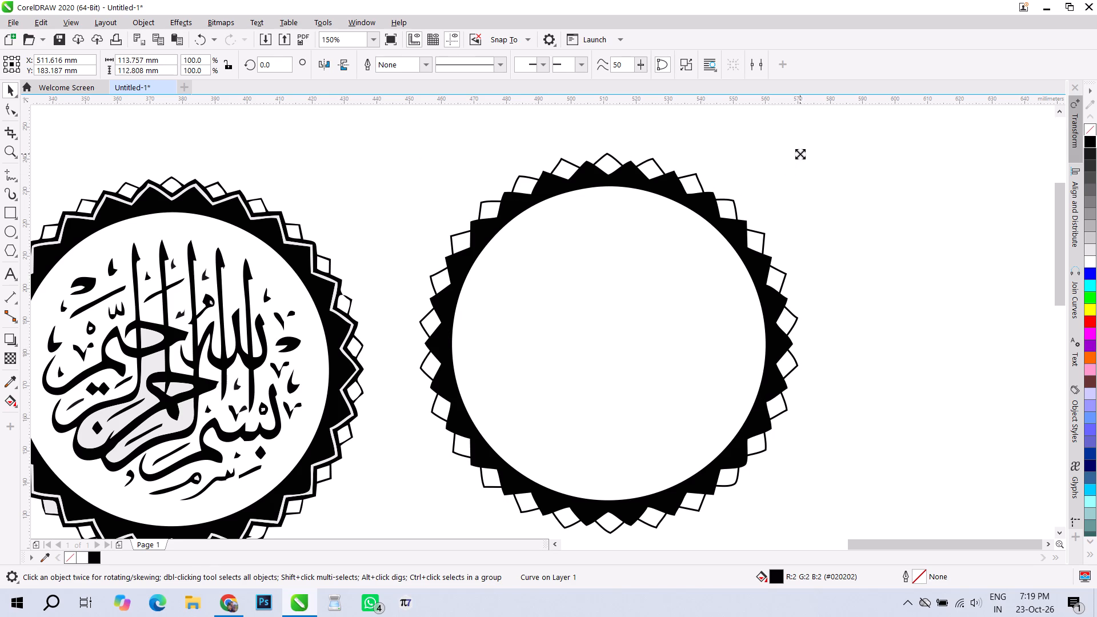
pyautogui.moveTo(800, 154); pyautogui.dragTo(796, 154)
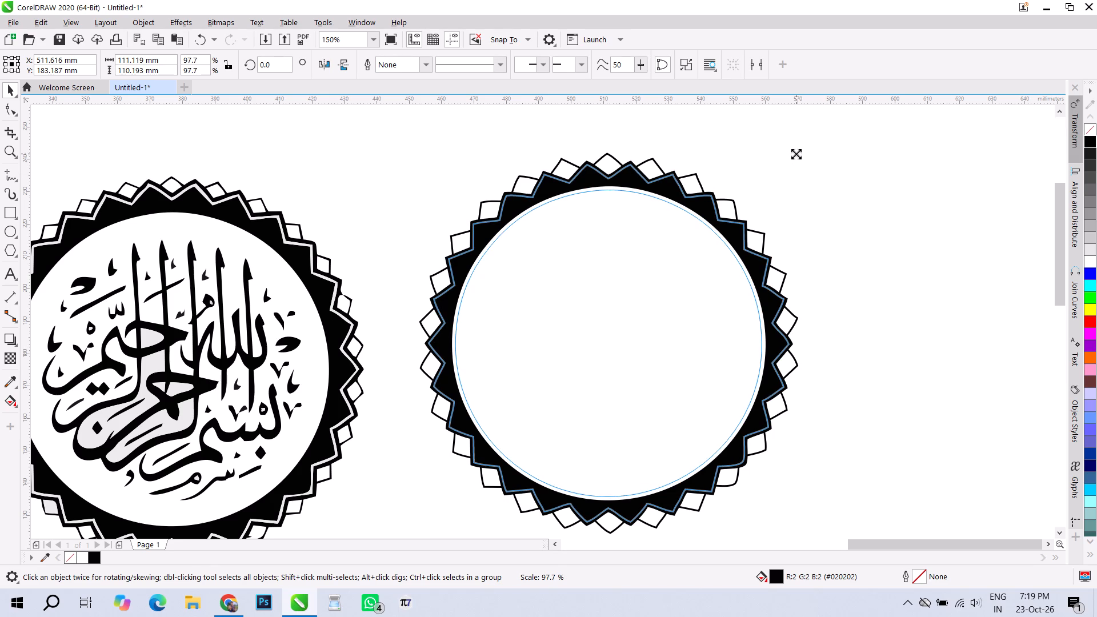
pyautogui.moveTo(796, 154); pyautogui.dragTo(795, 154)
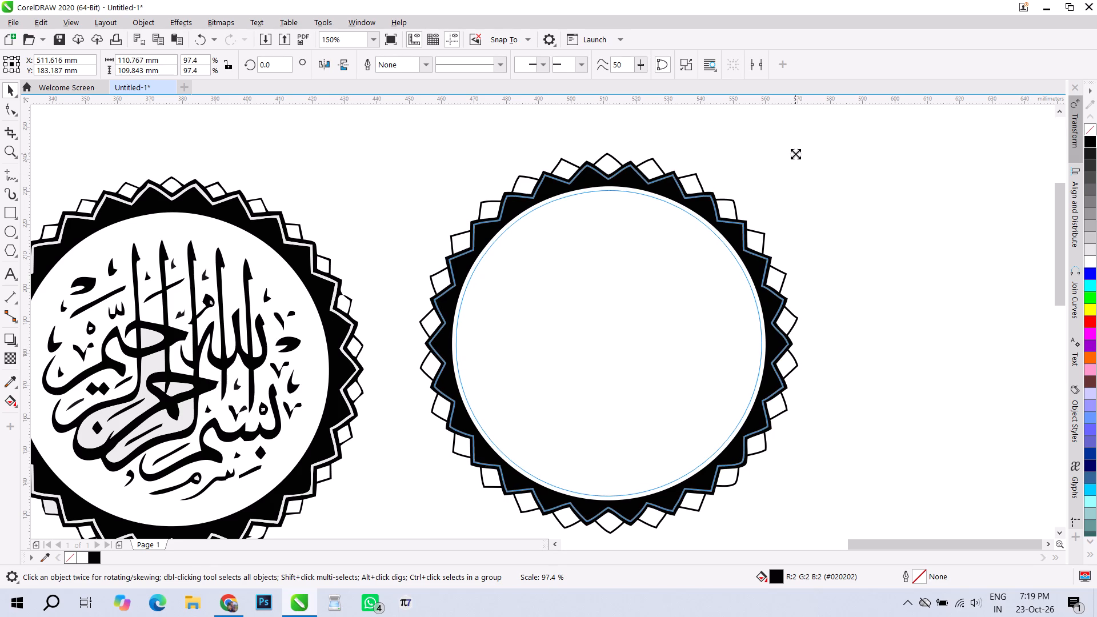
pyautogui.moveTo(795, 154); pyautogui.dragTo(794, 154)
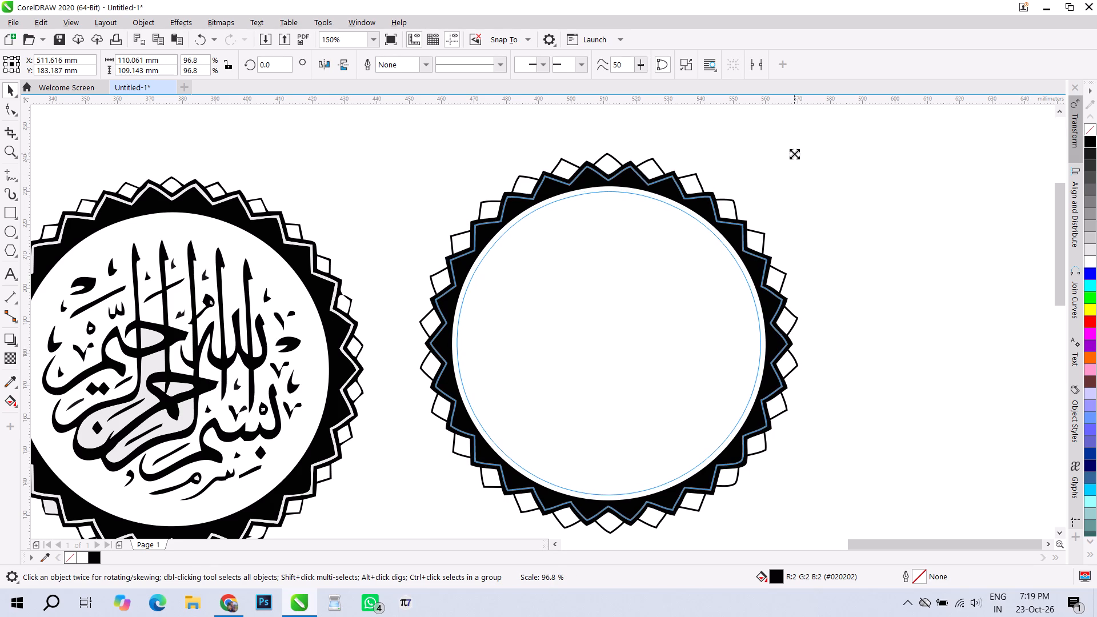
pyautogui.moveTo(794, 154); pyautogui.dragTo(793, 153)
pyautogui.keyDown('shift'); pyautogui.rightClick(793, 153); pyautogui.keyUp('shift')
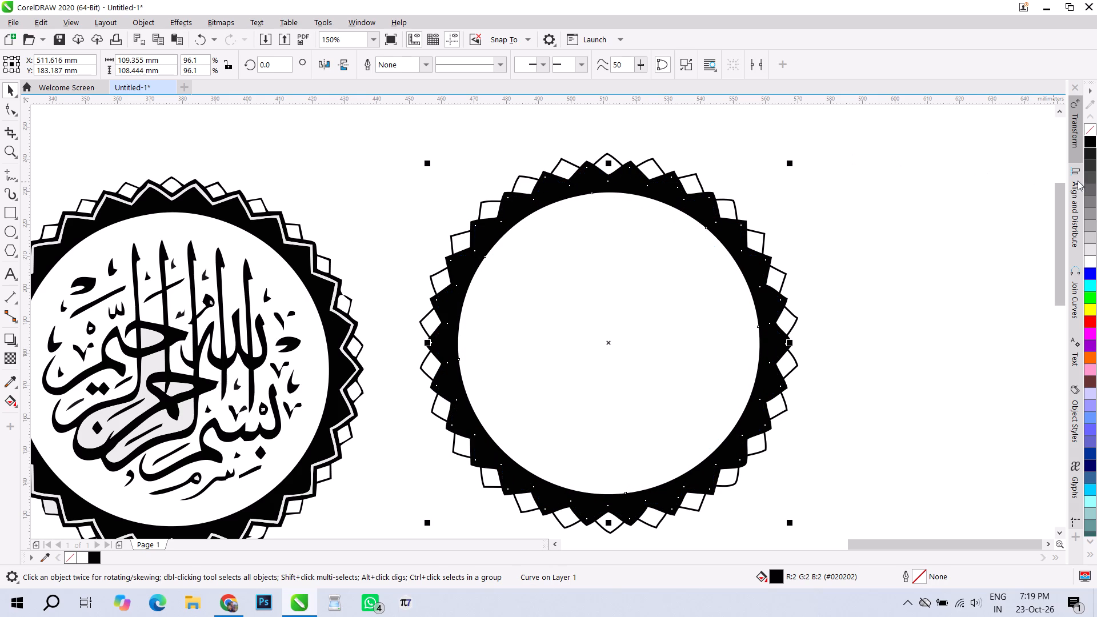
# Give the smaller black ring copy a white outline 3.0 pt wide.
pyautogui.rightClick(1088, 261)
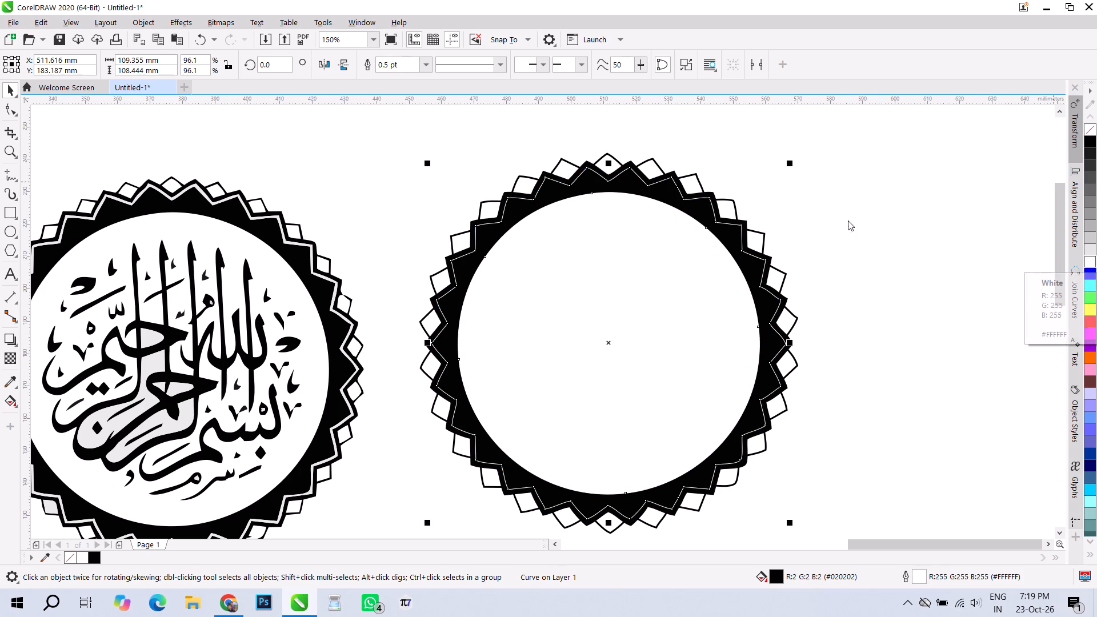
pyautogui.click(423, 64)
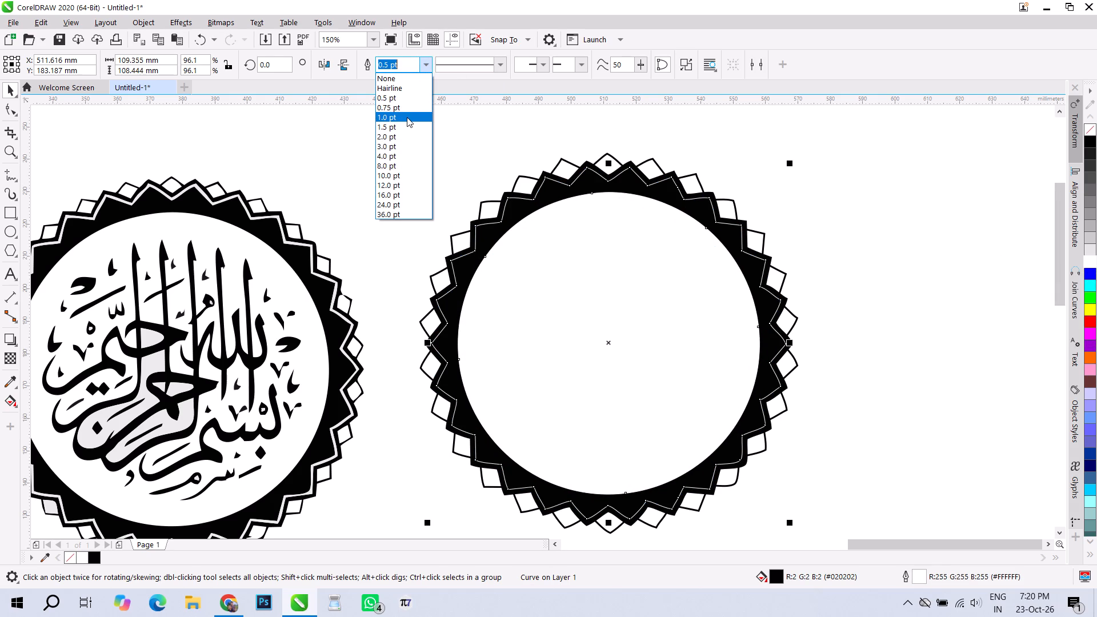
pyautogui.click(404, 135)
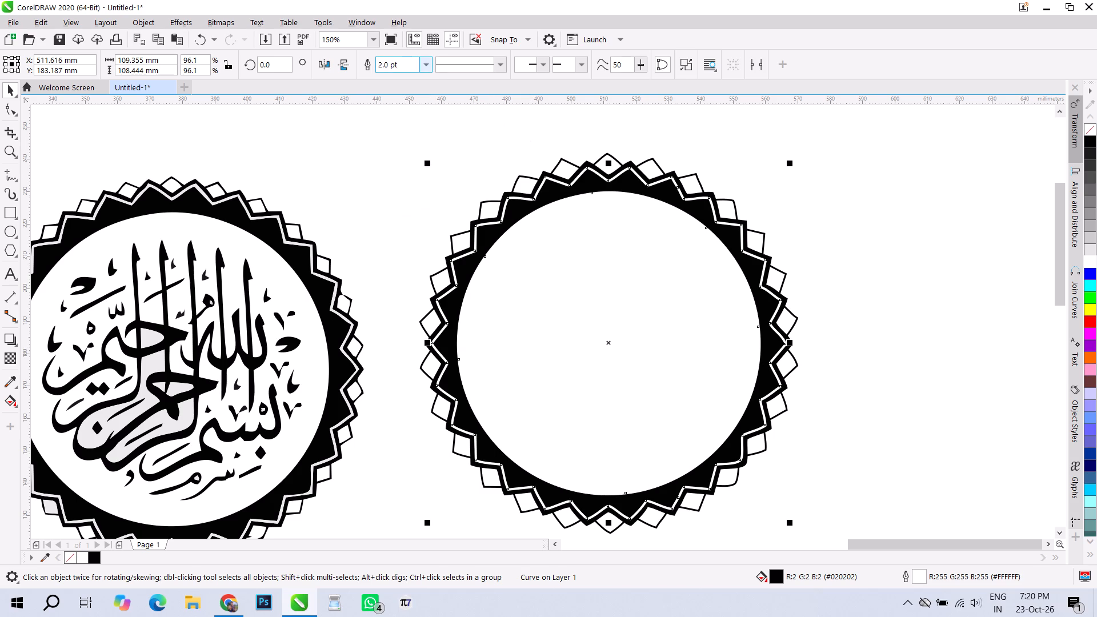
pyautogui.click(428, 67)
pyautogui.click(404, 141)
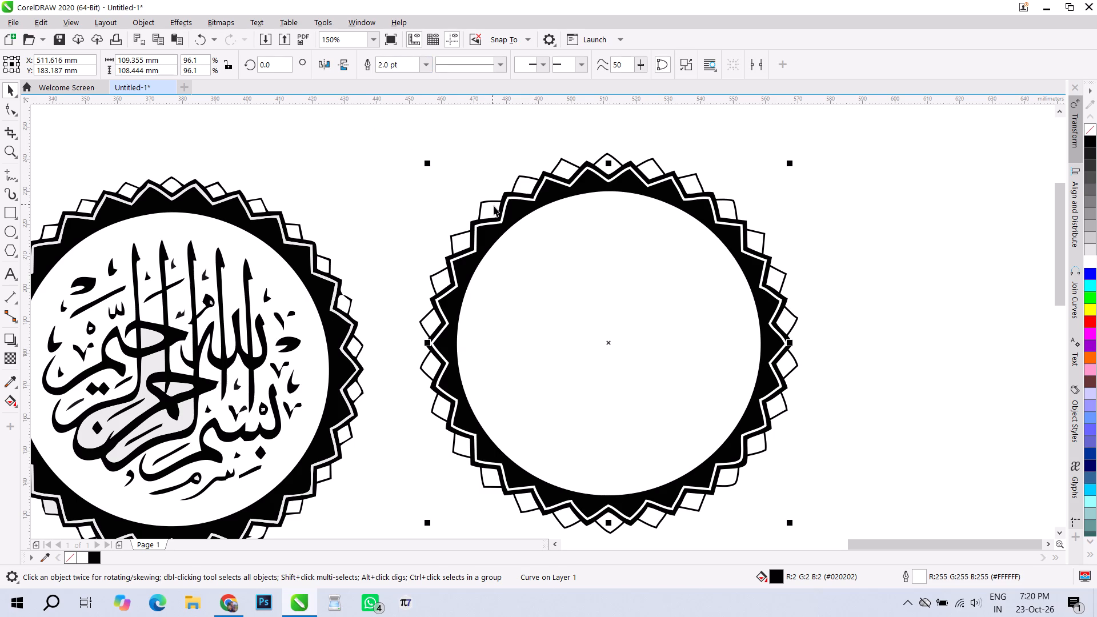
pyautogui.click(499, 154)
pyautogui.click(508, 199)
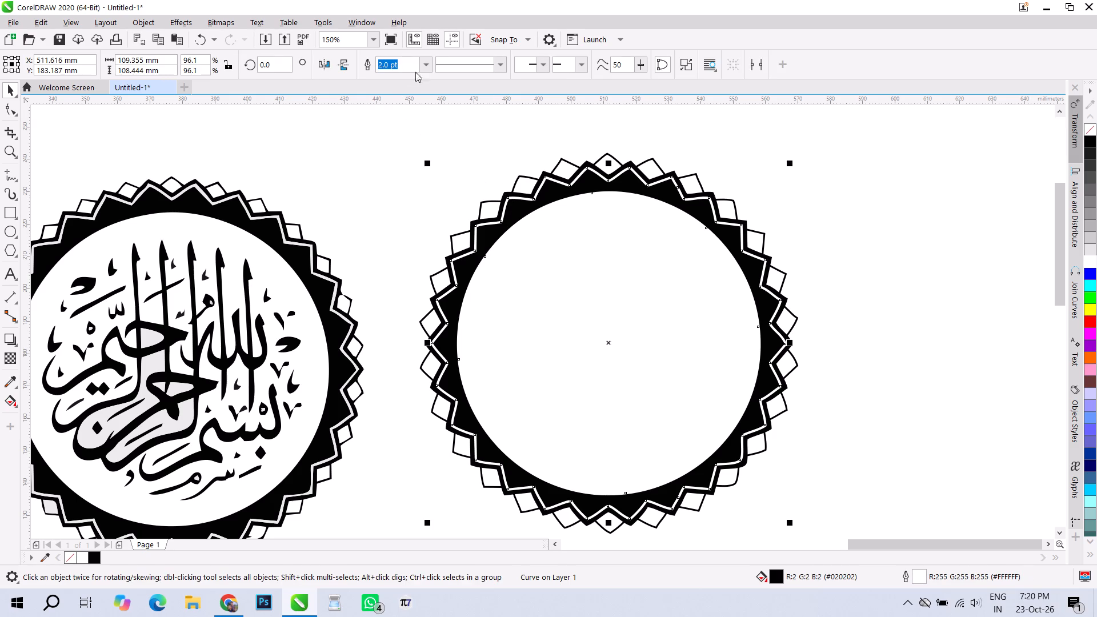
pyautogui.click(424, 65)
pyautogui.click(417, 144)
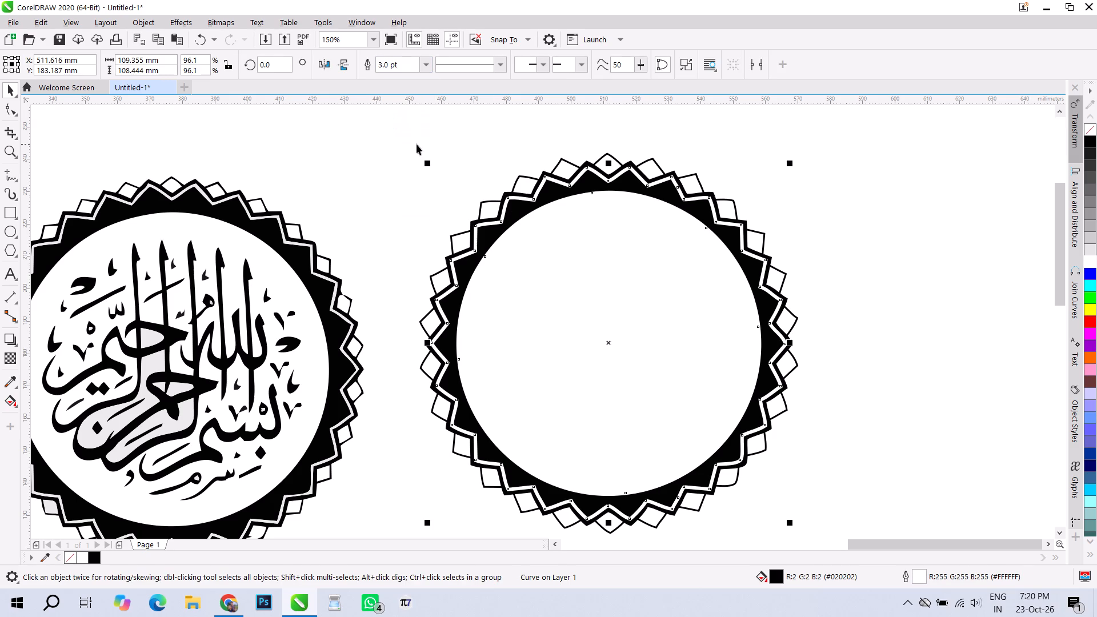
# Shrink the white-outlined inner ring about its centre to about 95.5 %, roughly 108.65 mm wide.
pyautogui.scroll(1, 788, 161)
pyautogui.click(788, 171)
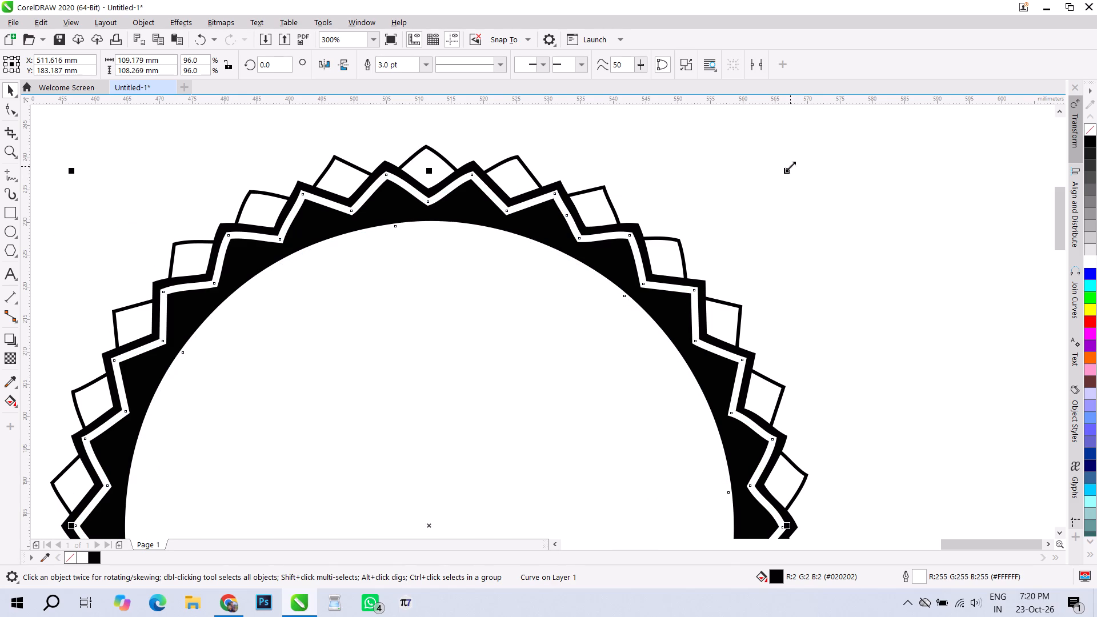
pyautogui.click(790, 166)
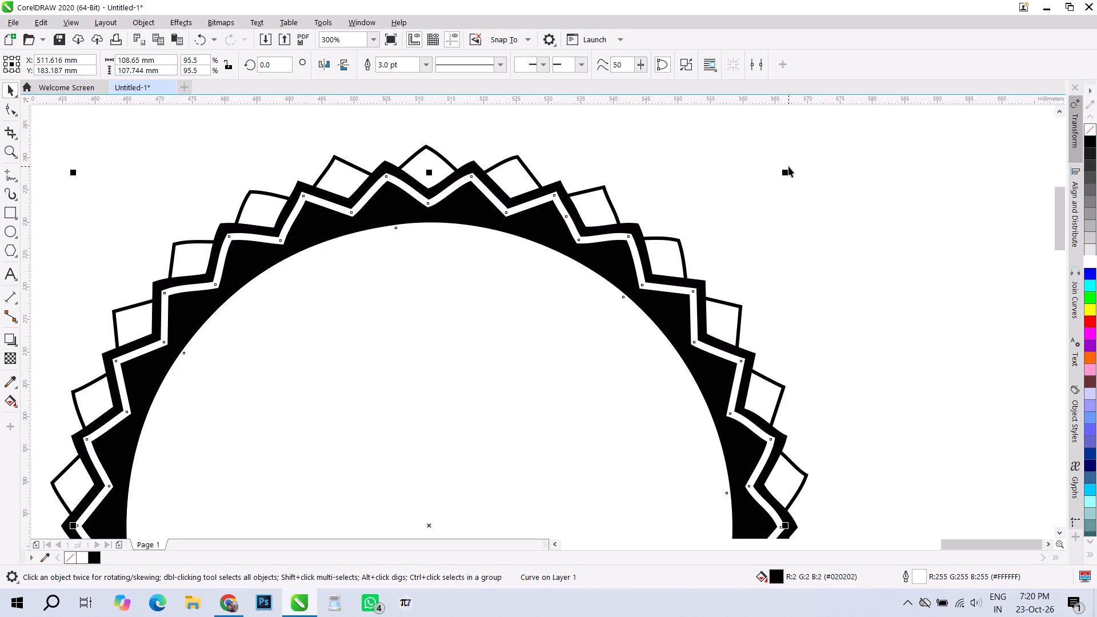
# Set the outline width of the outermost white ring to 2.0 pt.
pyautogui.click(363, 170)
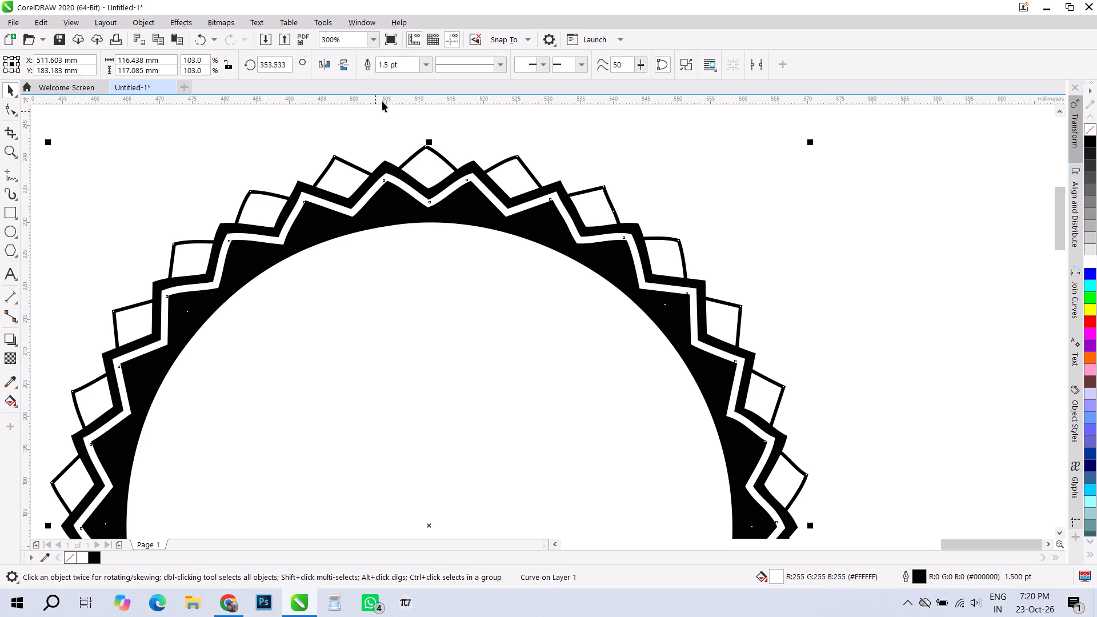
pyautogui.click(426, 70)
pyautogui.click(418, 139)
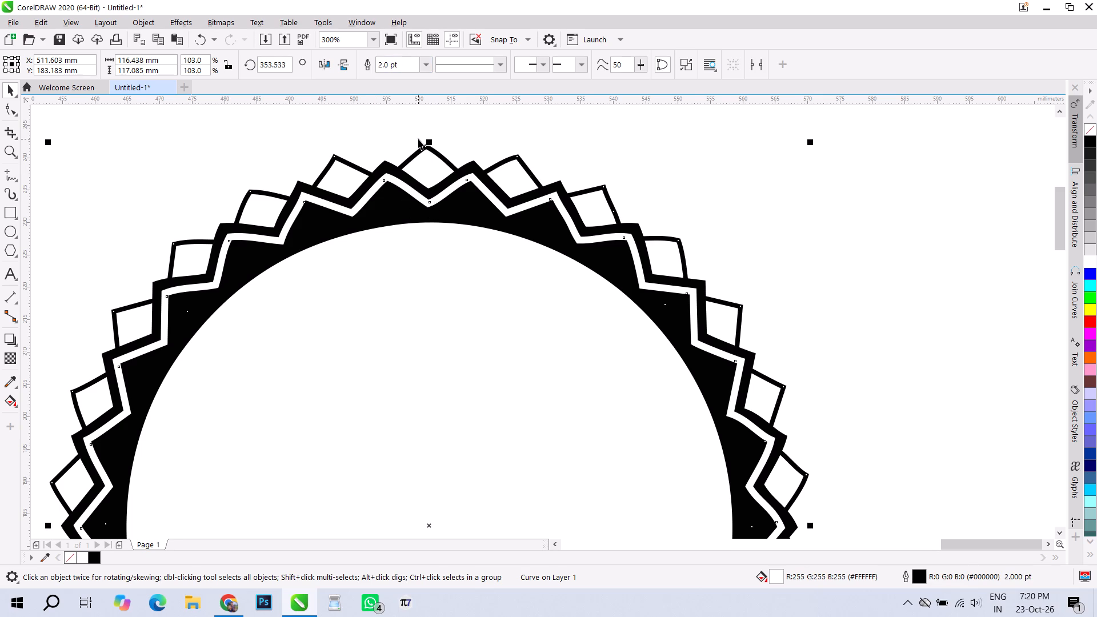
# Copy all the Bismillah calligraphy pieces from the traced emblem into the centre of the rebuilt ring.
pyautogui.scroll(-2, 418, 139)
pyautogui.click(603, 155)
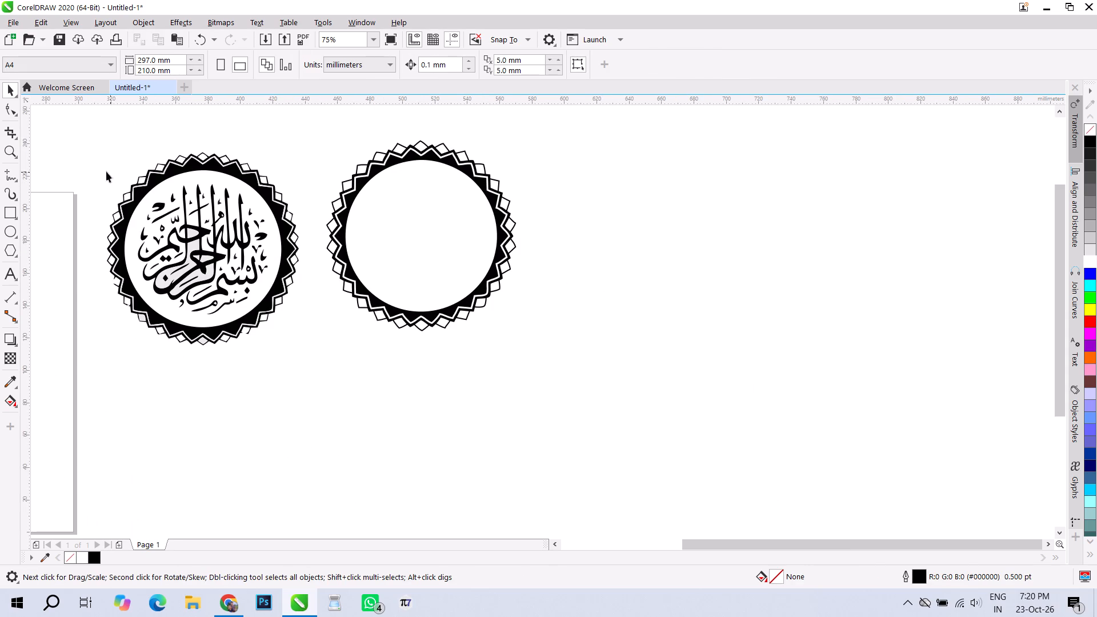
pyautogui.moveTo(106, 170); pyautogui.dragTo(280, 318)
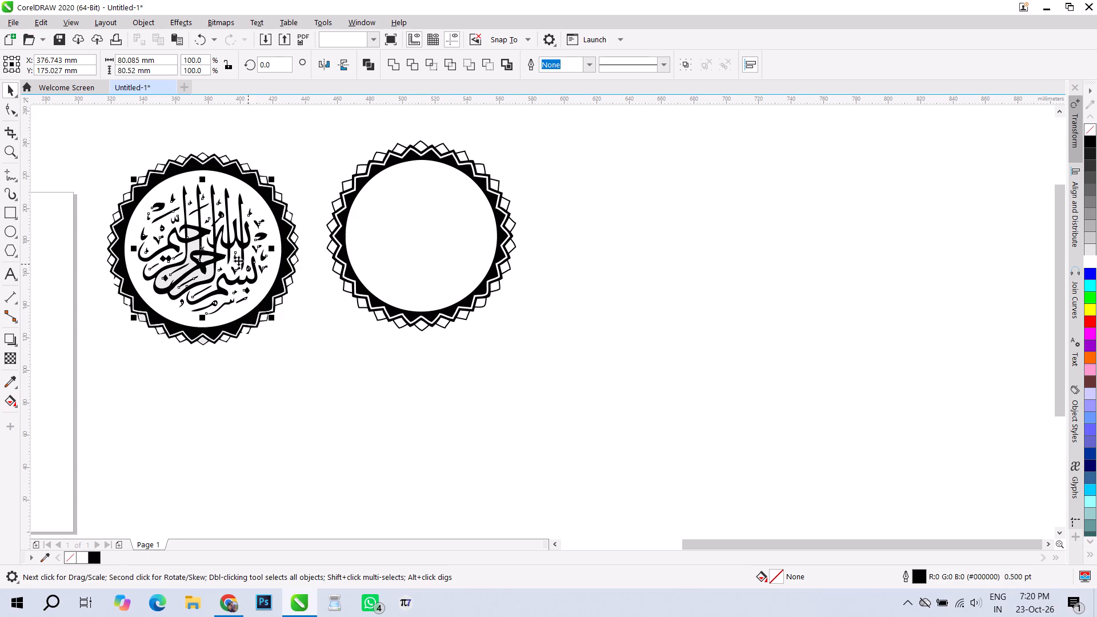
pyautogui.moveTo(202, 254); pyautogui.dragTo(423, 246)
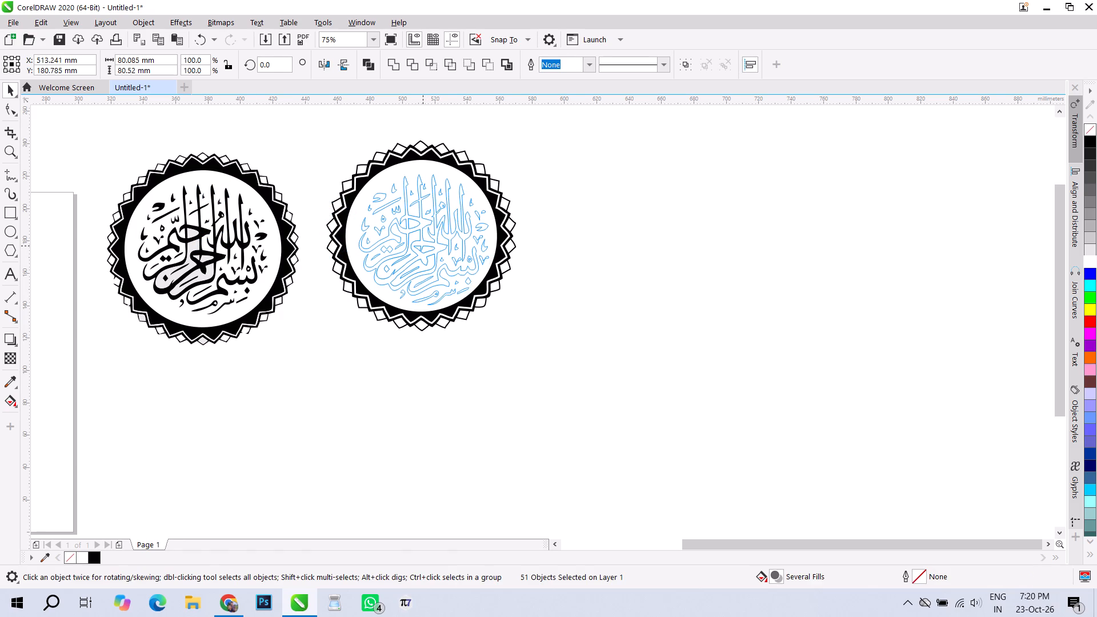
pyautogui.moveTo(423, 246); pyautogui.dragTo(421, 243)
pyautogui.rightClick(421, 243)
pyautogui.scroll(1, 422, 230)
pyautogui.click(676, 198)
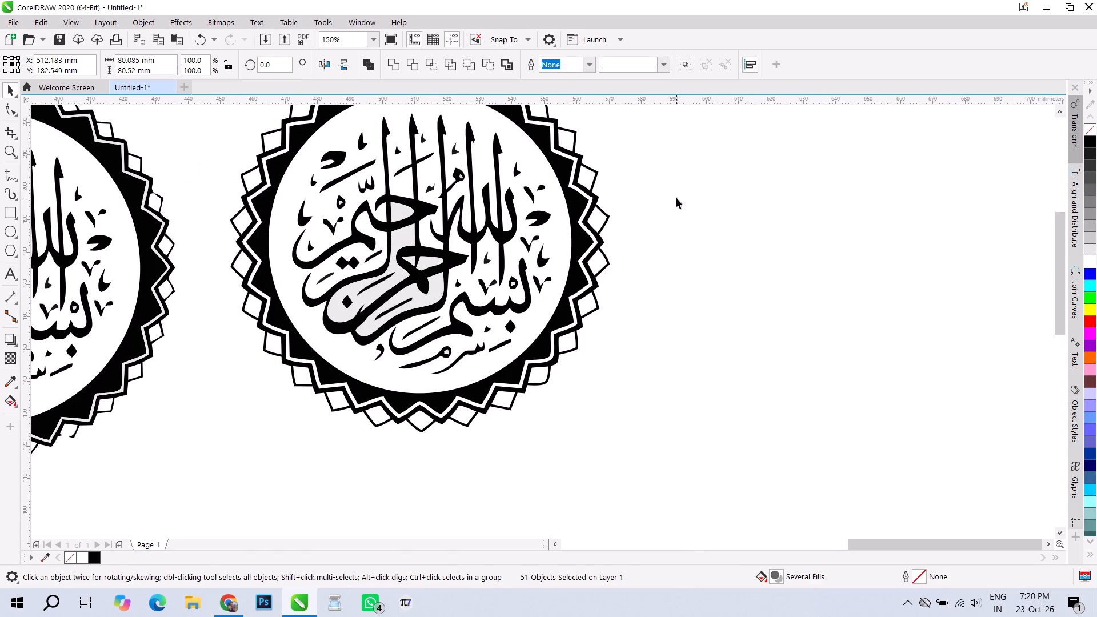
# Delete the light grey background shapes between the overlapping letters in the middle of the copied calligraphy.
pyautogui.scroll(1, 428, 282)
pyautogui.click(450, 296)
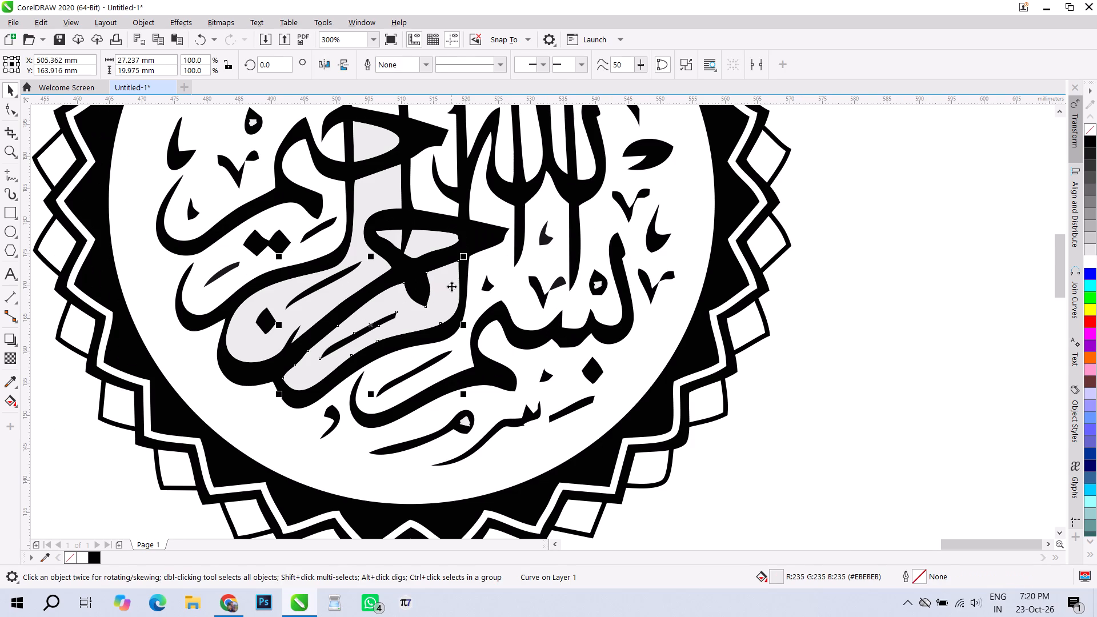
pyautogui.press('Delete')
pyautogui.click(424, 246)
pyautogui.press('Delete')
pyautogui.click(399, 239)
pyautogui.press('Delete')
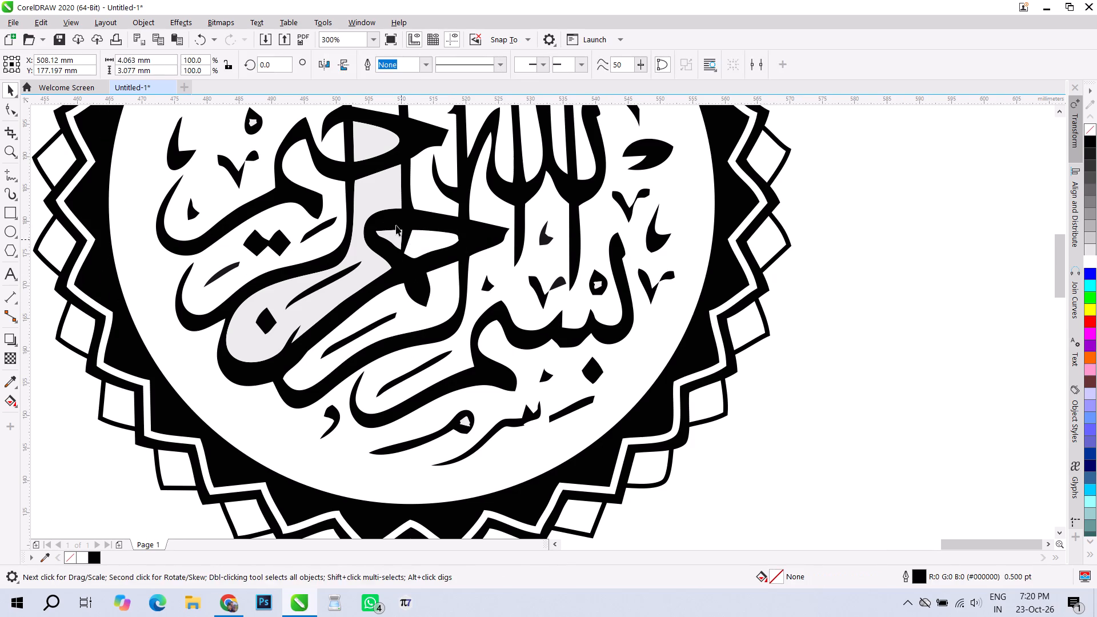
pyautogui.click(389, 203)
pyautogui.press('Delete')
pyautogui.click(366, 138)
pyautogui.press('Delete')
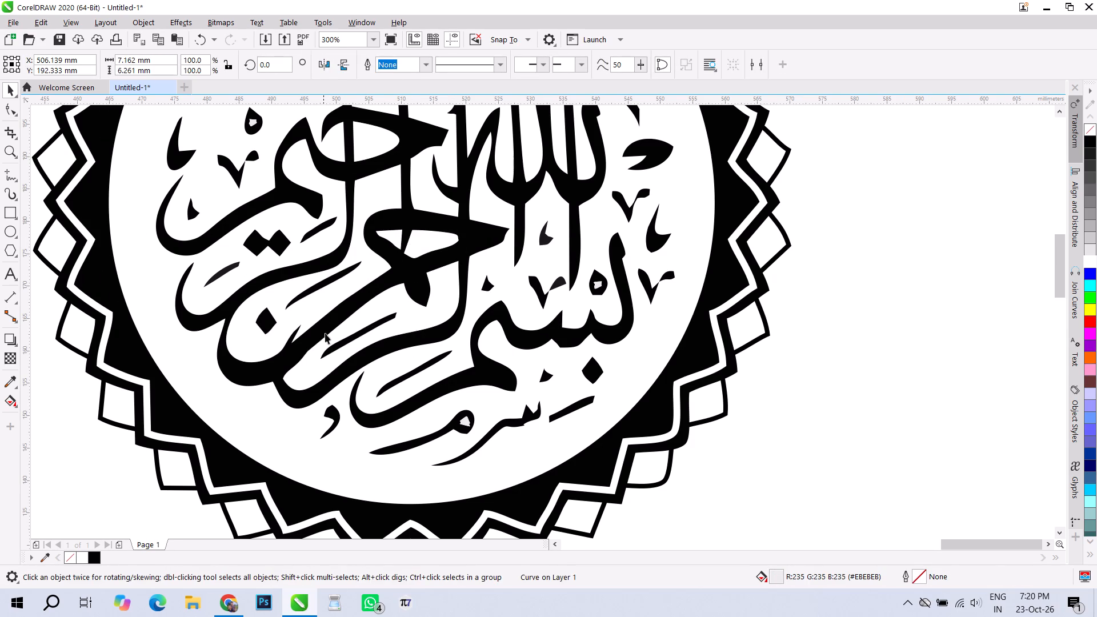
# Delete the small light grey fillers inside the bottom letter loop, the upper loop and the small teardrop mark.
pyautogui.click(466, 422)
pyautogui.press('Delete')
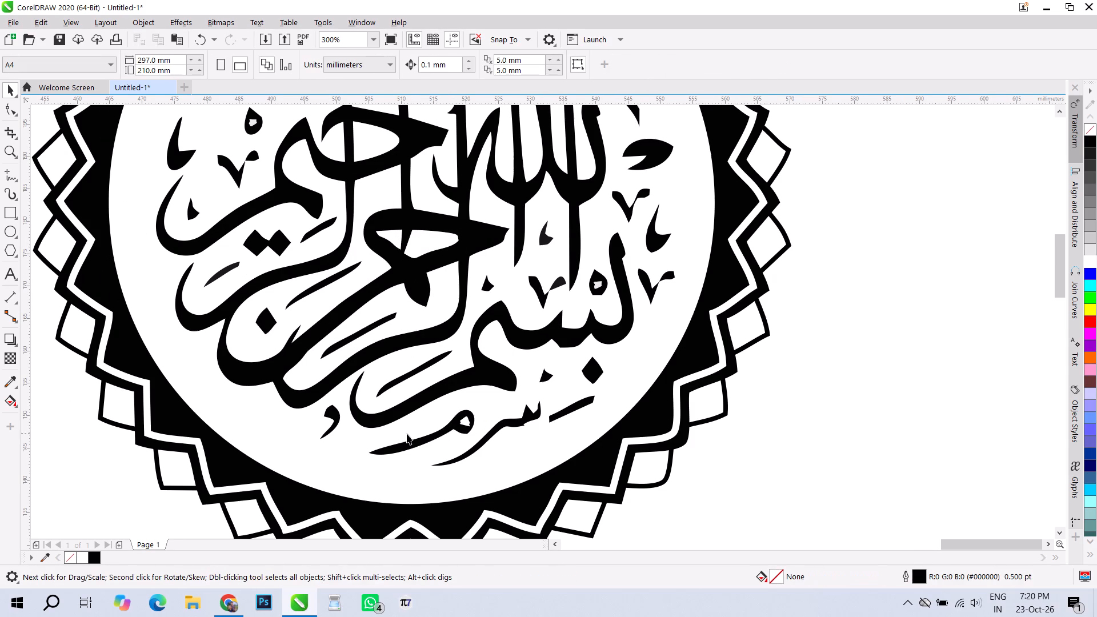
pyautogui.scroll(-1, 442, 429)
pyautogui.scroll(1, 453, 248)
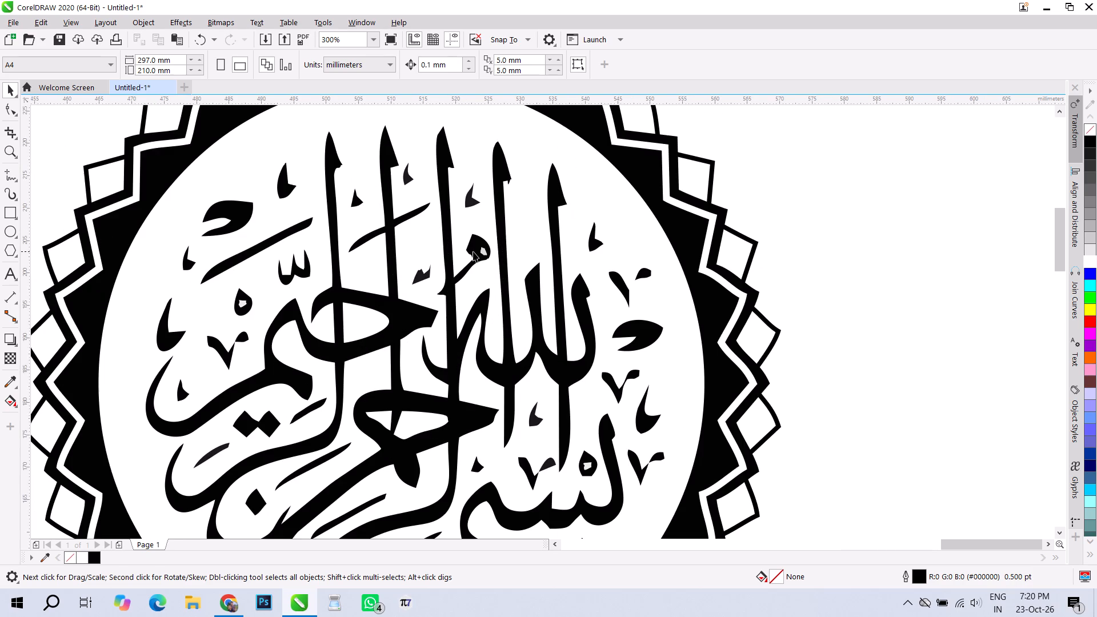
pyautogui.click(485, 252)
pyautogui.press('Delete')
pyautogui.click(245, 305)
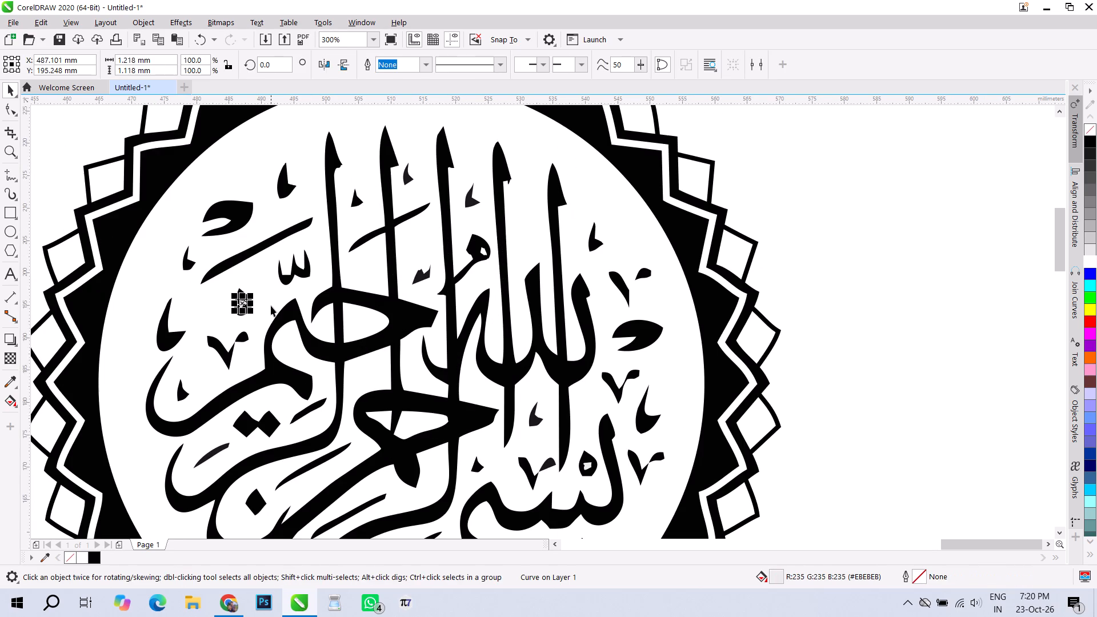
pyautogui.press('Delete')
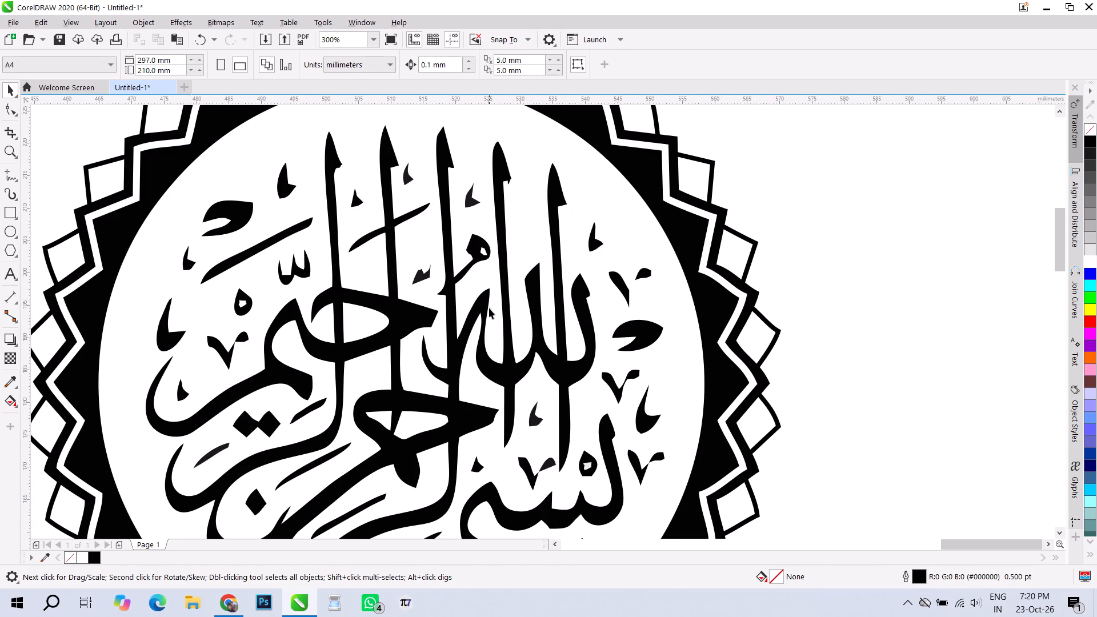
# Recolour the dark grey half of the small V-shaped mark above the bottom word with the black (#020202) sampled from its other half.
pyautogui.click(552, 463)
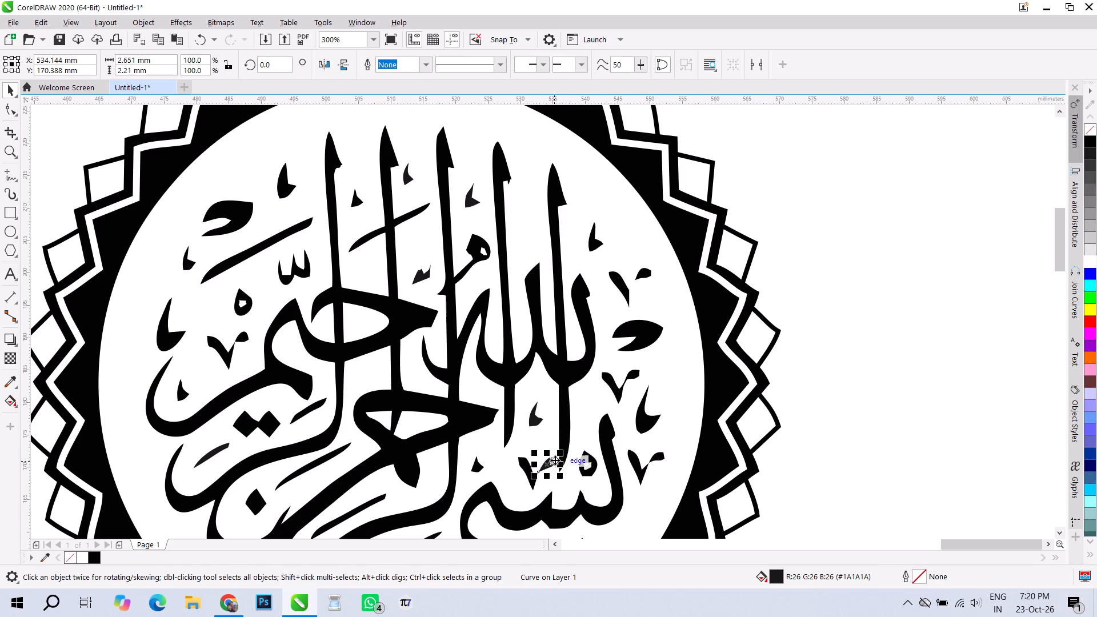
pyautogui.scroll(2, 537, 485)
pyautogui.scroll(2, 576, 413)
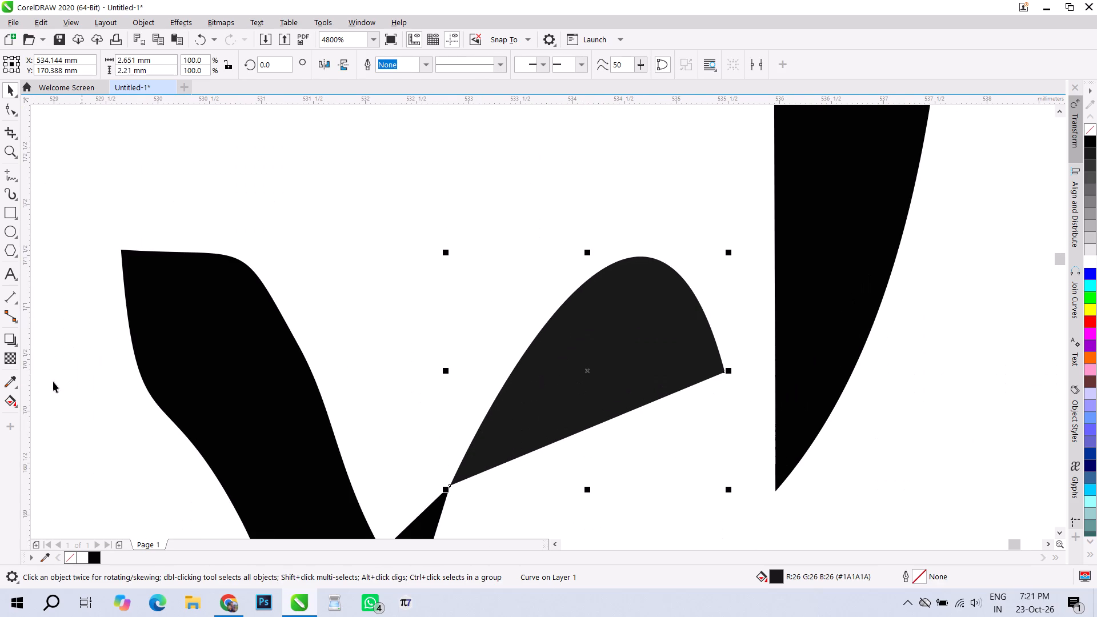
pyautogui.click(14, 382)
pyautogui.click(169, 362)
pyautogui.click(501, 385)
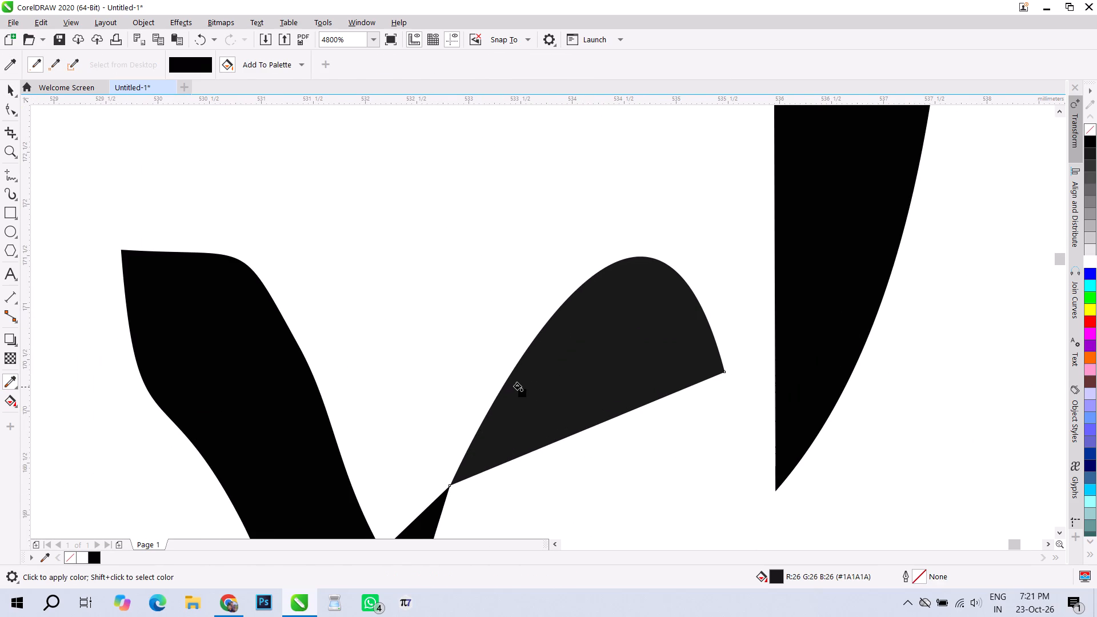
pyautogui.click(519, 386)
pyautogui.scroll(-3, 531, 357)
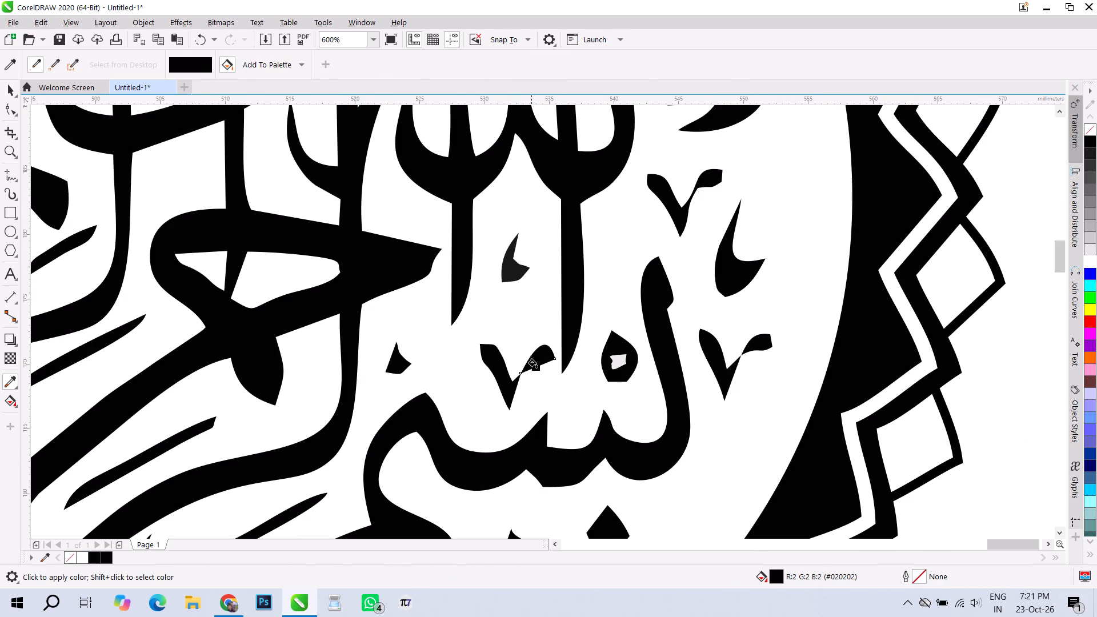
pyautogui.scroll(-1, 558, 407)
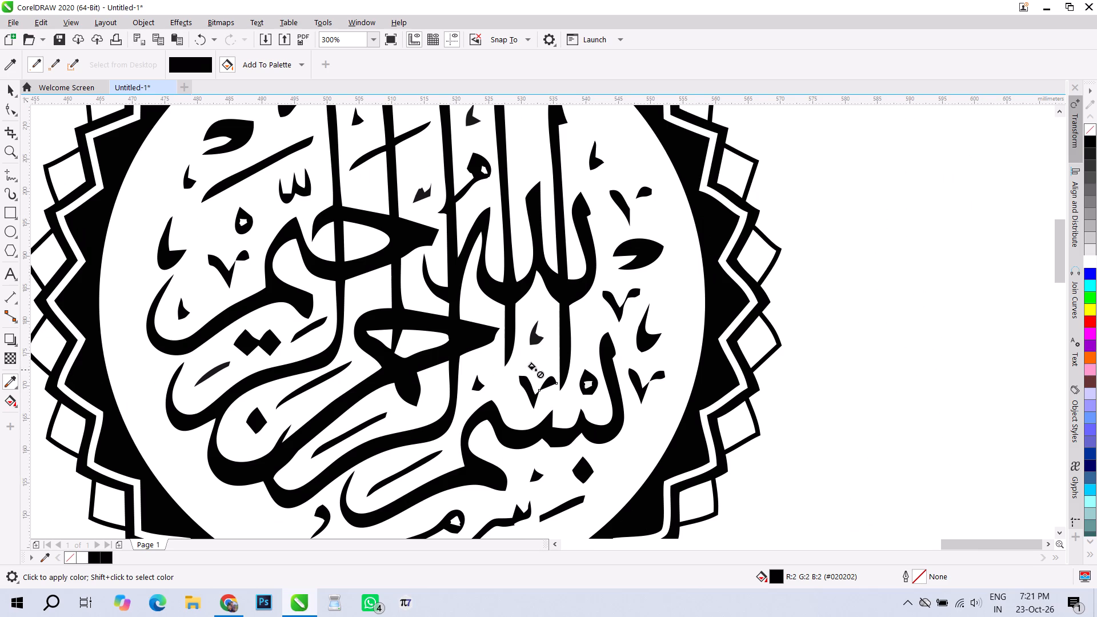
# Recolour the remaining dark grey marks and strokes around the calligraphy's tall upright letters with the sampled black (#020202).
pyautogui.click(534, 338)
pyautogui.scroll(-2, 450, 427)
pyautogui.scroll(1, 454, 446)
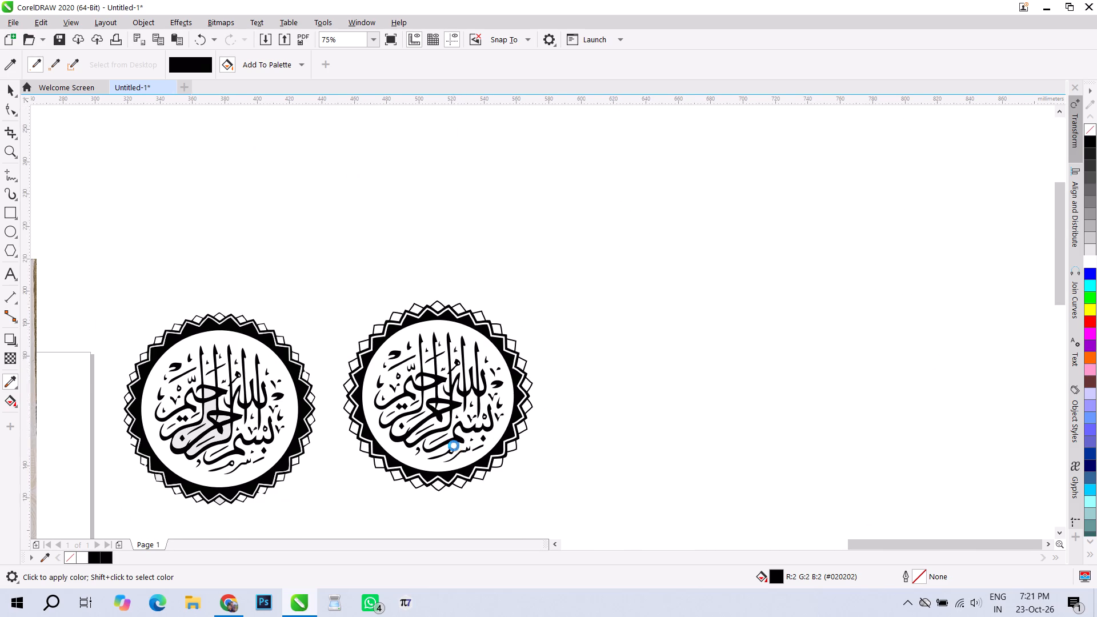
pyautogui.scroll(3, 438, 259)
pyautogui.click(576, 239)
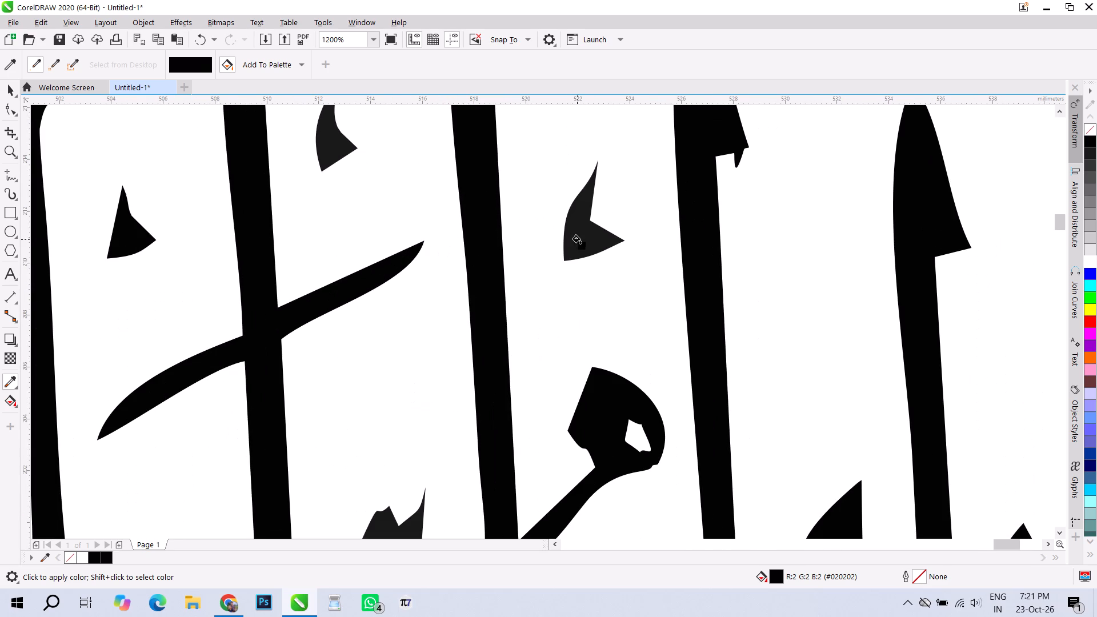
pyautogui.click(321, 143)
pyautogui.click(118, 245)
pyautogui.click(249, 350)
pyautogui.click(211, 366)
pyautogui.click(409, 526)
pyautogui.scroll(-1, 490, 270)
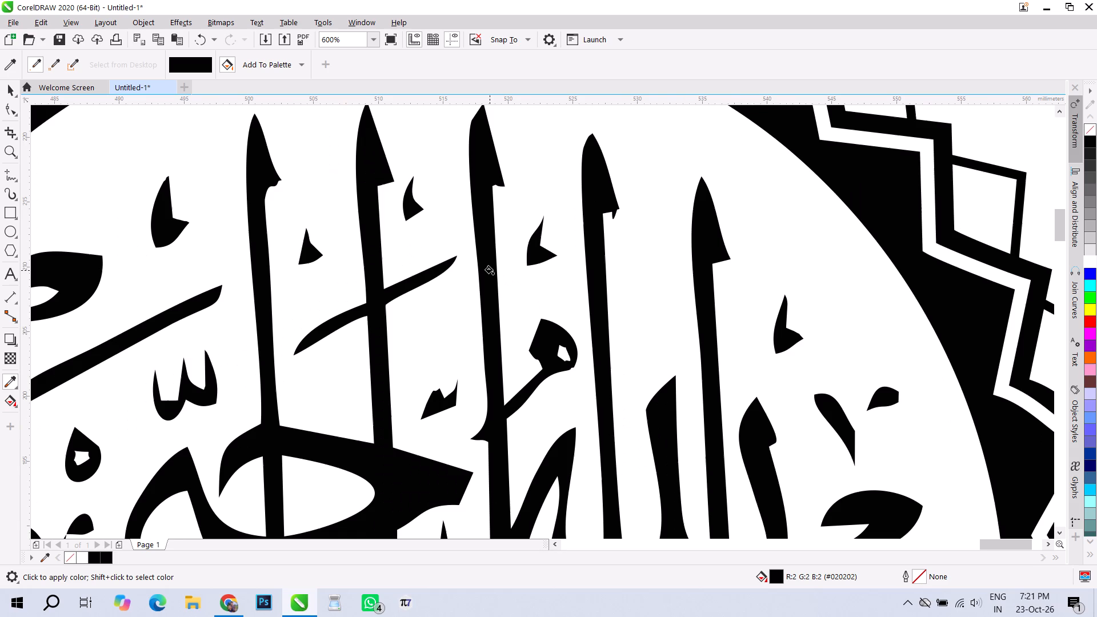
pyautogui.scroll(-1, 393, 233)
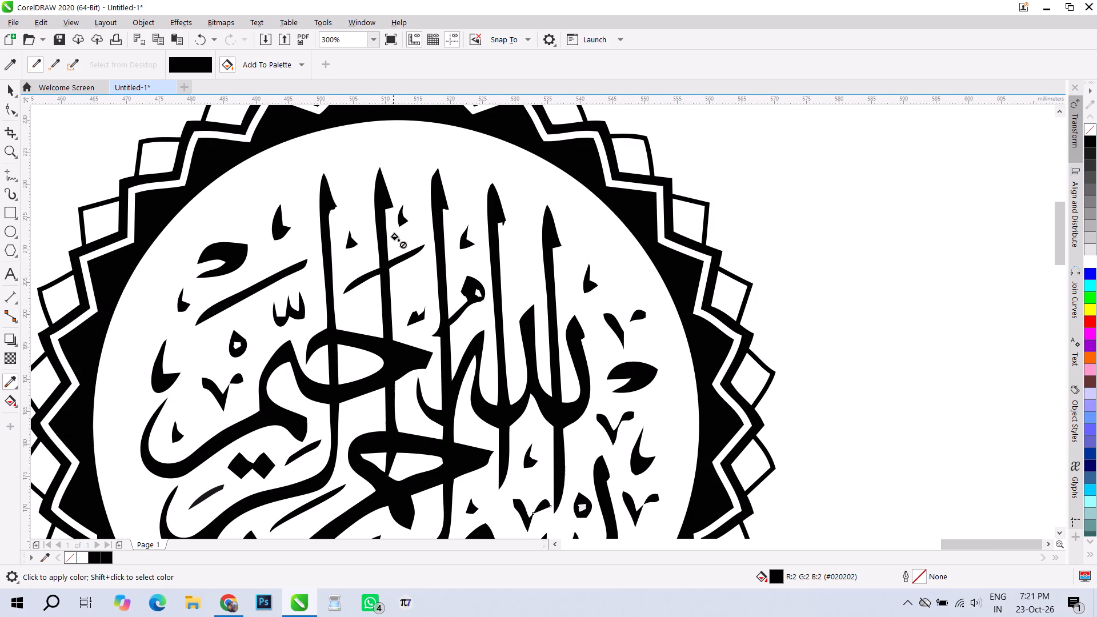
# Recolour the short slanted stroke below the double-diamond dots with the same sampled black (#020202).
pyautogui.scroll(3, 205, 514)
pyautogui.click(210, 383)
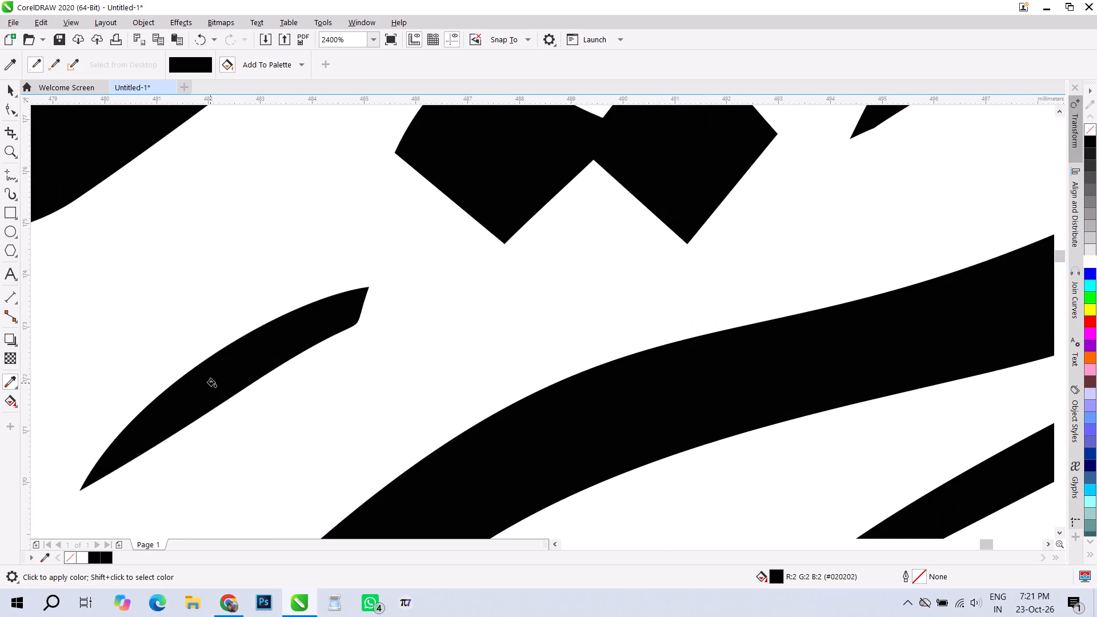
pyautogui.scroll(-4, 231, 272)
pyautogui.scroll(3, 285, 334)
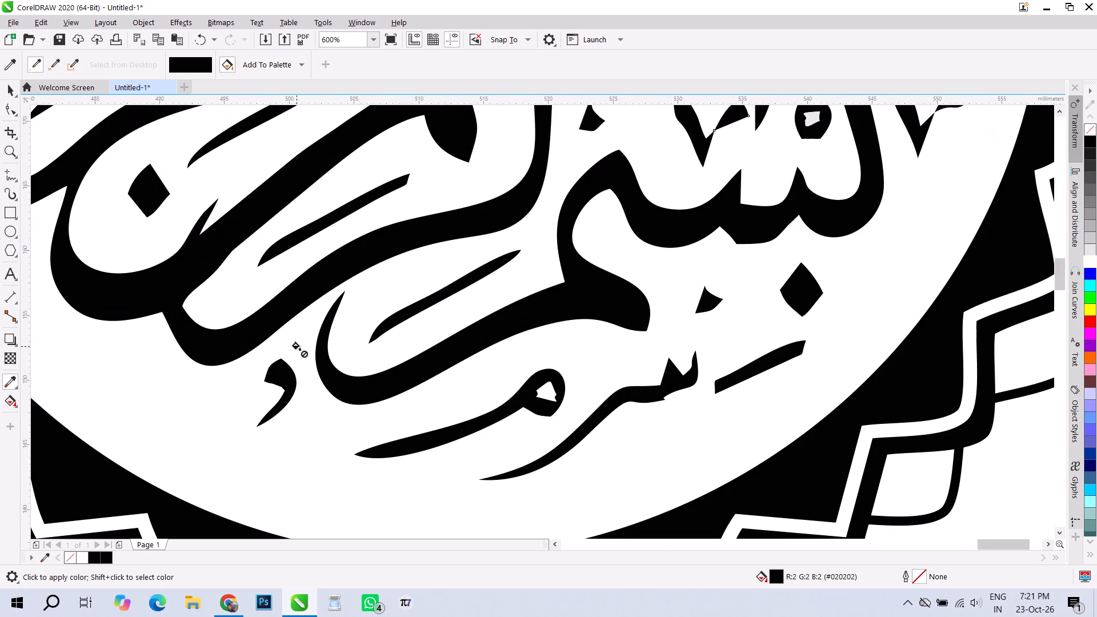
pyautogui.scroll(-1, 389, 440)
pyautogui.scroll(-2, 401, 394)
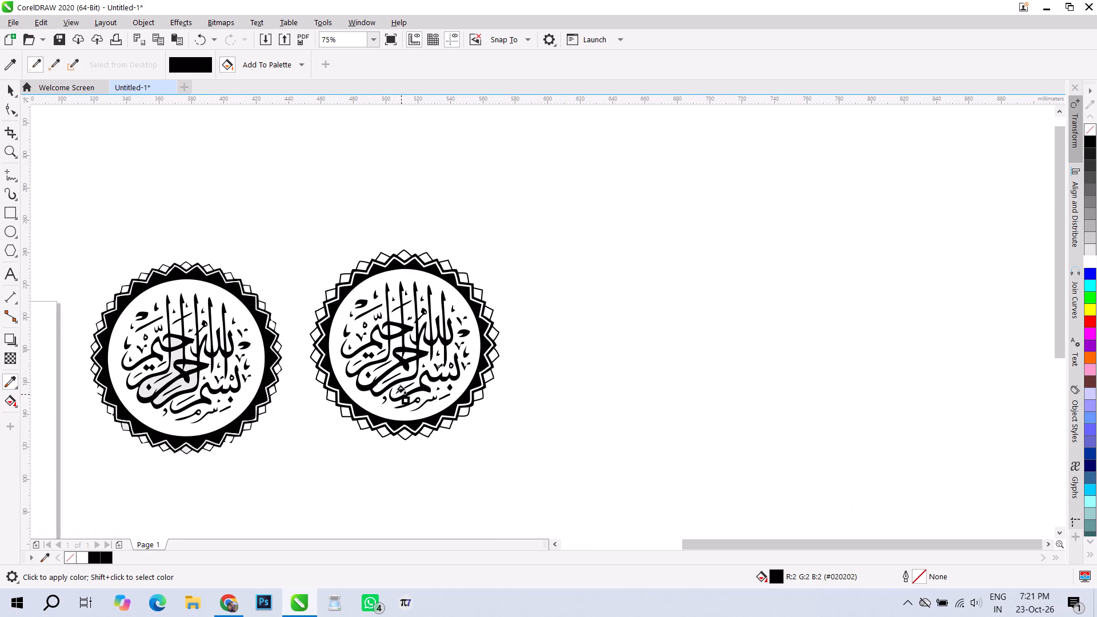
# Group all the calligraphy pieces and centre the group horizontally and vertically on the black zigzag ring.
pyautogui.hotkey('ctrl', 'space')
pyautogui.click(391, 221)
pyautogui.scroll(1, 411, 401)
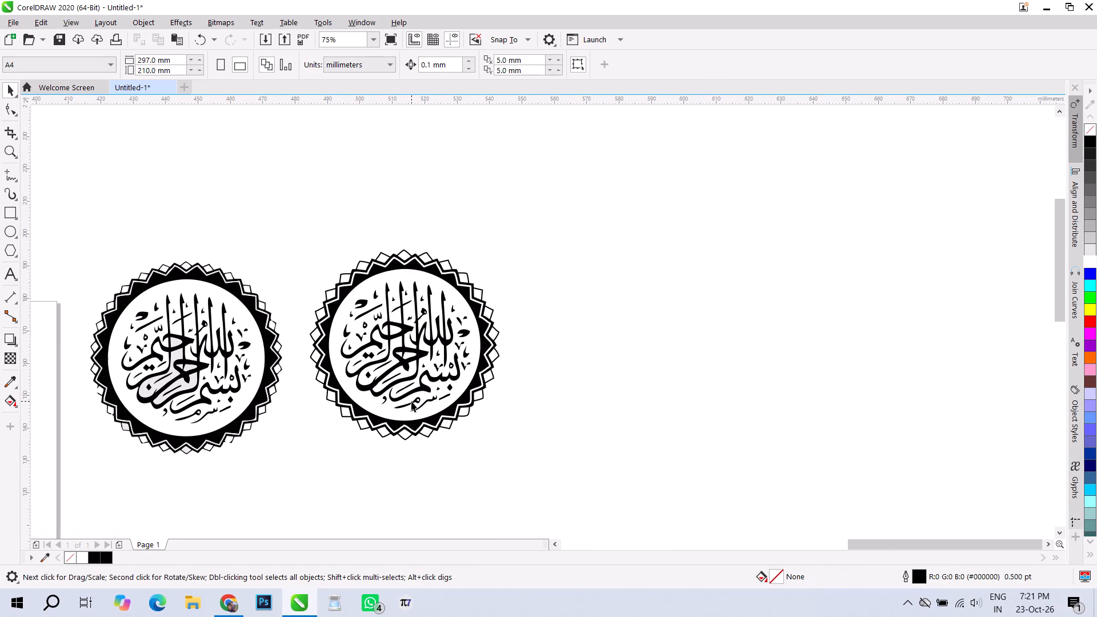
pyautogui.moveTo(194, 141); pyautogui.dragTo(582, 430)
pyautogui.click(683, 66)
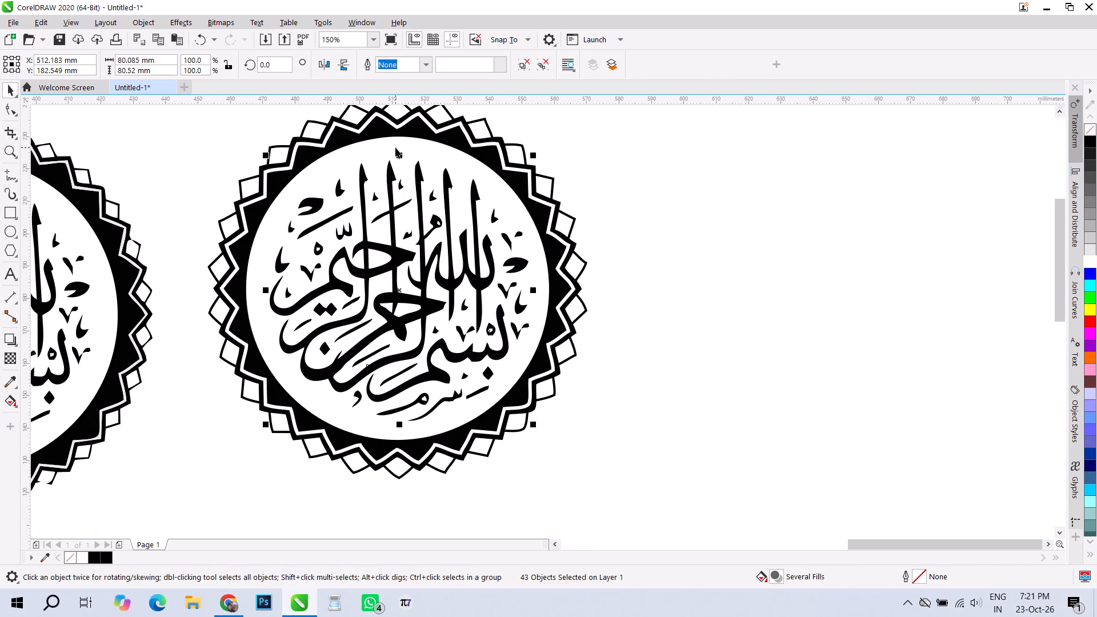
pyautogui.keyDown('shift'); pyautogui.click(393, 143); pyautogui.keyUp('shift')
pyautogui.keyDown('shift'); pyautogui.click(393, 137); pyautogui.keyUp('shift')
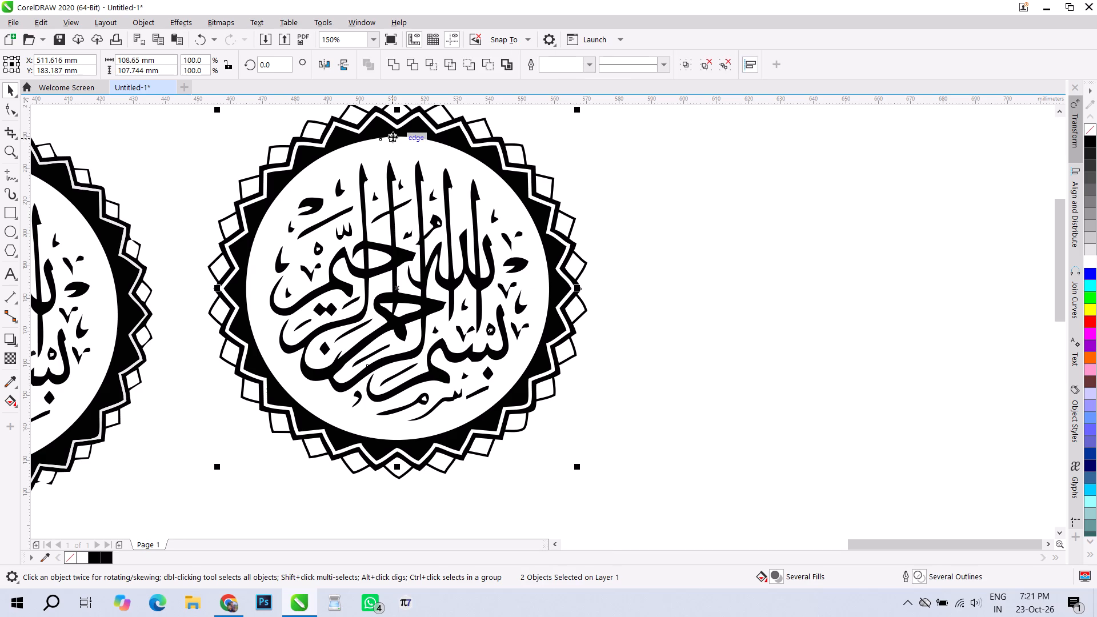
pyautogui.write('ce')
pyautogui.click(711, 203)
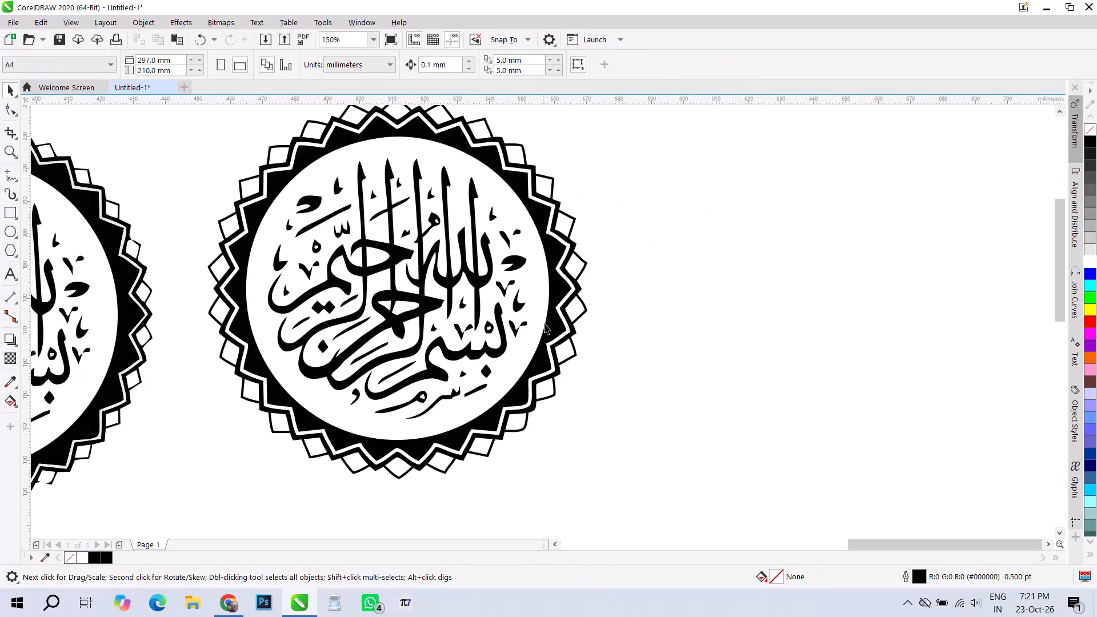
# Move the white-backed reference emblem image off the card photo into the blank area beyond the rebuilt emblem.
pyautogui.scroll(-2, 550, 322)
pyautogui.scroll(1, 488, 336)
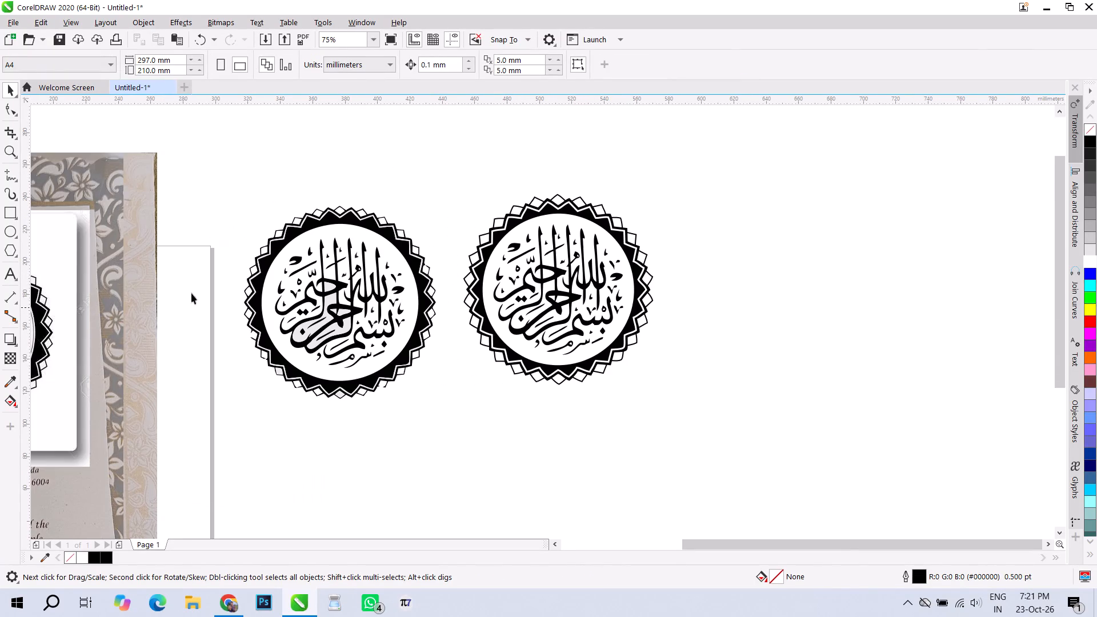
pyautogui.moveTo(71, 267); pyautogui.dragTo(896, 263)
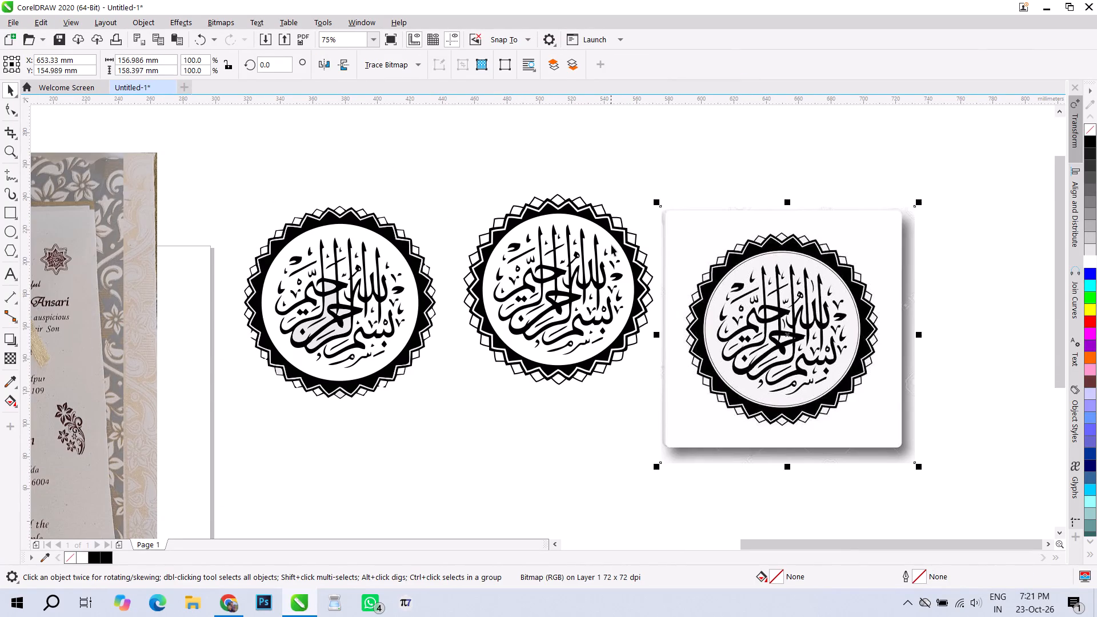
# Group the rebuilt emblem's rings and calligraphy and scale the emblem down to about 64 mm wide.
pyautogui.click(611, 244)
pyautogui.moveTo(676, 171); pyautogui.dragTo(439, 419)
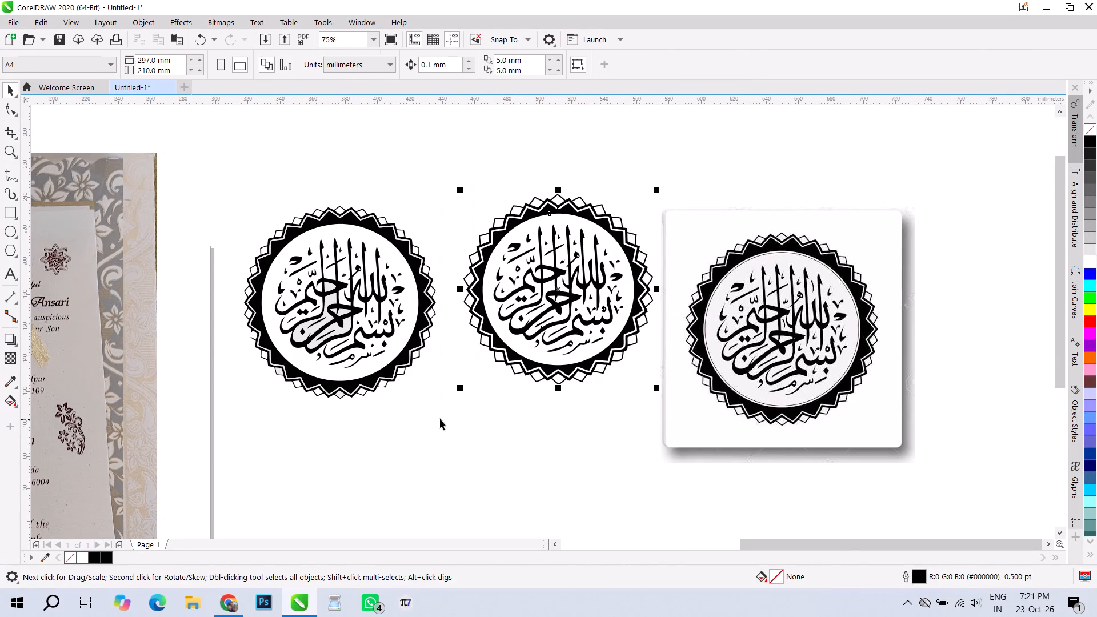
pyautogui.moveTo(658, 190); pyautogui.dragTo(622, 217)
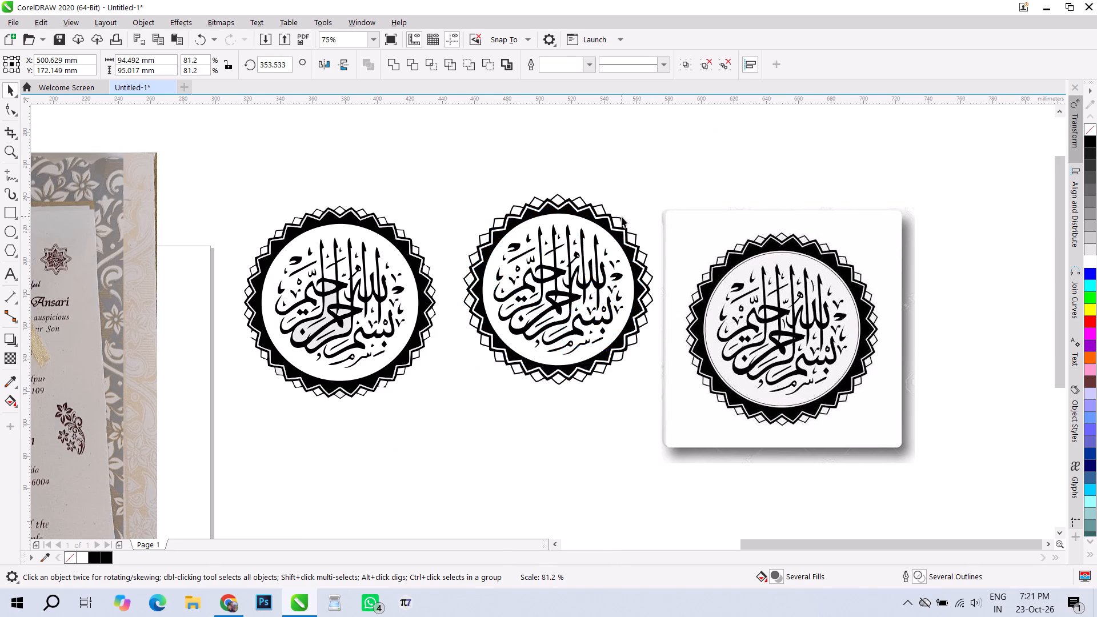
pyautogui.click(688, 59)
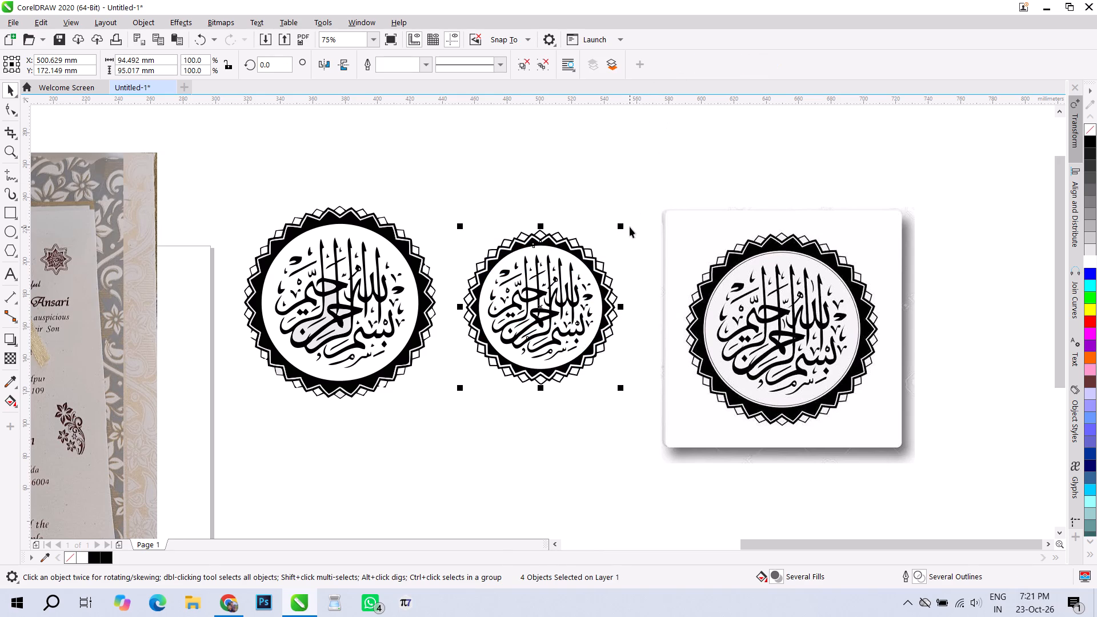
pyautogui.moveTo(622, 226); pyautogui.dragTo(597, 211)
# Move the rebuilt emblem onto the red ornament beside the ribbon on the card photo and shrink it to about 25 mm wide.
pyautogui.scroll(1, 533, 256)
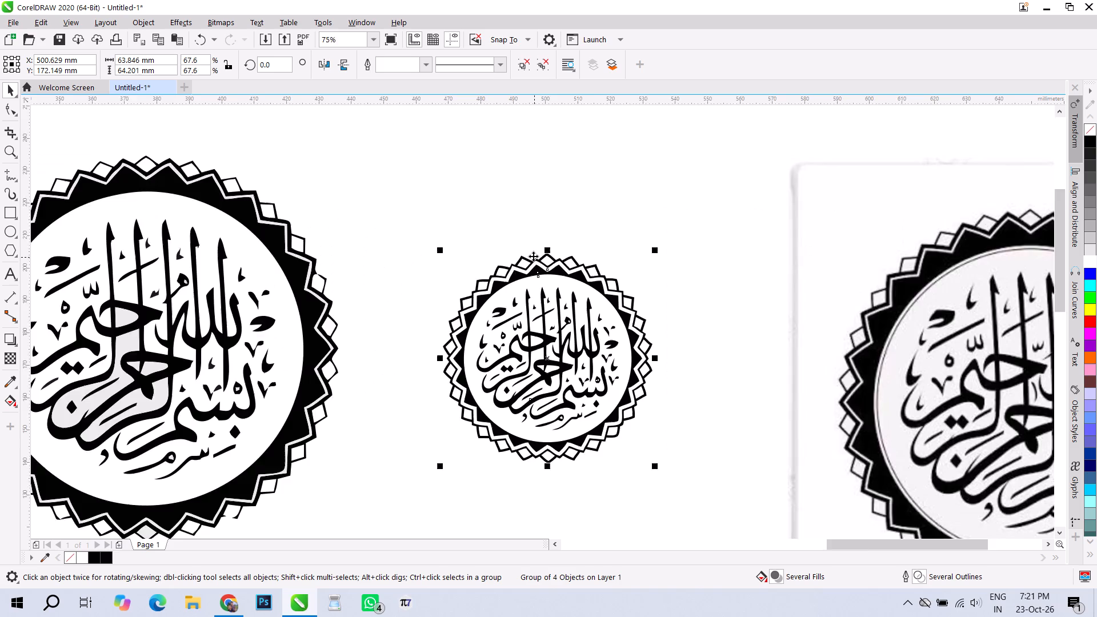
pyautogui.scroll(2, 533, 256)
pyautogui.scroll(-2, 418, 220)
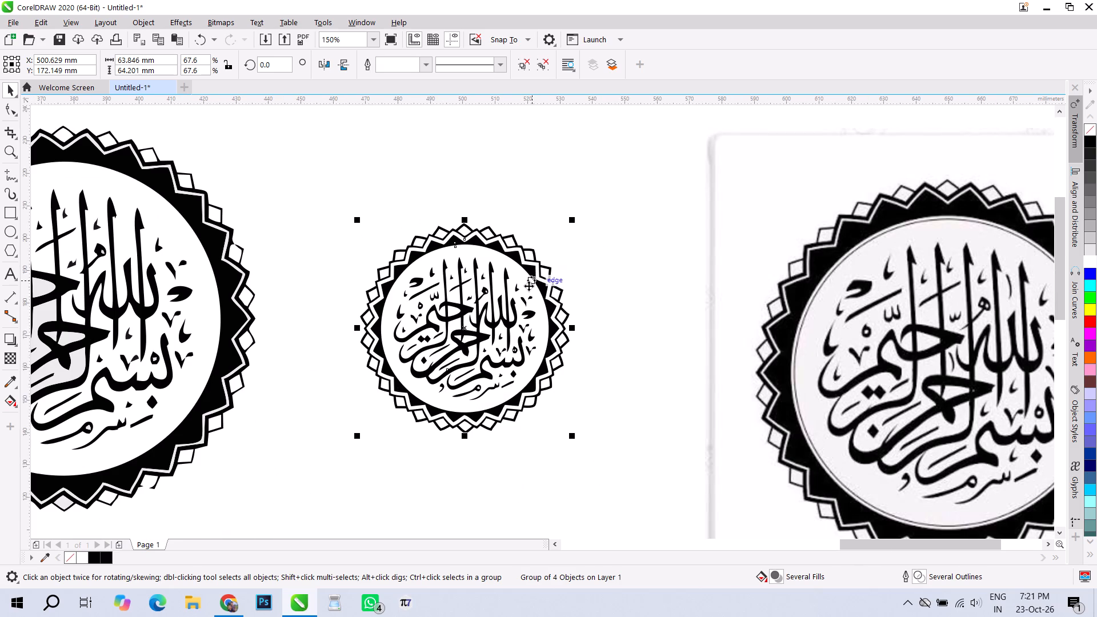
pyautogui.scroll(-1, 637, 254)
pyautogui.scroll(-1, 587, 278)
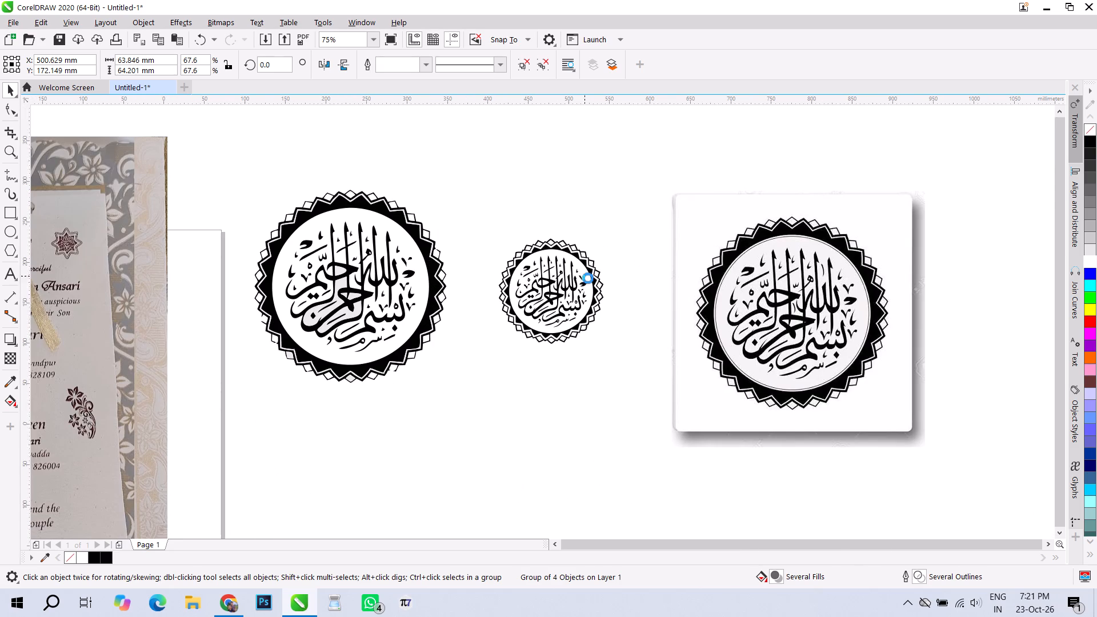
pyautogui.moveTo(569, 282); pyautogui.dragTo(331, 257)
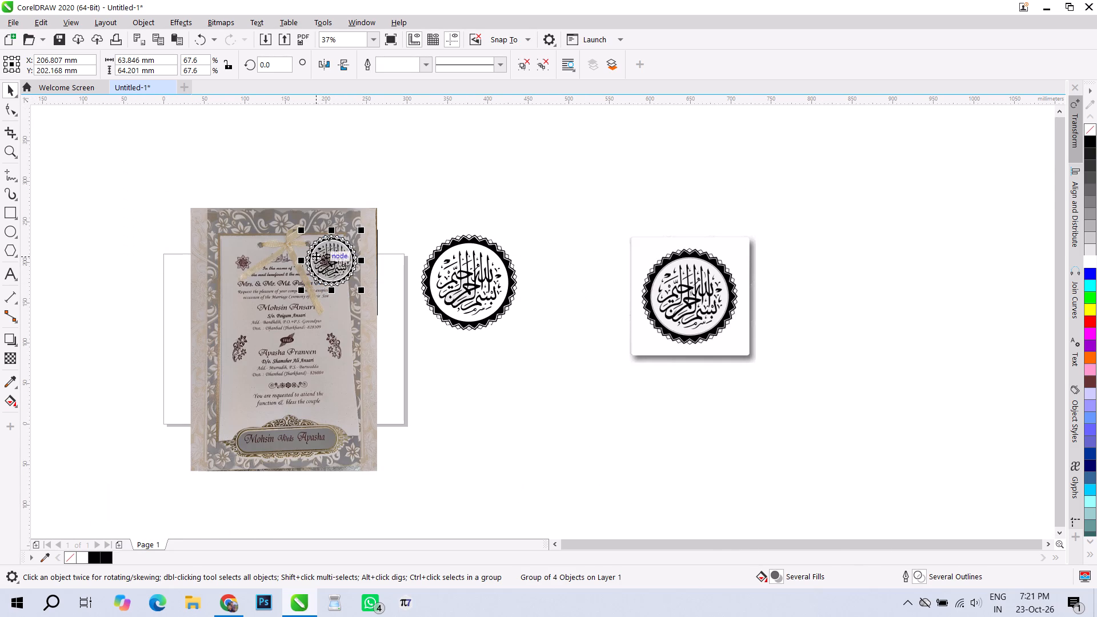
pyautogui.scroll(3, 334, 259)
pyautogui.scroll(-1, 415, 262)
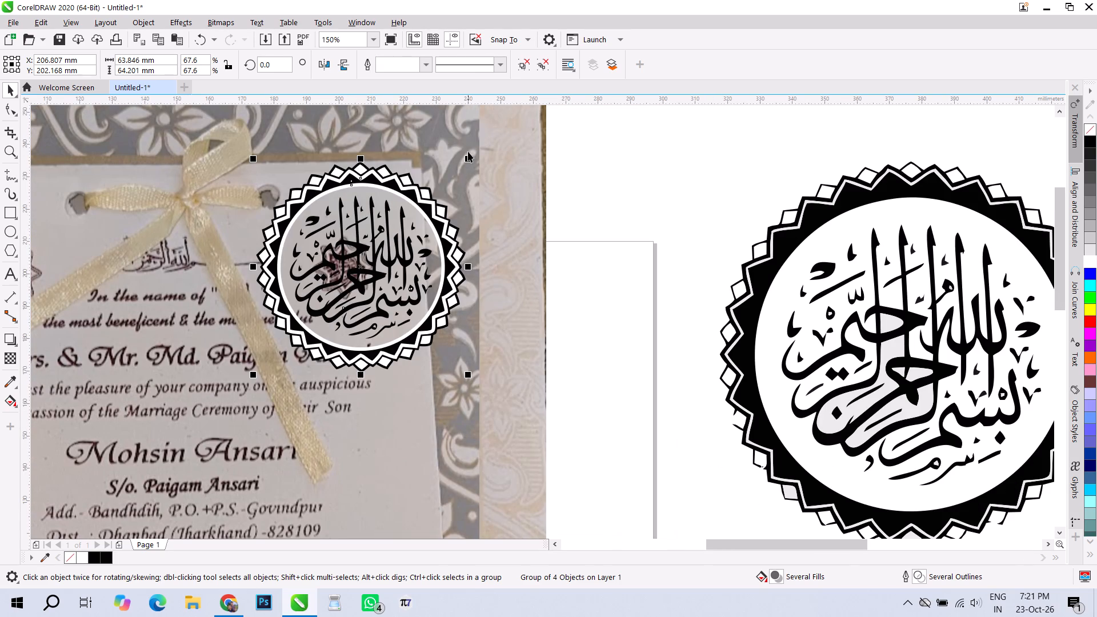
pyautogui.keyDown('shift'); pyautogui.moveTo(469, 158); pyautogui.dragTo(439, 221); pyautogui.keyUp('shift')
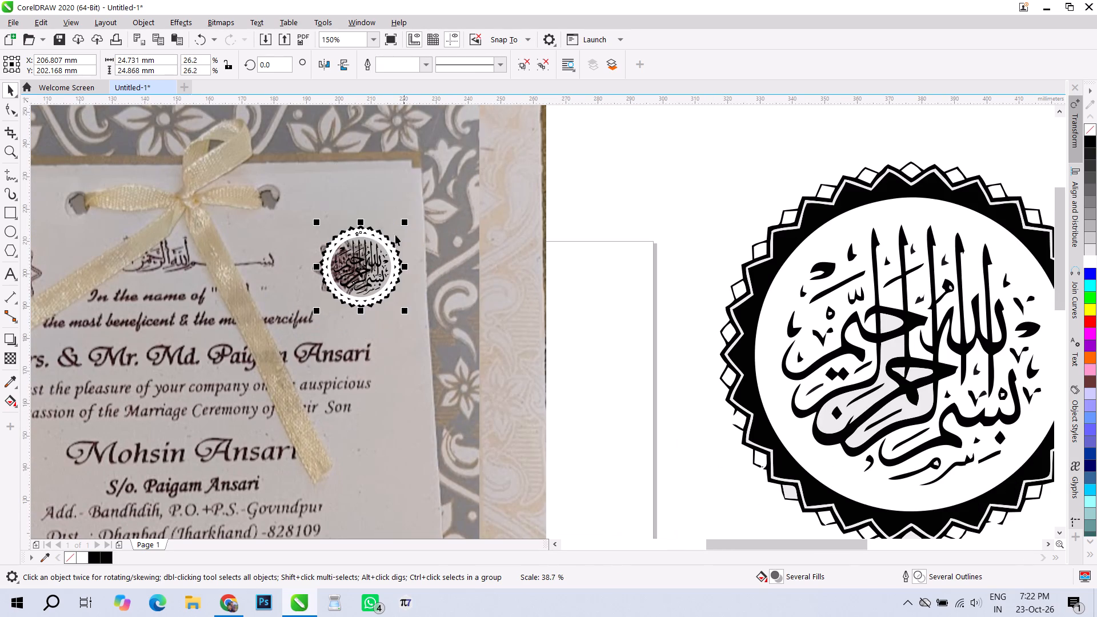
# Ungroup the emblem and set the white outline of the black inner zigzag ring to 1.0 pt.
pyautogui.scroll(2, 356, 250)
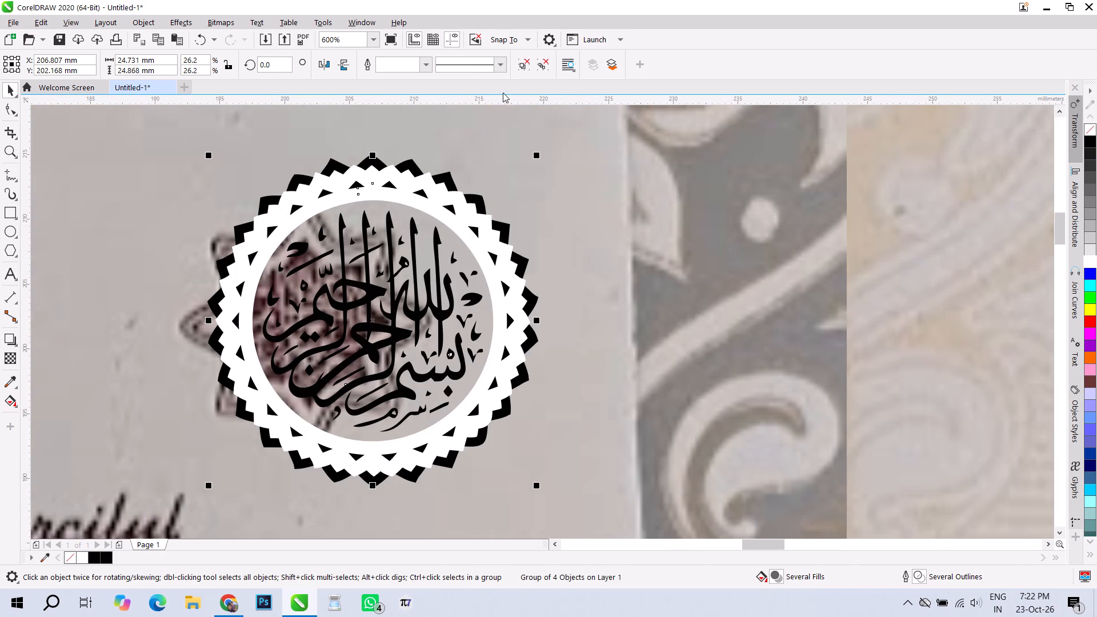
pyautogui.click(516, 65)
pyautogui.click(543, 135)
pyautogui.click(428, 179)
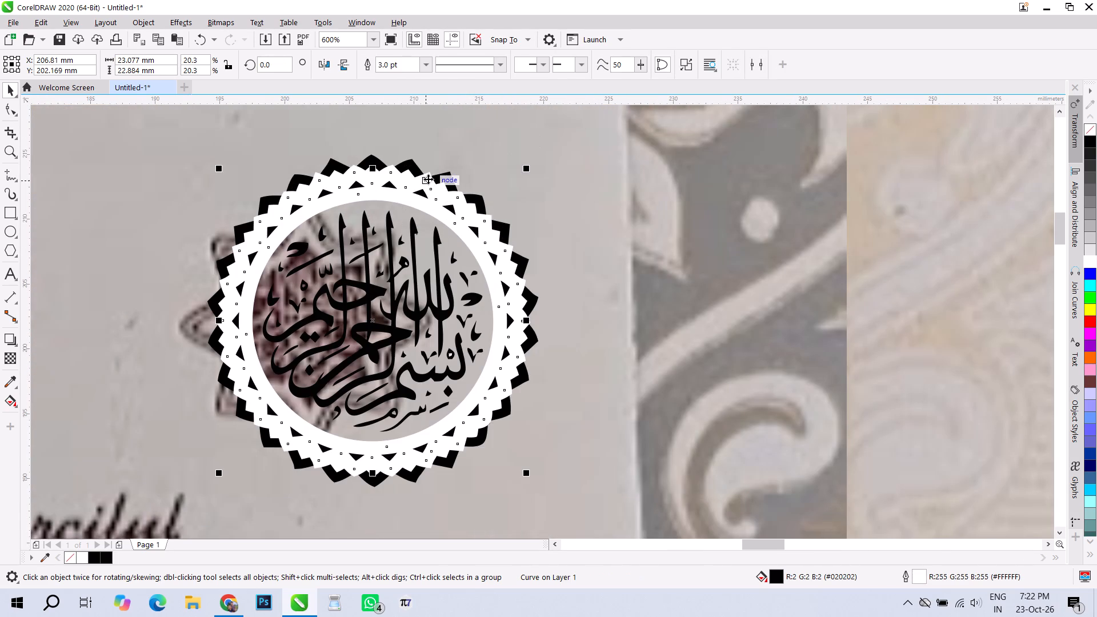
pyautogui.click(430, 67)
pyautogui.click(416, 114)
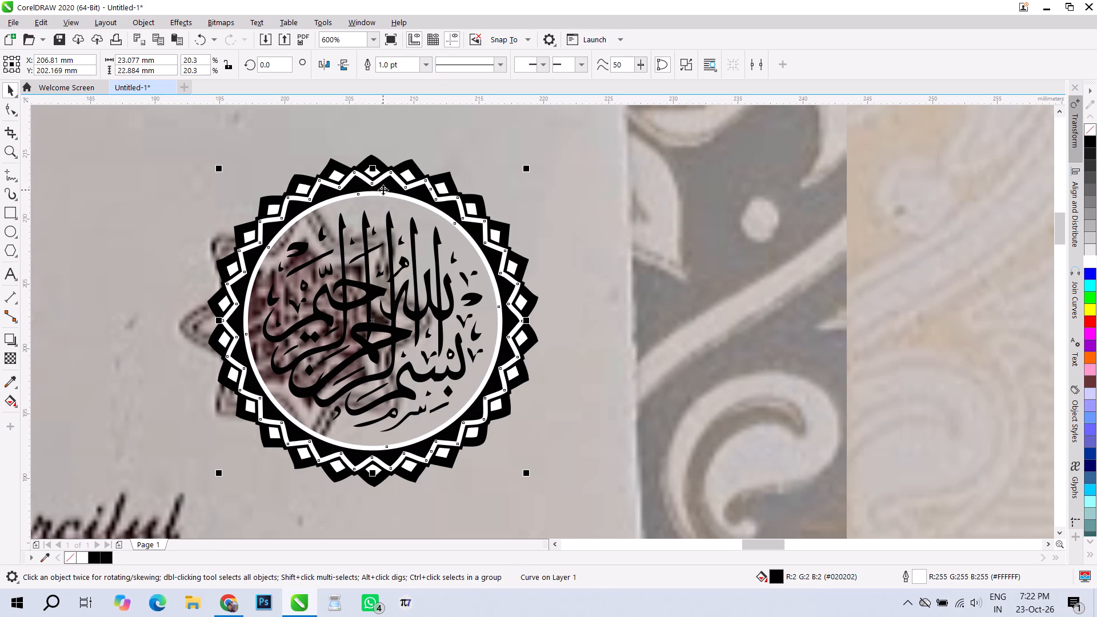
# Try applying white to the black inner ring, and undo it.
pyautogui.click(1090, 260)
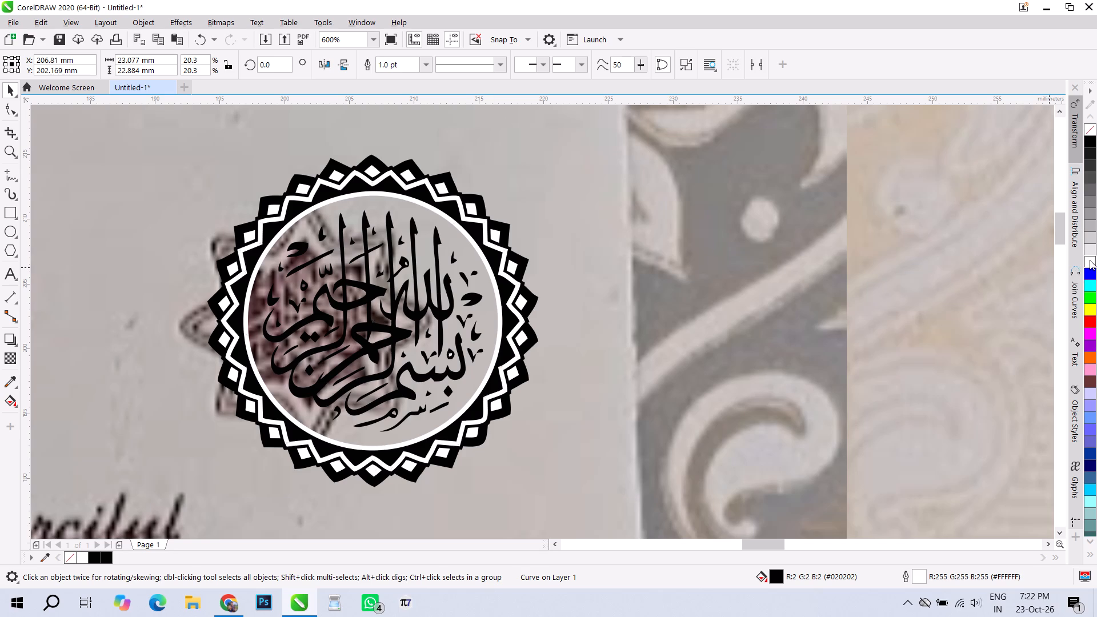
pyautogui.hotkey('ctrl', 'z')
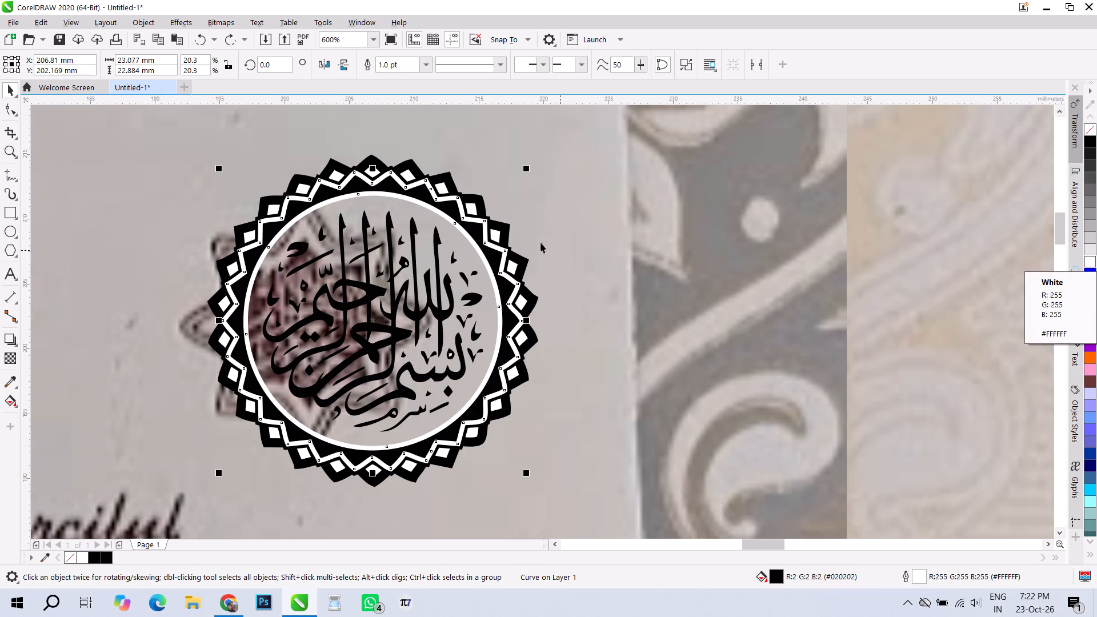
# Set the black outline of the emblem's outer white-filled zigzag ring to 1.0 pt.
pyautogui.scroll(1, 358, 195)
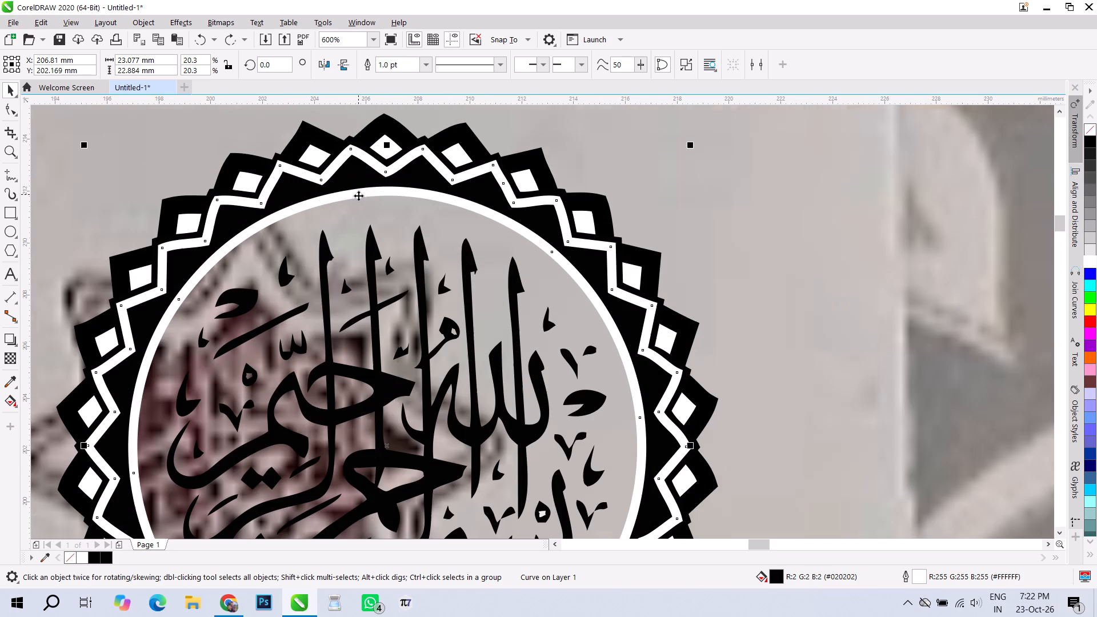
pyautogui.click(390, 125)
pyautogui.click(427, 66)
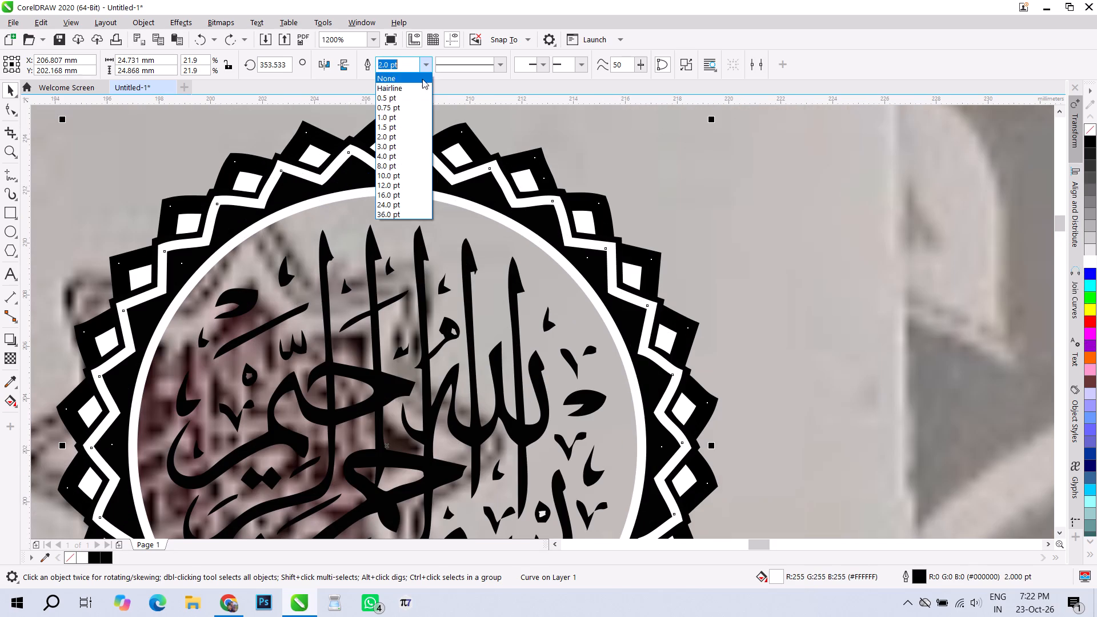
pyautogui.click(417, 123)
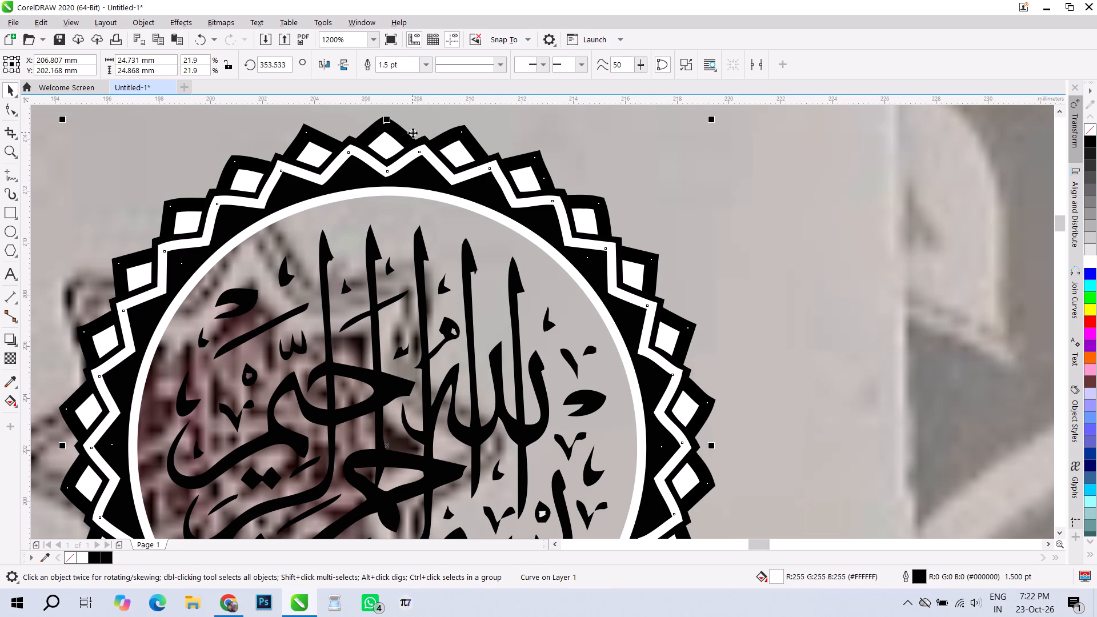
pyautogui.click(426, 63)
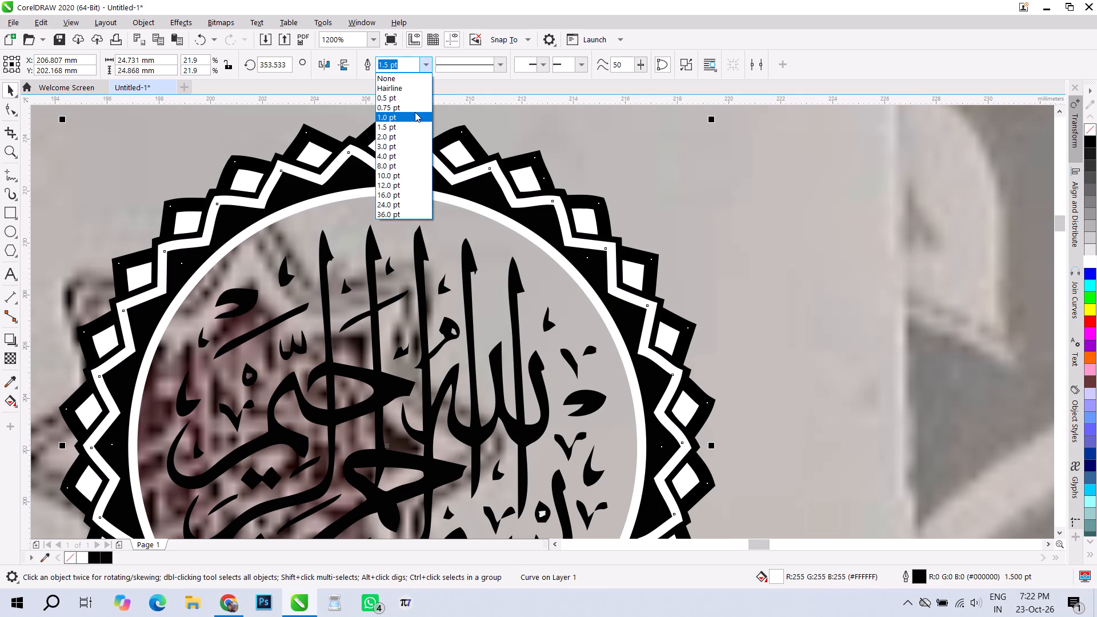
pyautogui.click(415, 112)
pyautogui.scroll(-1, 305, 155)
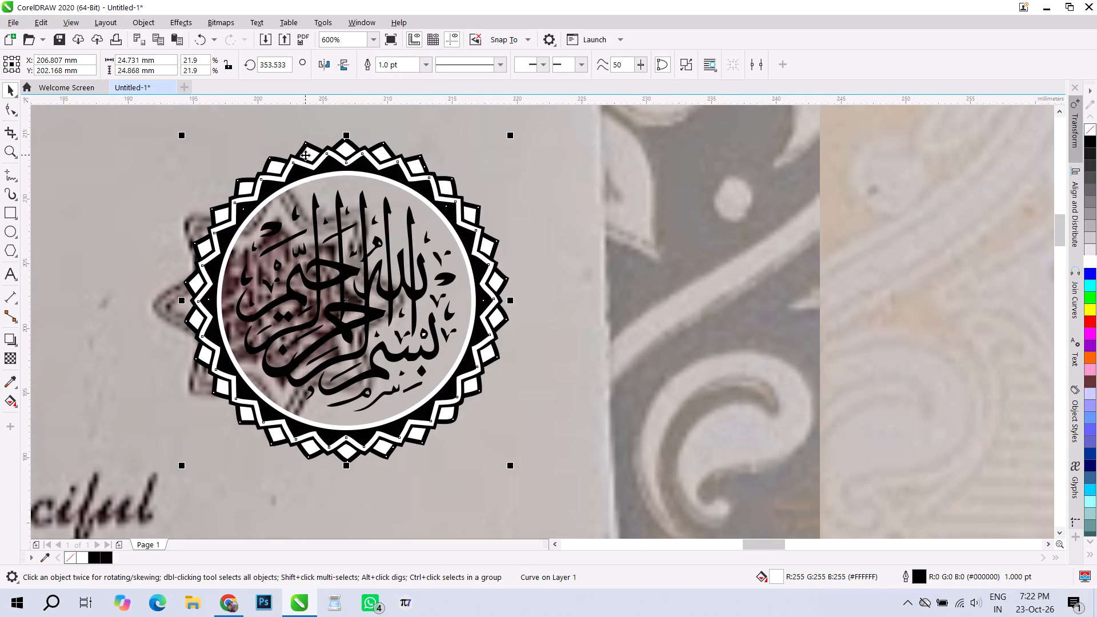
# Set the white outline of the emblem's black inner zigzag ring to 0.5 pt, and settle on 0.75 pt.
pyautogui.click(437, 142)
pyautogui.click(412, 181)
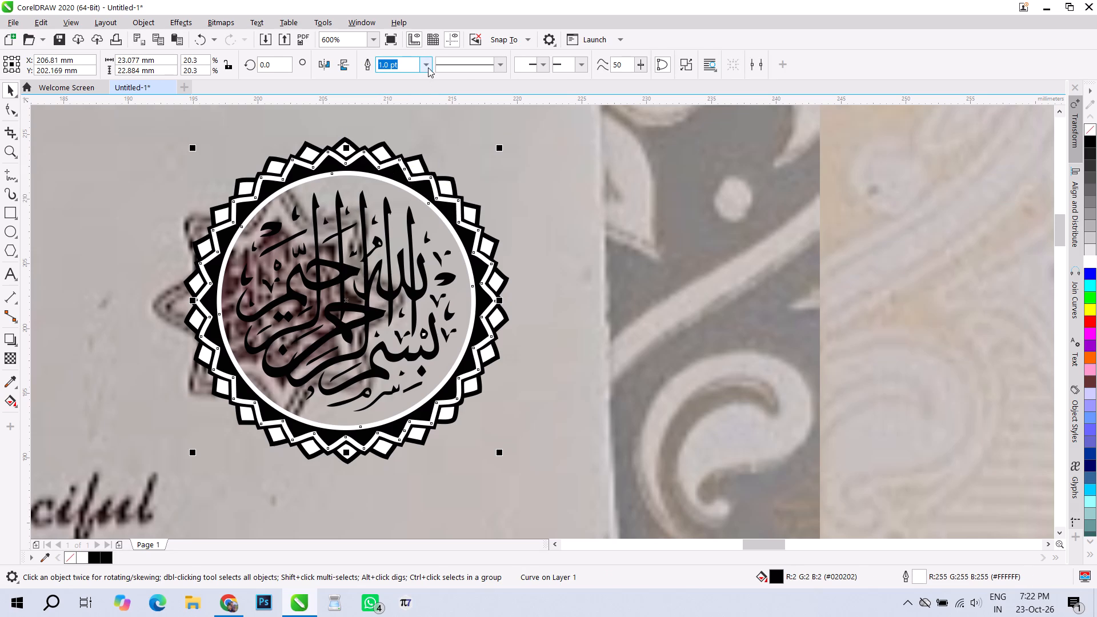
pyautogui.click(428, 67)
pyautogui.click(412, 98)
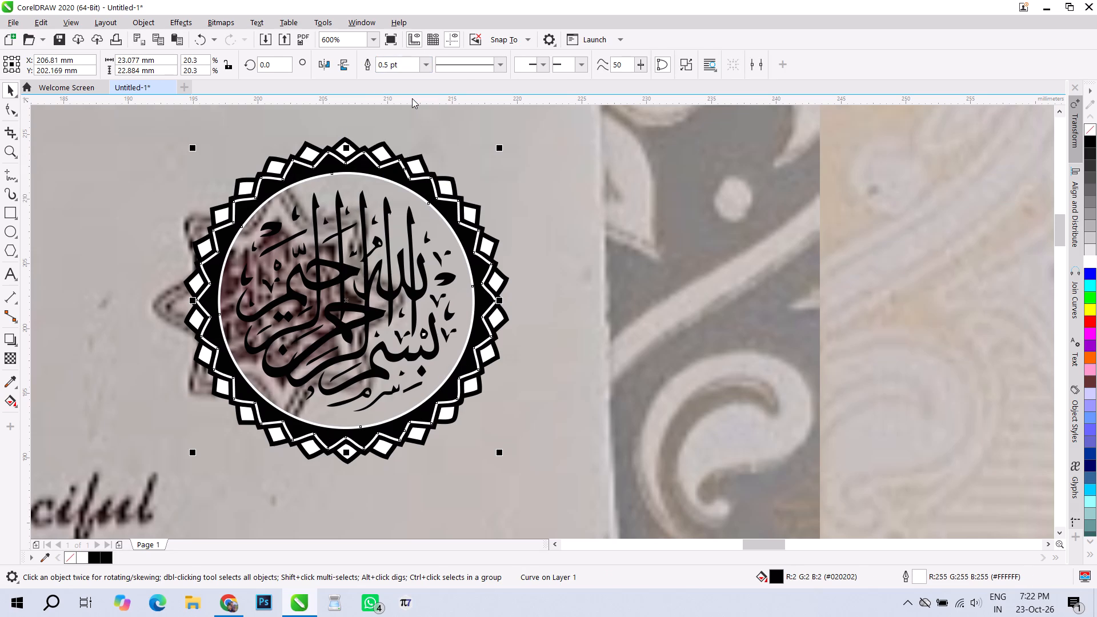
pyautogui.click(430, 67)
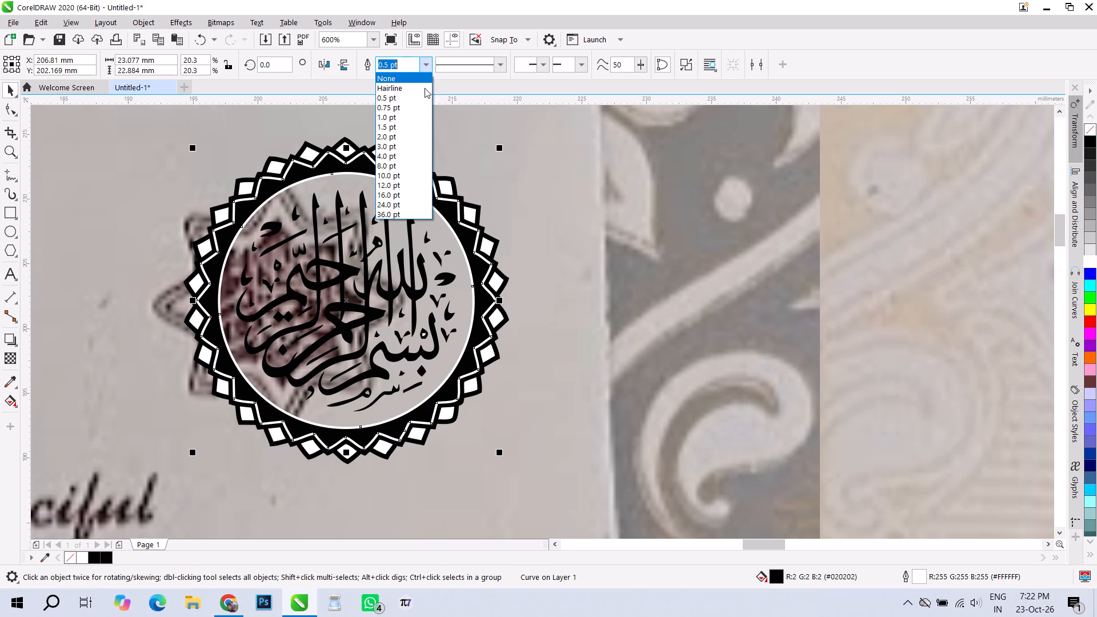
pyautogui.click(419, 103)
pyautogui.click(522, 166)
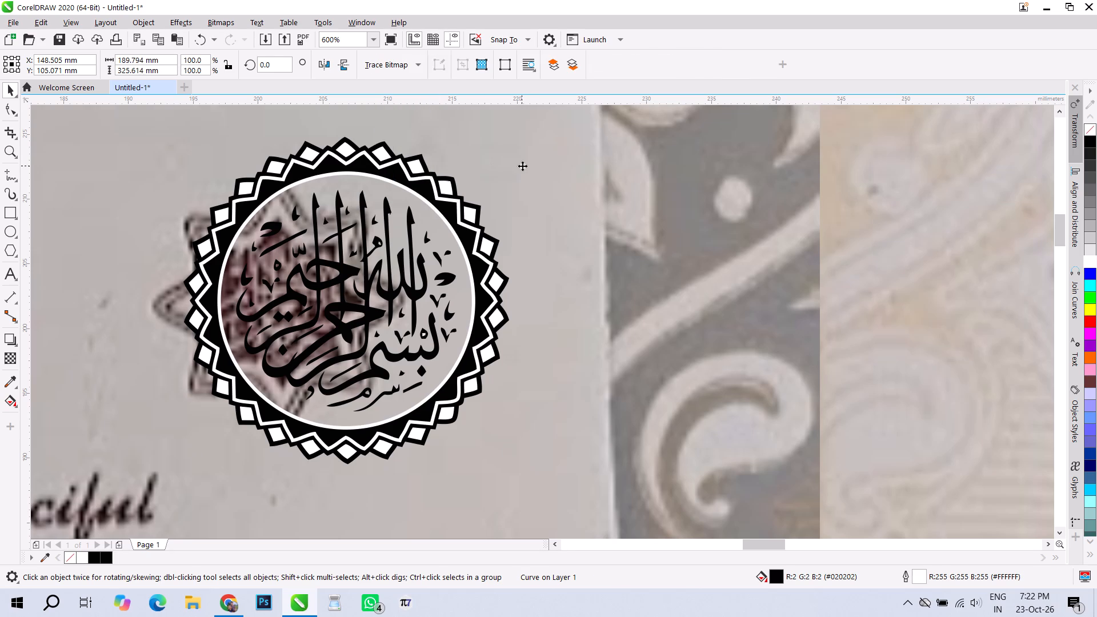
# Select all pieces of the small emblem and examine how it sits against the whole card photo.
pyautogui.scroll(-1, 429, 255)
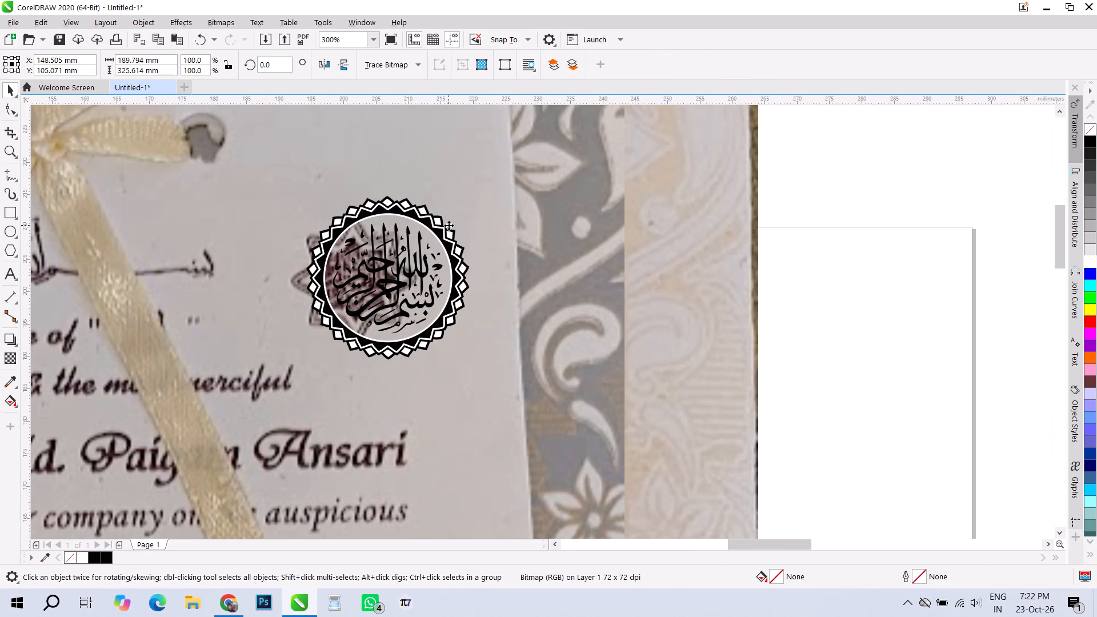
pyautogui.scroll(-2, 449, 225)
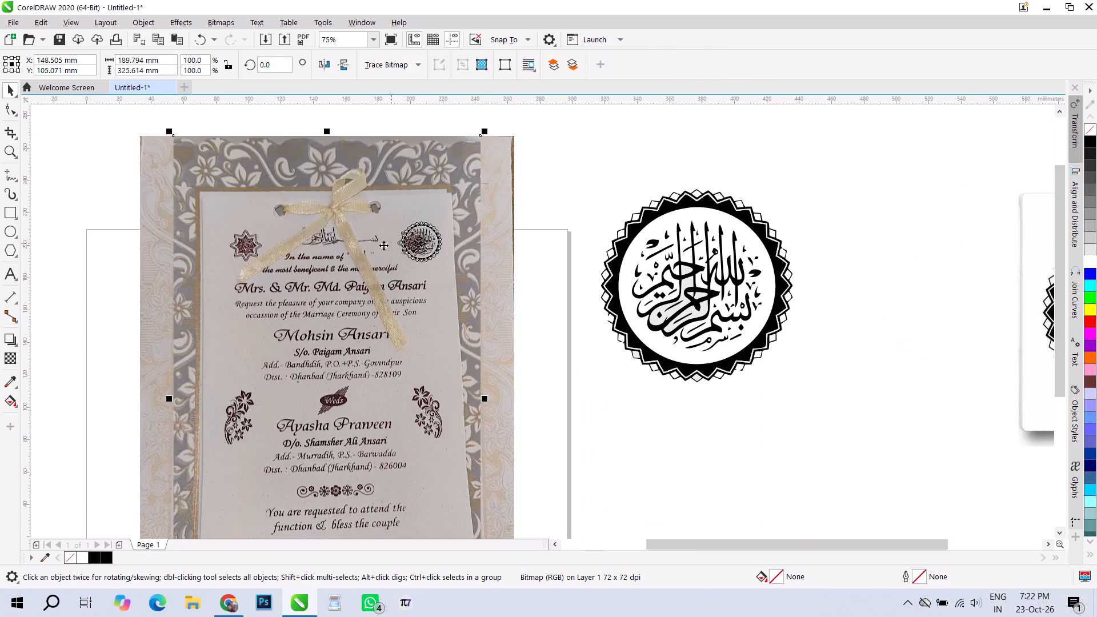
pyautogui.scroll(1, 371, 245)
pyautogui.moveTo(718, 168); pyautogui.dragTo(560, 261)
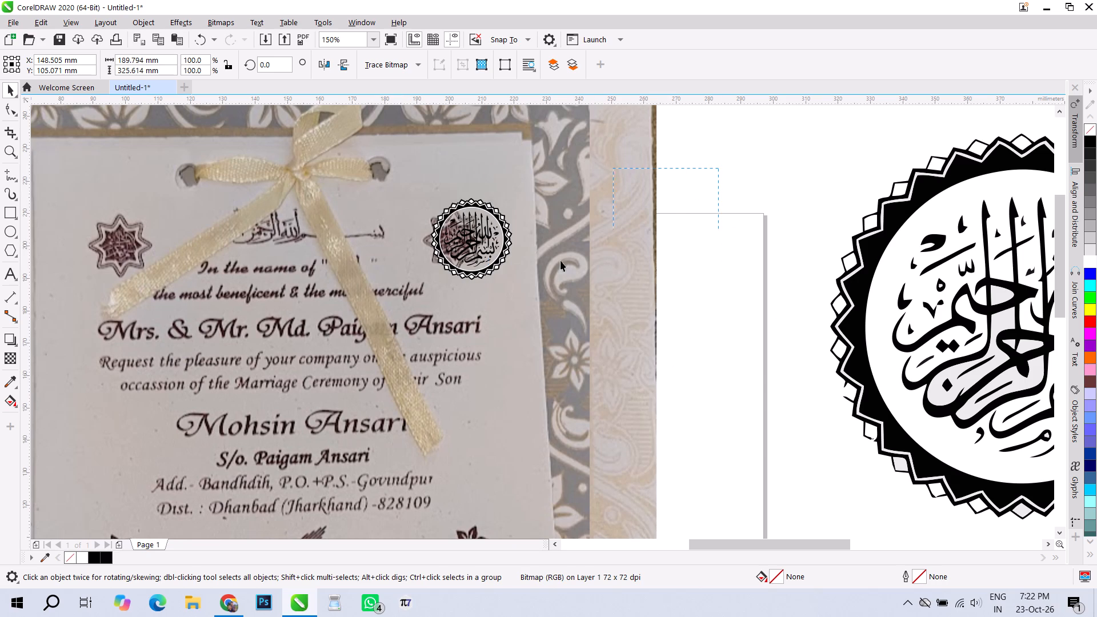
pyautogui.moveTo(560, 261); pyautogui.dragTo(421, 289)
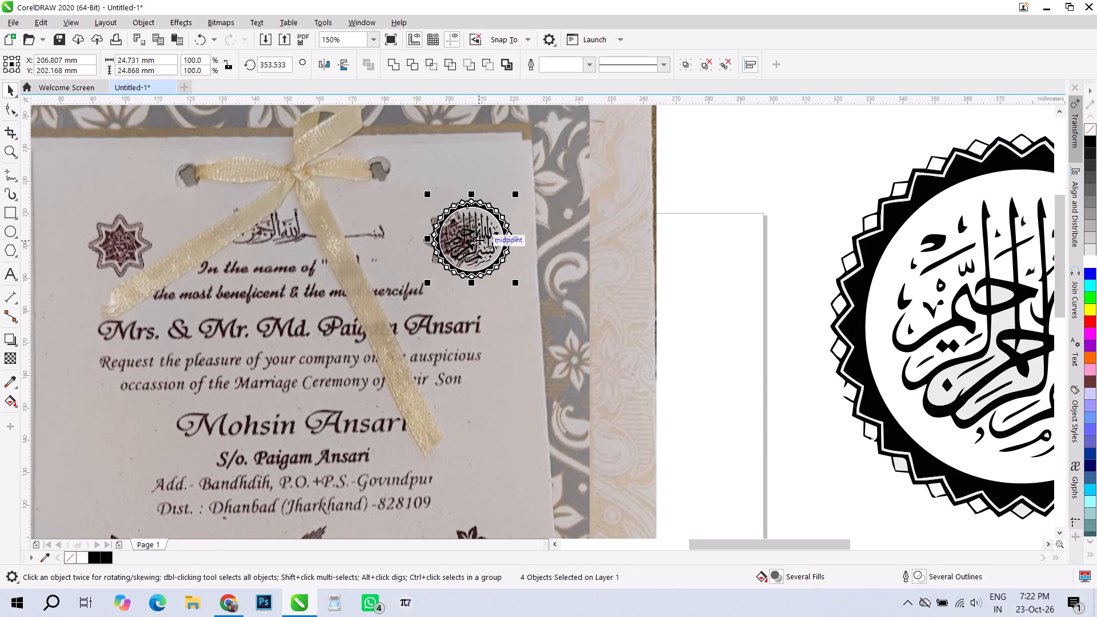
pyautogui.scroll(-1, 426, 205)
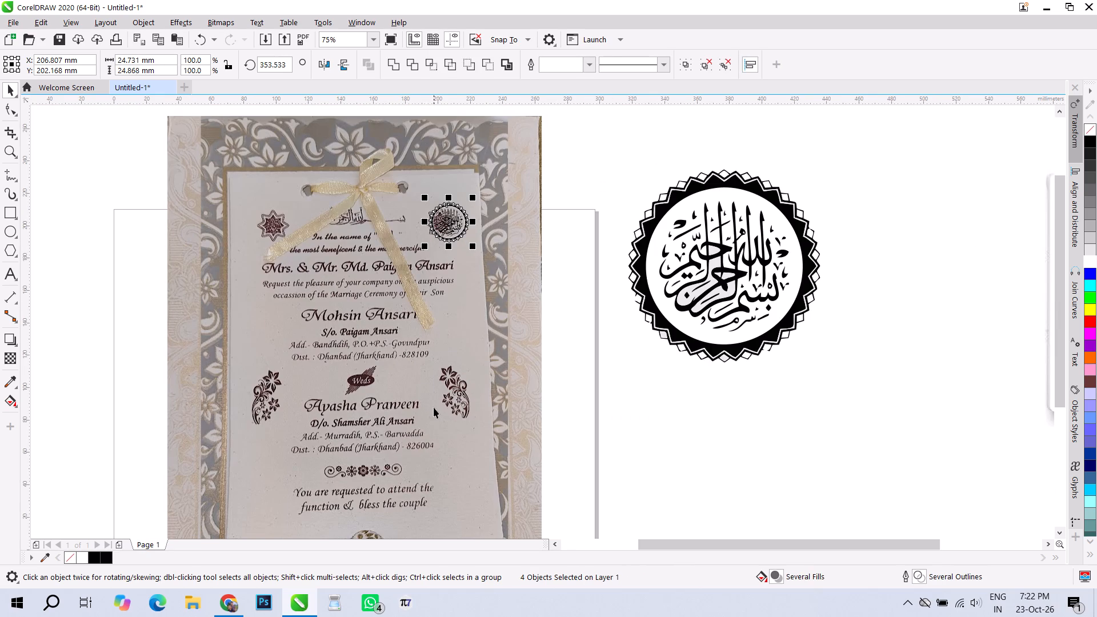
pyautogui.scroll(1, 434, 407)
pyautogui.scroll(-1, 349, 321)
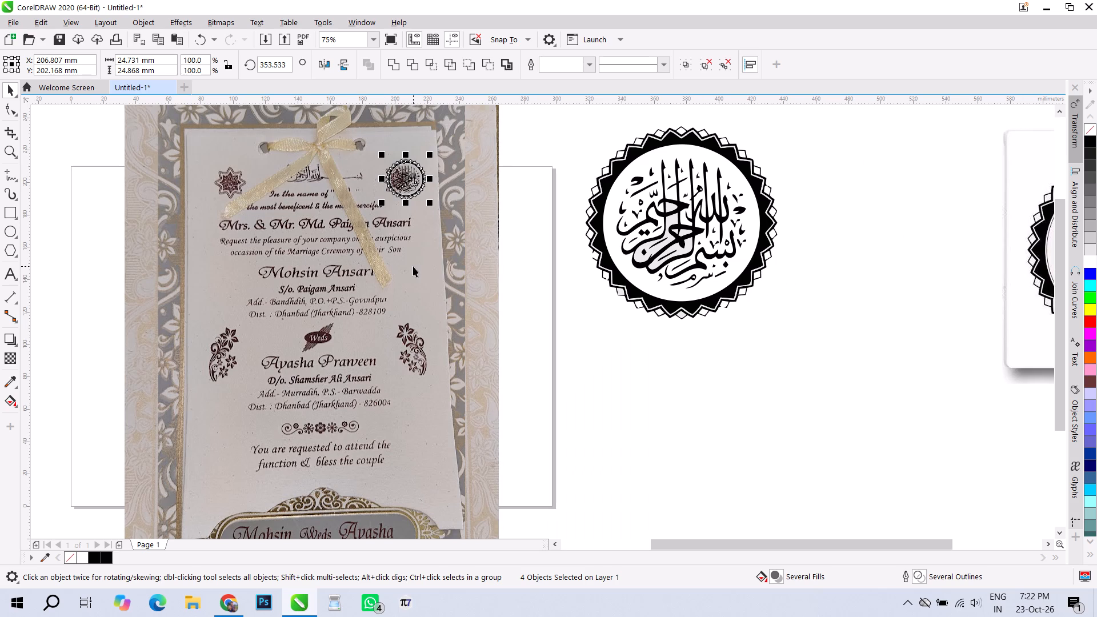
# Save the drawing as "box card" in CDR format in the Shadi 2024-25 folder on drive D.
pyautogui.hotkey('ctrl', 's')
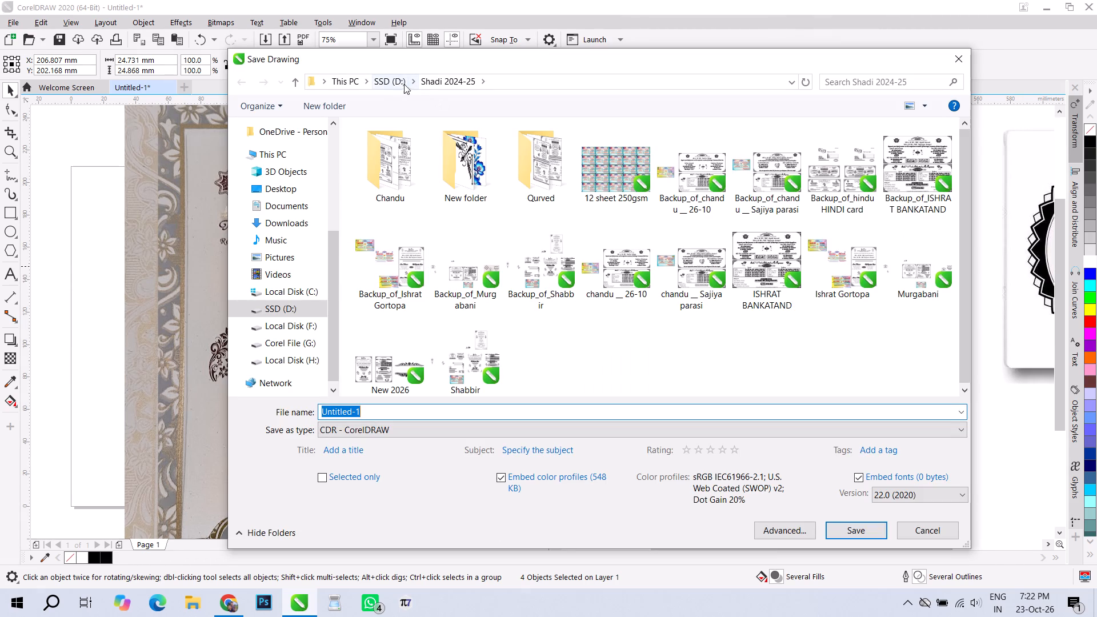
pyautogui.click(389, 79)
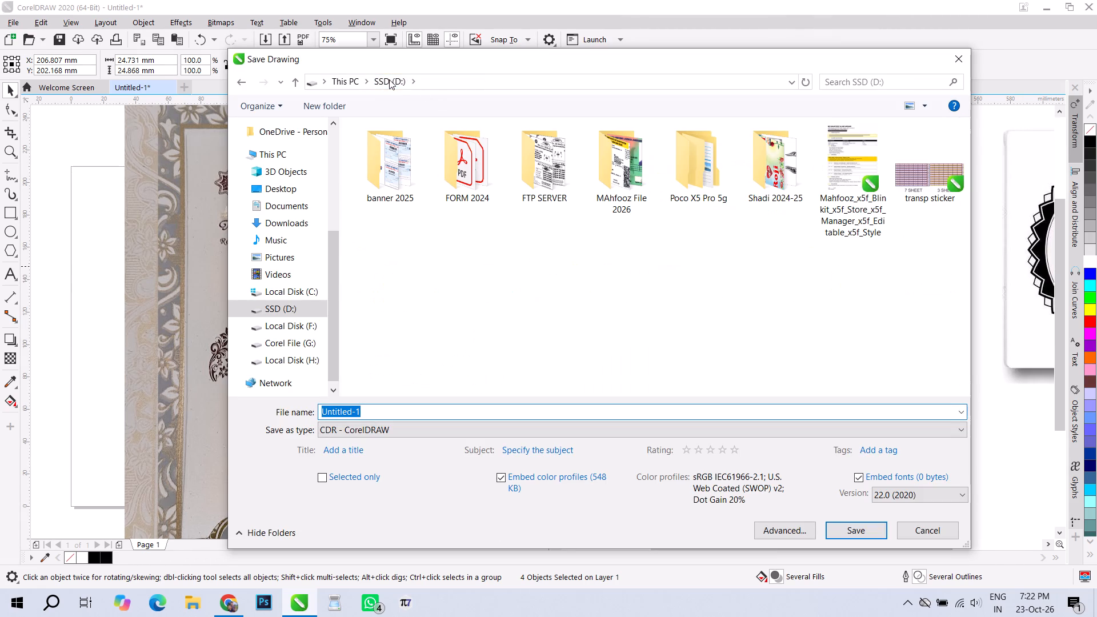
pyautogui.doubleClick(764, 180)
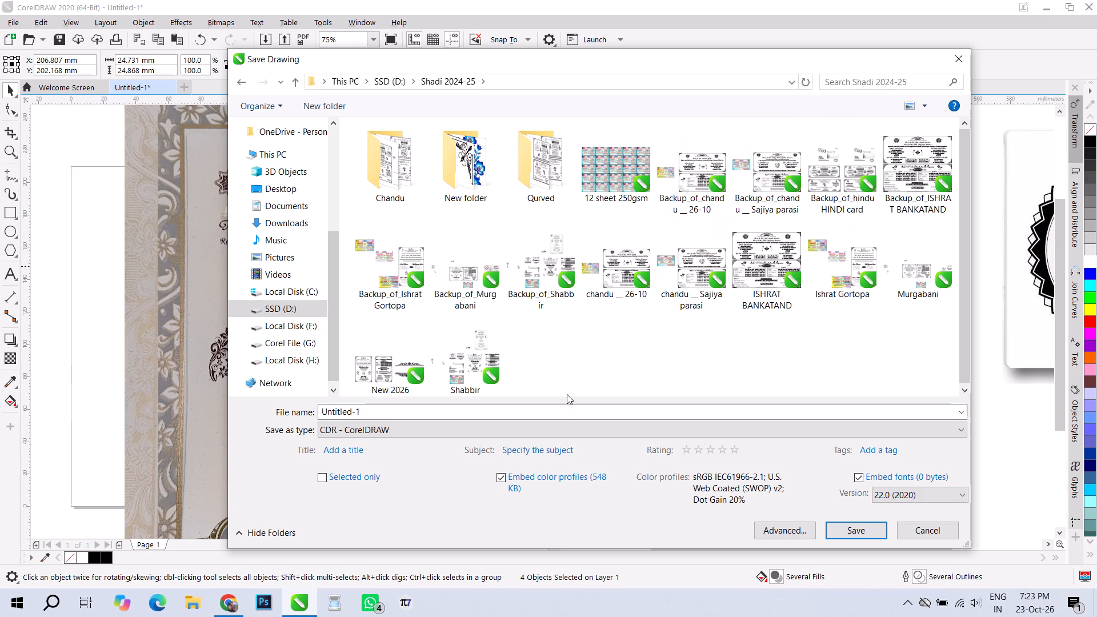
pyautogui.click(559, 410)
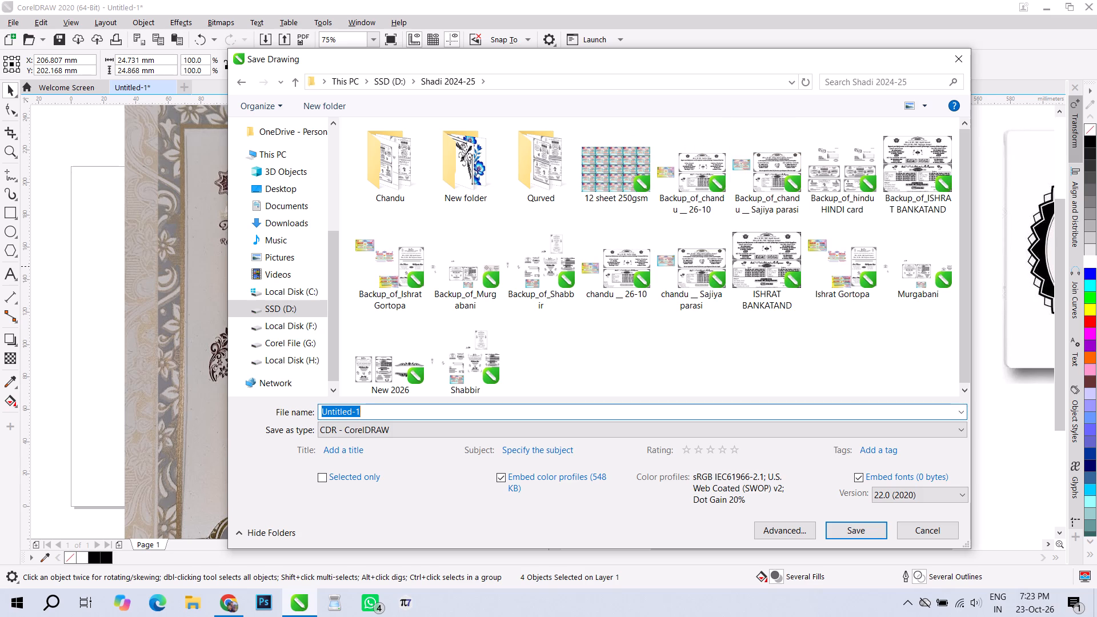
pyautogui.press('b')
pyautogui.write('ox')
pyautogui.press('space')
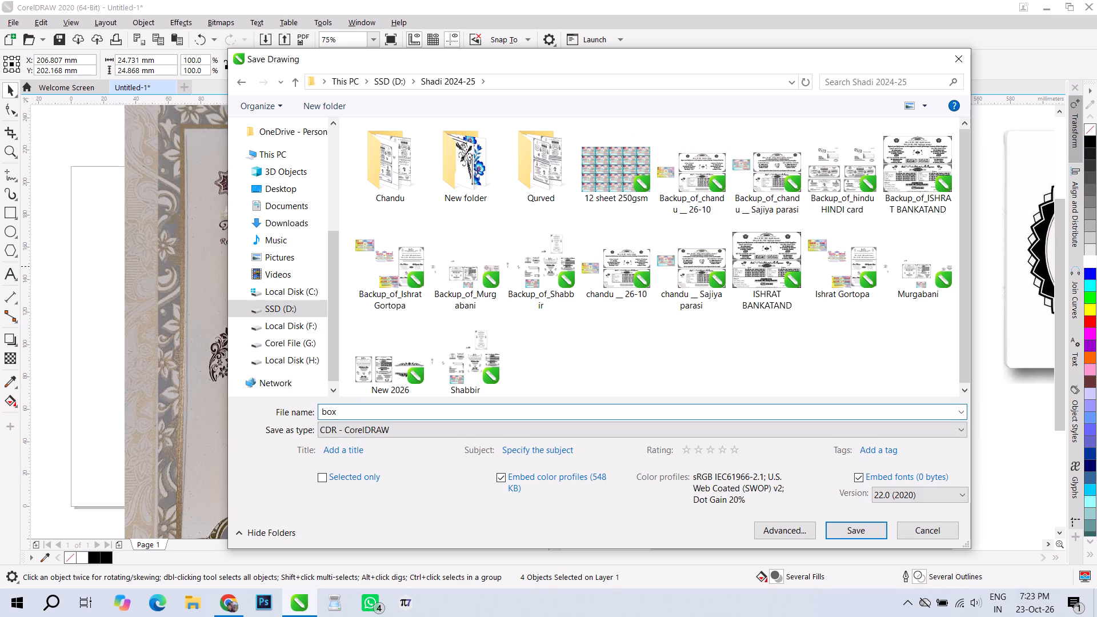
pyautogui.write('card')
pyautogui.press('Return')
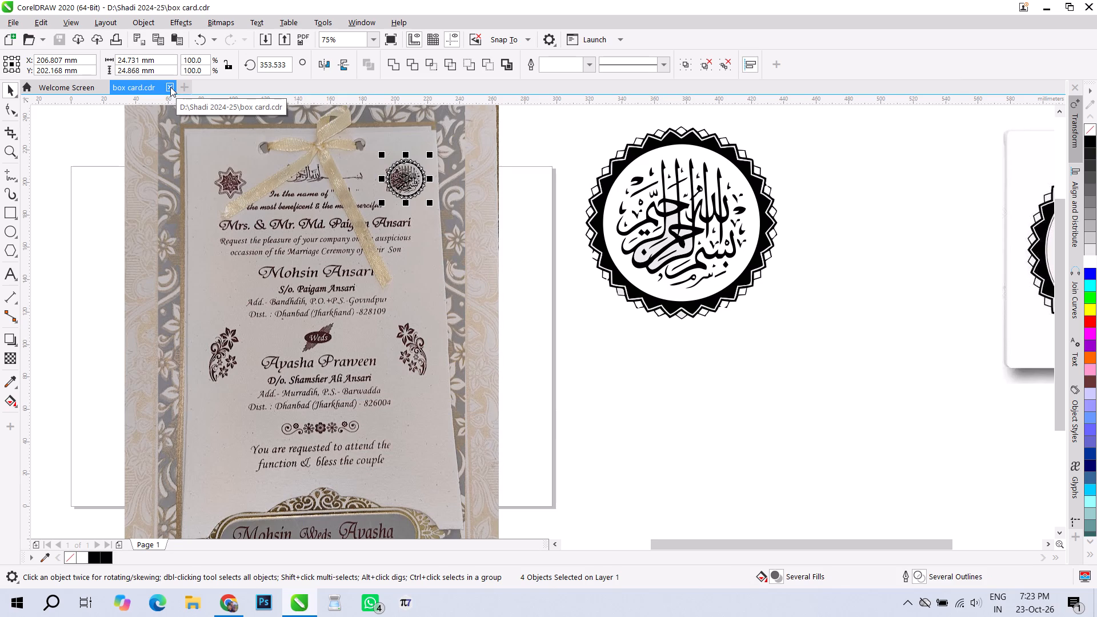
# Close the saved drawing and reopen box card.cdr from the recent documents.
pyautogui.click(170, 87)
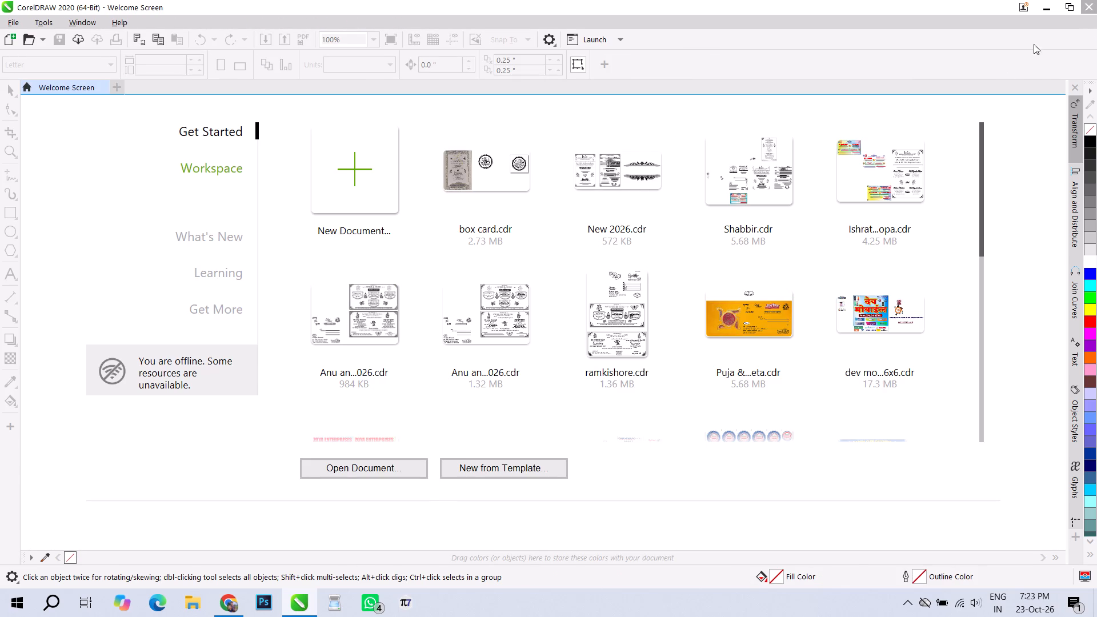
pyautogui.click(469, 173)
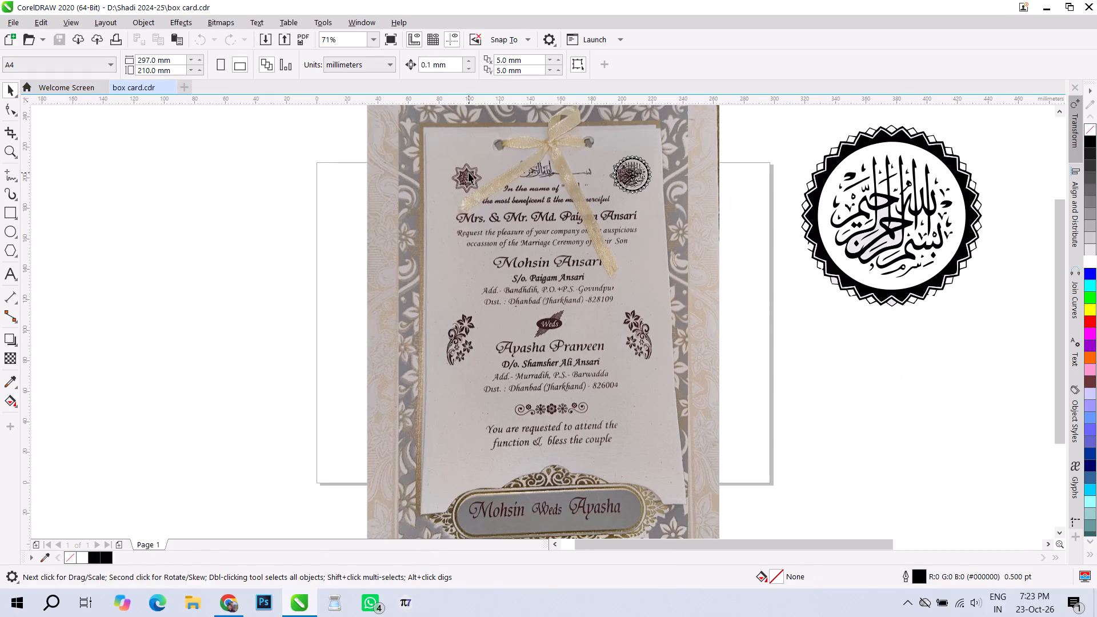
# Unstack the card photos by moving the ribbon card off the page's left side and the Wedding Invitation photo toward the lower right.
pyautogui.scroll(-1, 551, 245)
pyautogui.moveTo(551, 245); pyautogui.dragTo(322, 228)
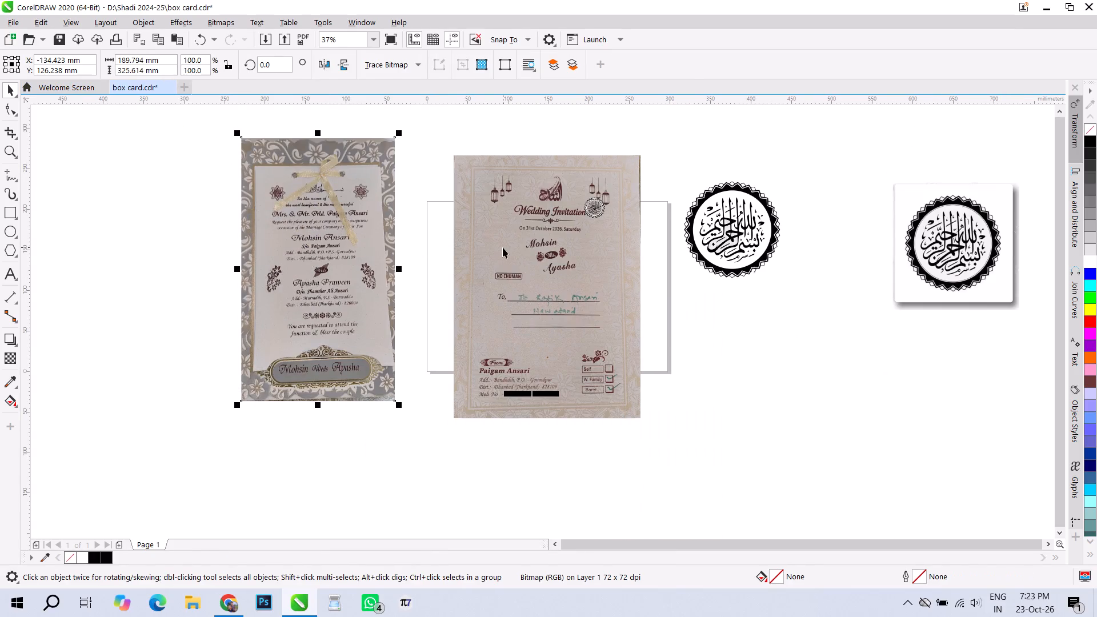
pyautogui.moveTo(503, 247); pyautogui.dragTo(691, 388)
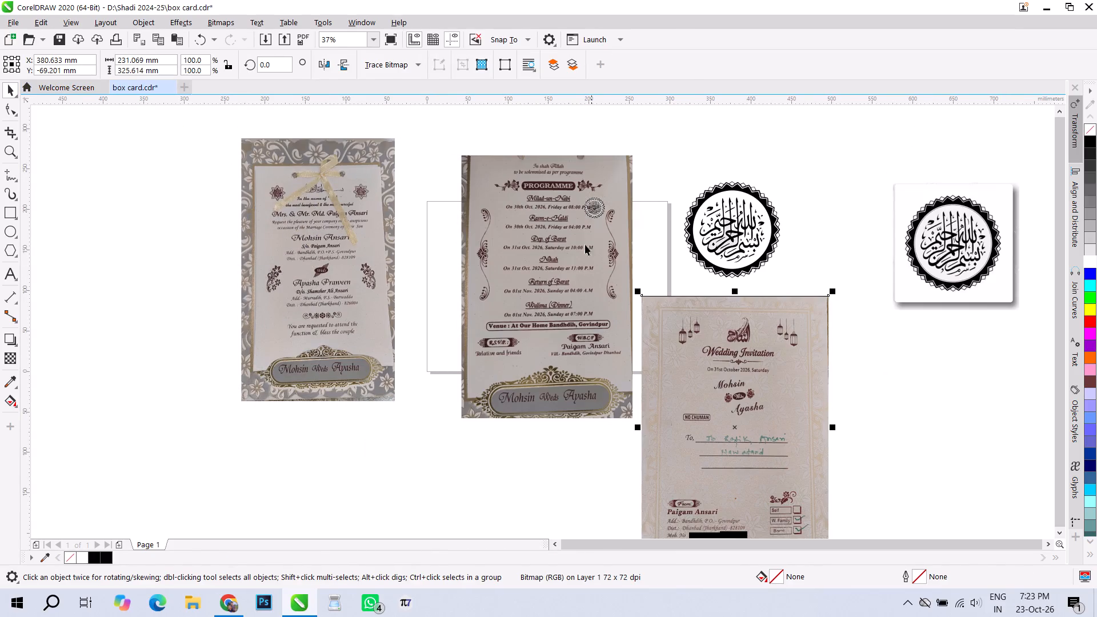
# Select the whole small emblem and move it off the programme photo into the empty space above the large emblem.
pyautogui.moveTo(551, 141); pyautogui.dragTo(639, 254)
pyautogui.moveTo(600, 208); pyautogui.dragTo(668, 144)
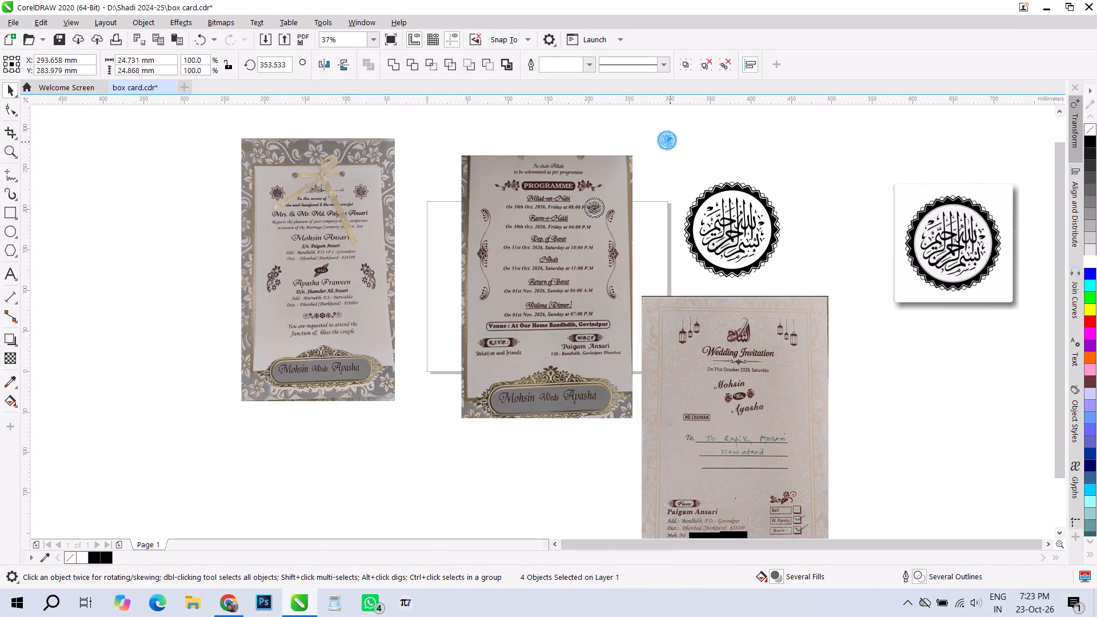
pyautogui.moveTo(668, 144); pyautogui.dragTo(668, 145)
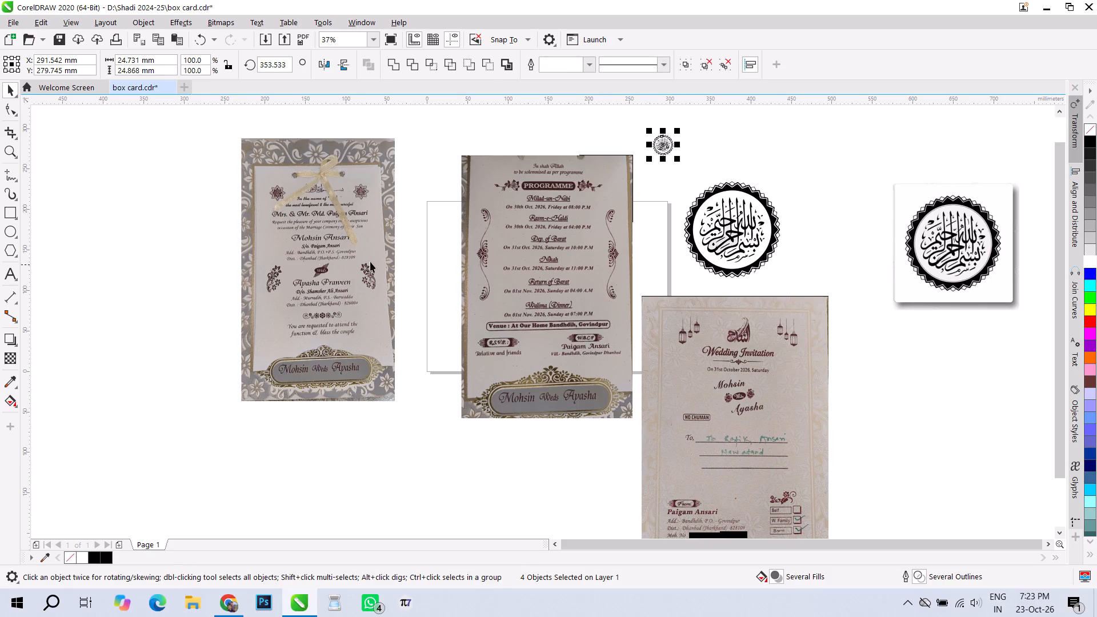
# Line up the three card photos side by side in order: ribbon card, programme, and Wedding Invitation, with their top edges roughly level.
pyautogui.moveTo(342, 263); pyautogui.dragTo(193, 273)
pyautogui.moveTo(497, 243); pyautogui.dragTo(303, 242)
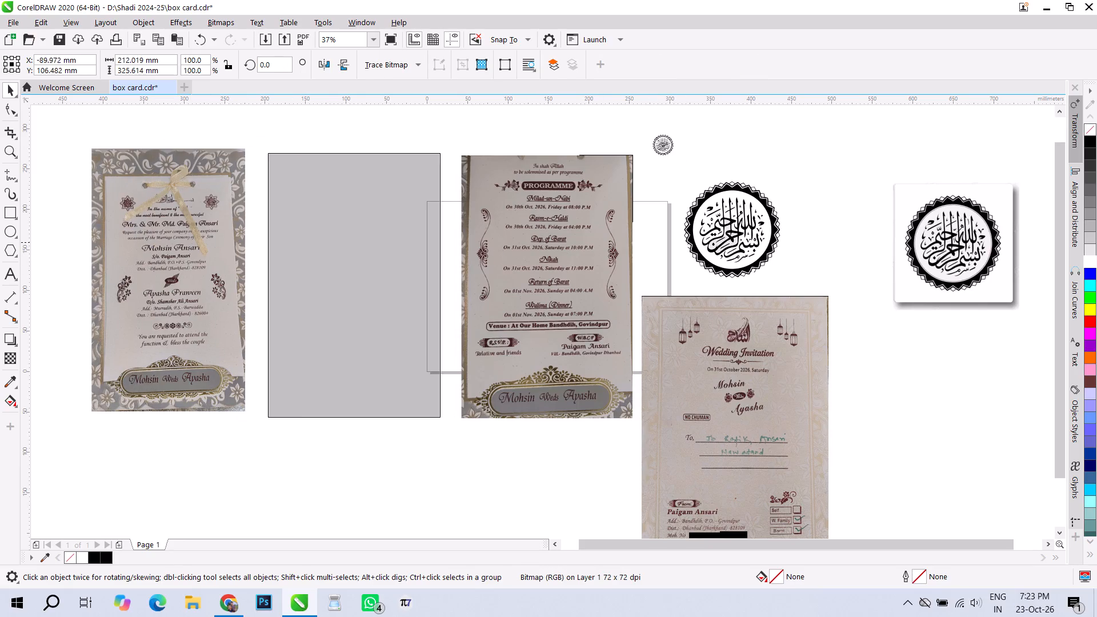
pyautogui.moveTo(303, 242); pyautogui.dragTo(282, 237)
pyautogui.moveTo(714, 390); pyautogui.dragTo(488, 250)
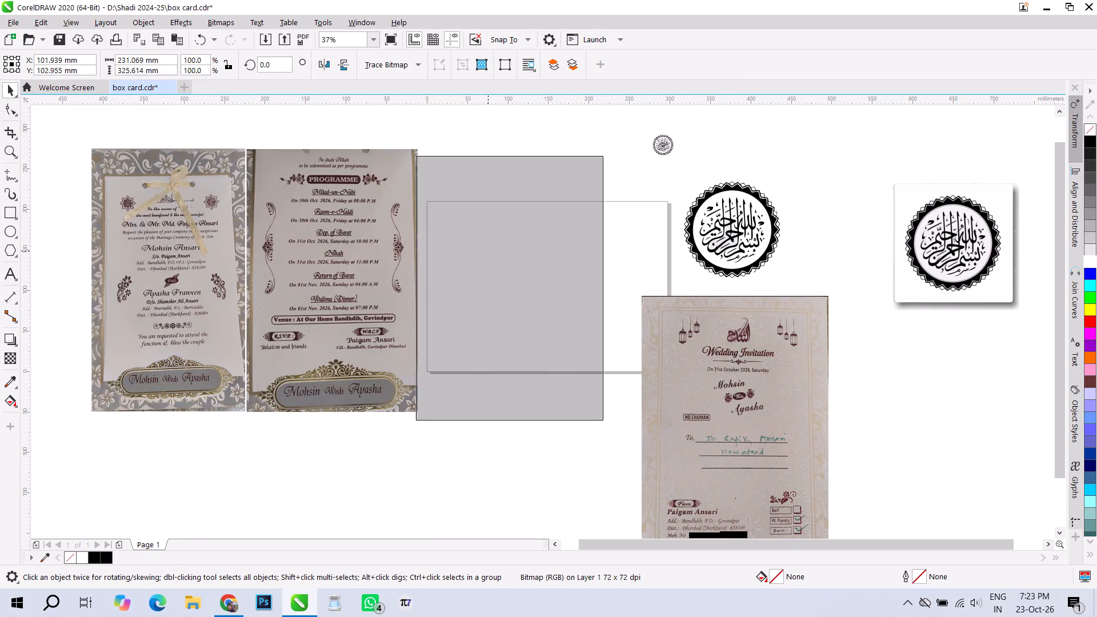
pyautogui.moveTo(488, 250); pyautogui.dragTo(490, 245)
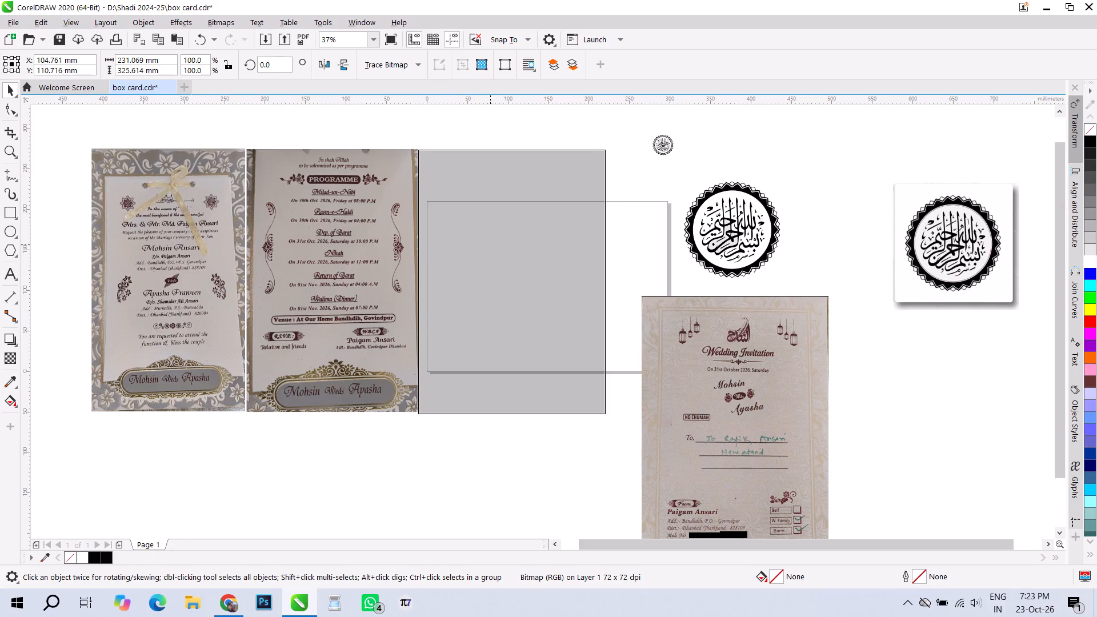
pyautogui.moveTo(490, 245); pyautogui.dragTo(491, 244)
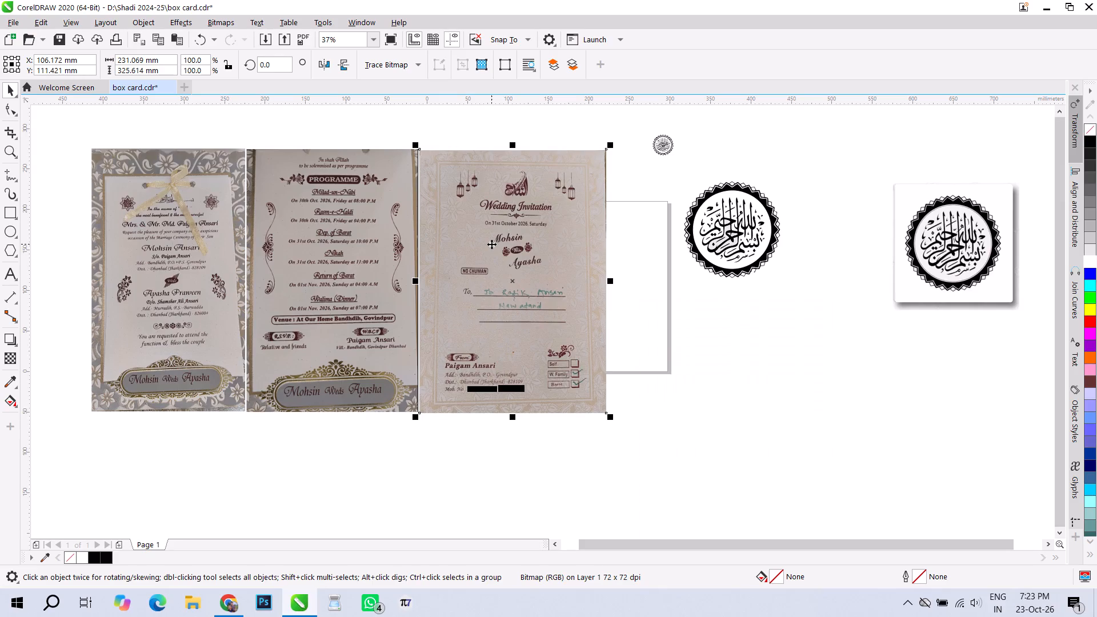
pyautogui.scroll(2, 583, 173)
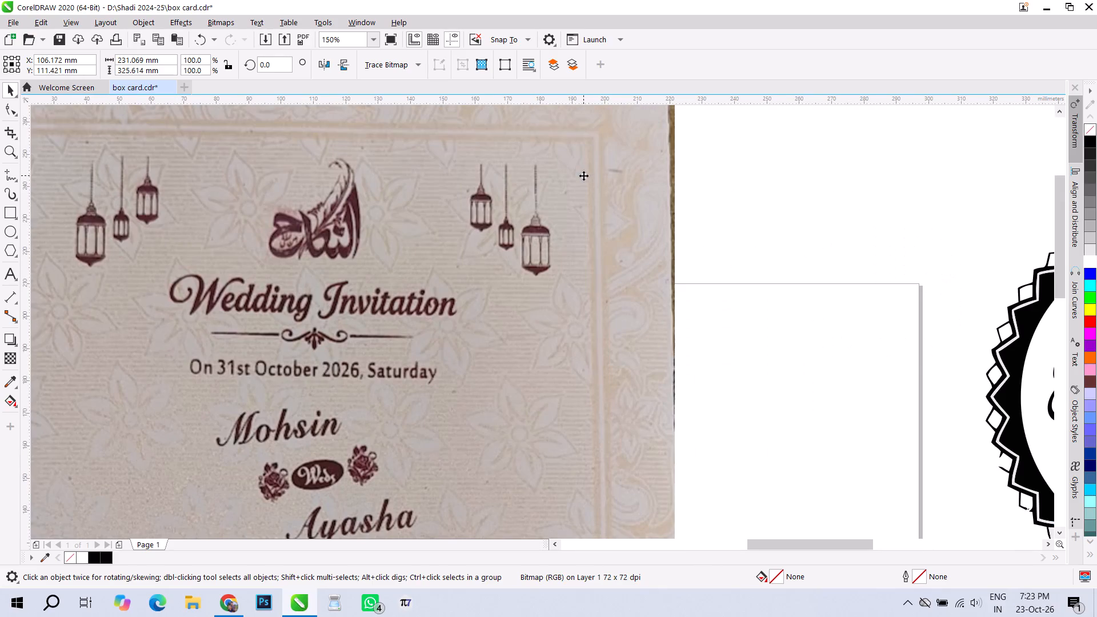
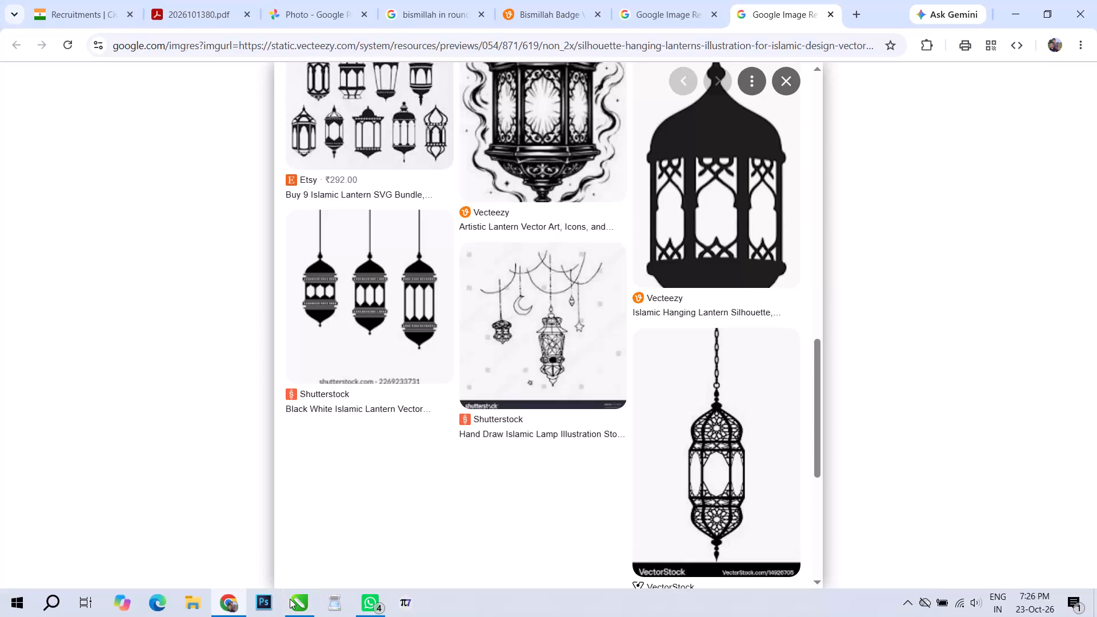
# Compare the invitation photo's lanterns with the web results, then examine images related to Shutterstock's Black White Islamic Lantern Vector.
pyautogui.click(290, 599)
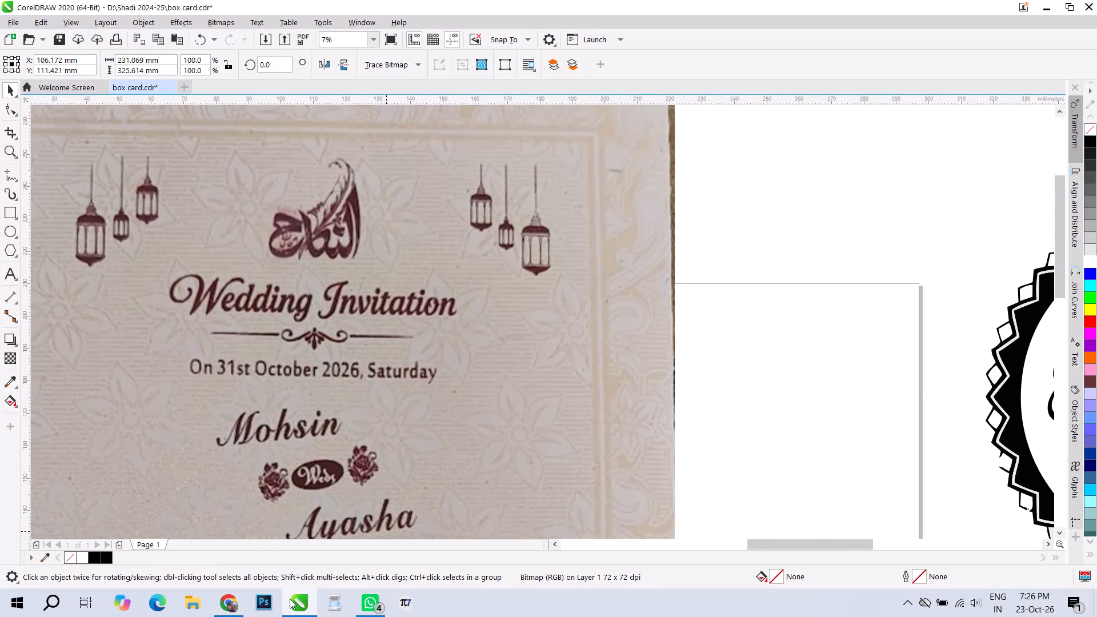
pyautogui.click(290, 599)
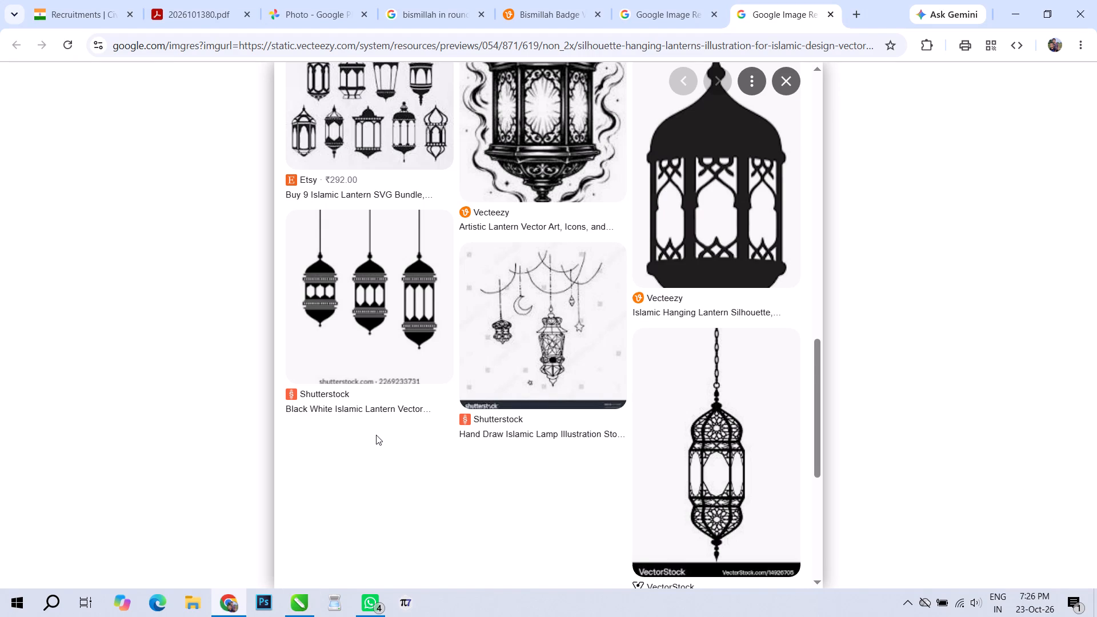
pyautogui.scroll(-2, 376, 435)
pyautogui.click(415, 154)
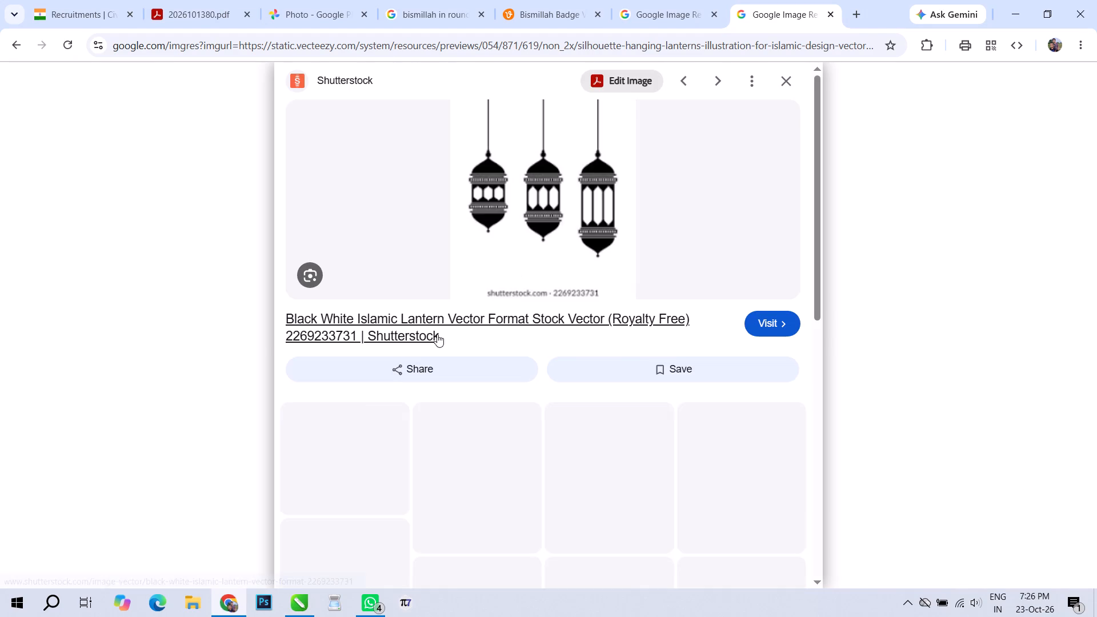
pyautogui.scroll(-4, 437, 334)
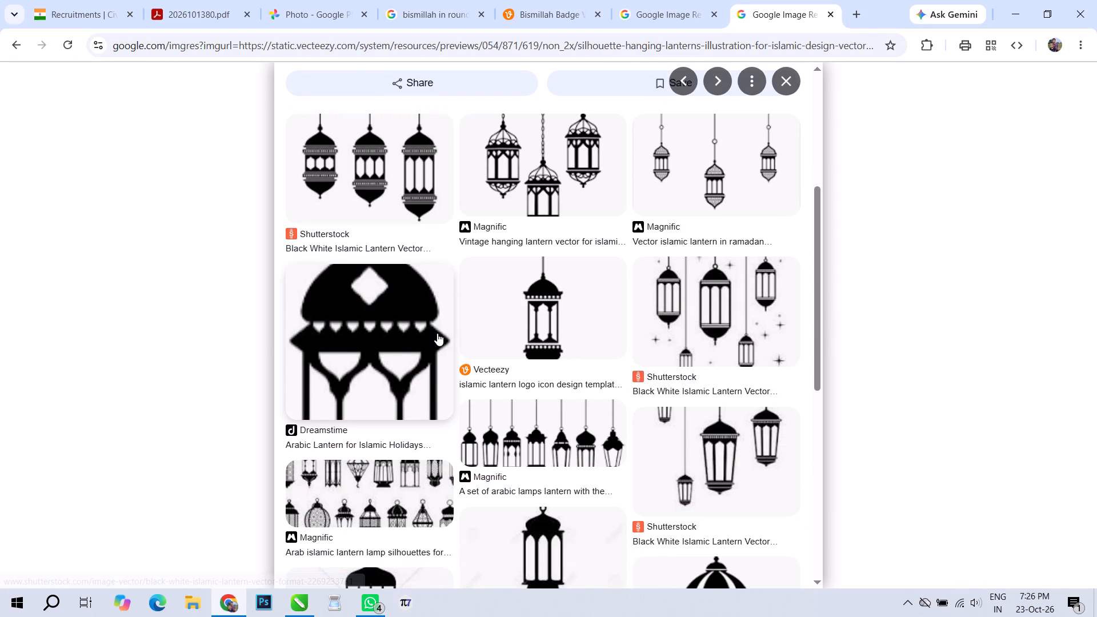
pyautogui.scroll(-3, 437, 333)
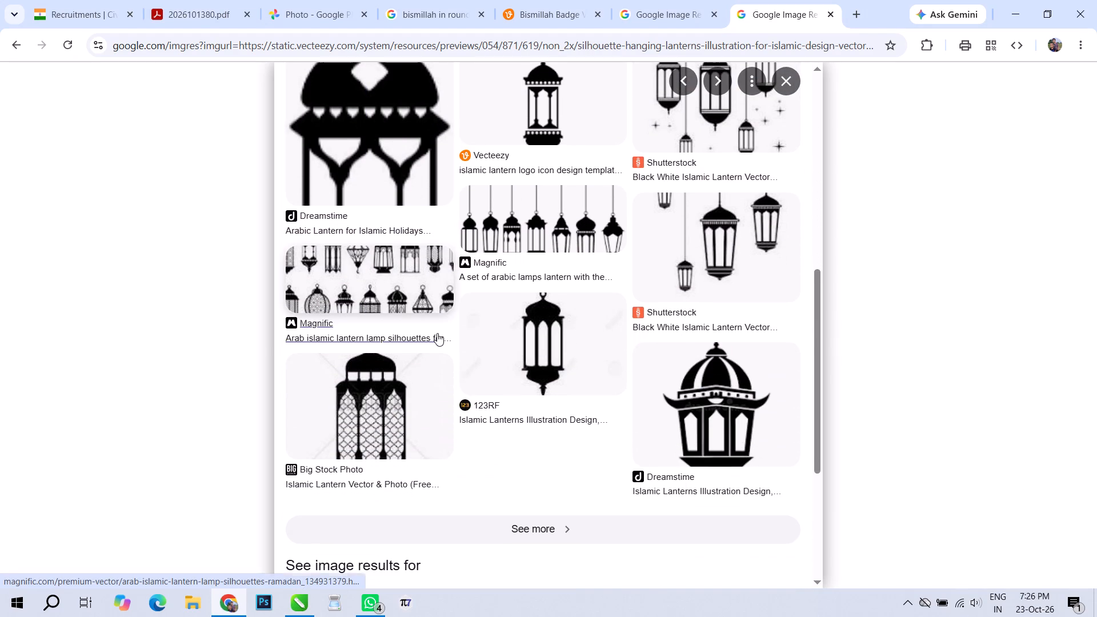
pyautogui.scroll(-7, 437, 333)
pyautogui.scroll(2, 437, 333)
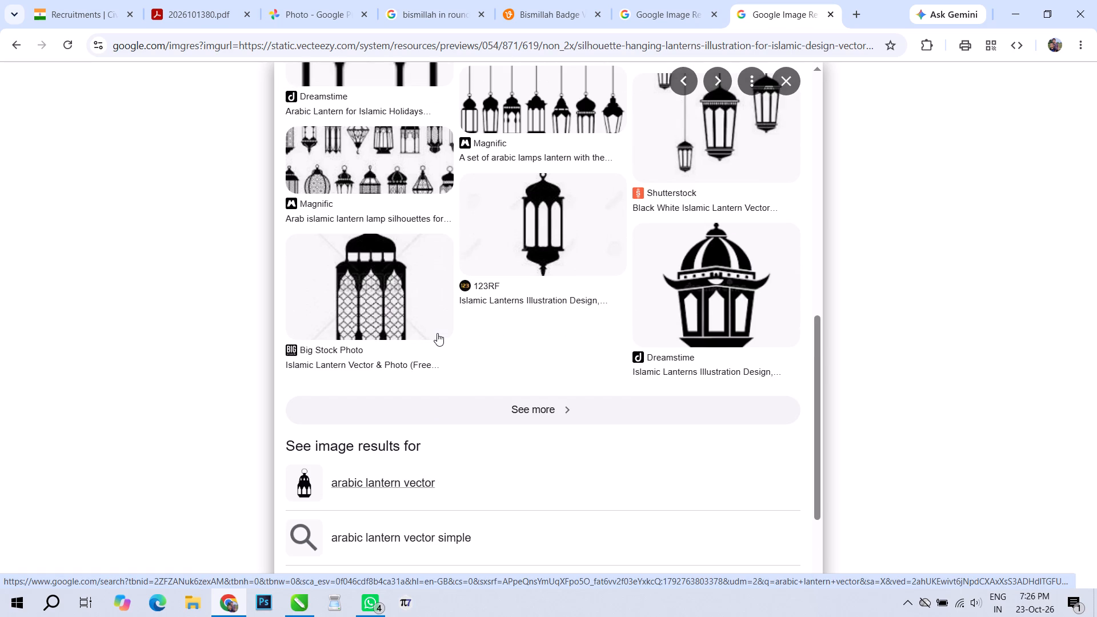
pyautogui.scroll(4, 437, 333)
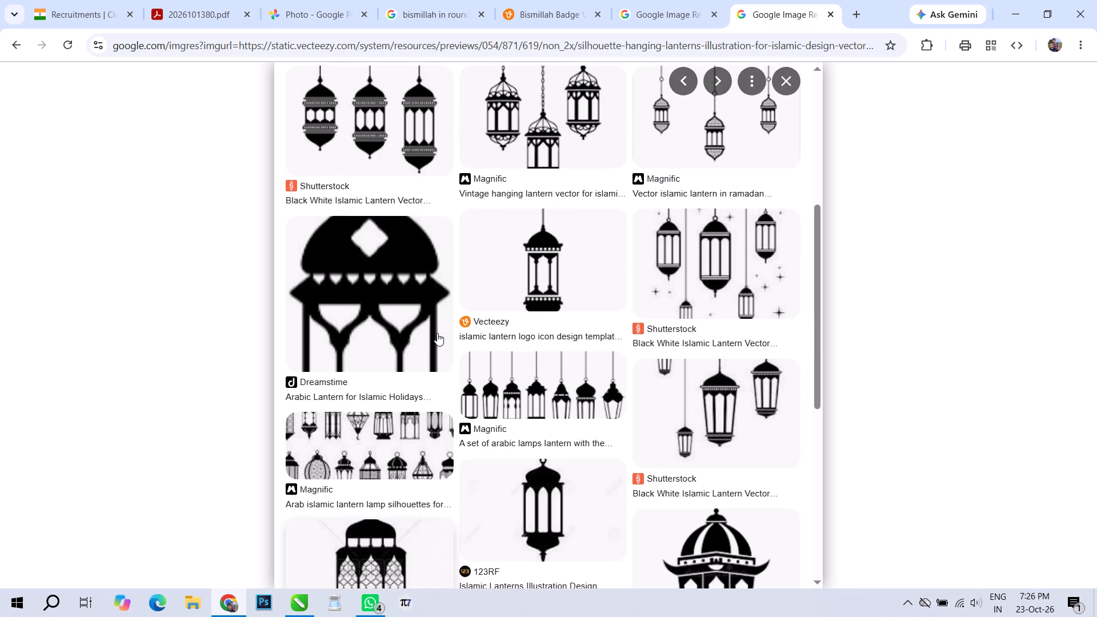
pyautogui.scroll(3, 437, 333)
# Examine Magnific's vintage hanging lantern and Ramadan black islamic lantern silhouette pictures, along with their related images.
pyautogui.click(519, 339)
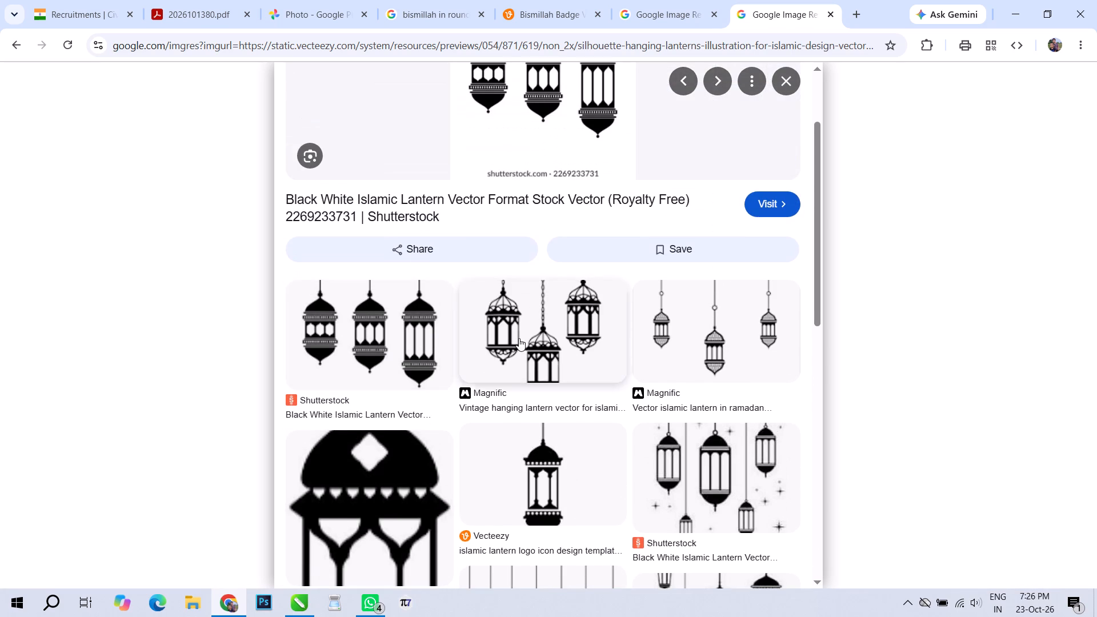
pyautogui.scroll(-3, 572, 339)
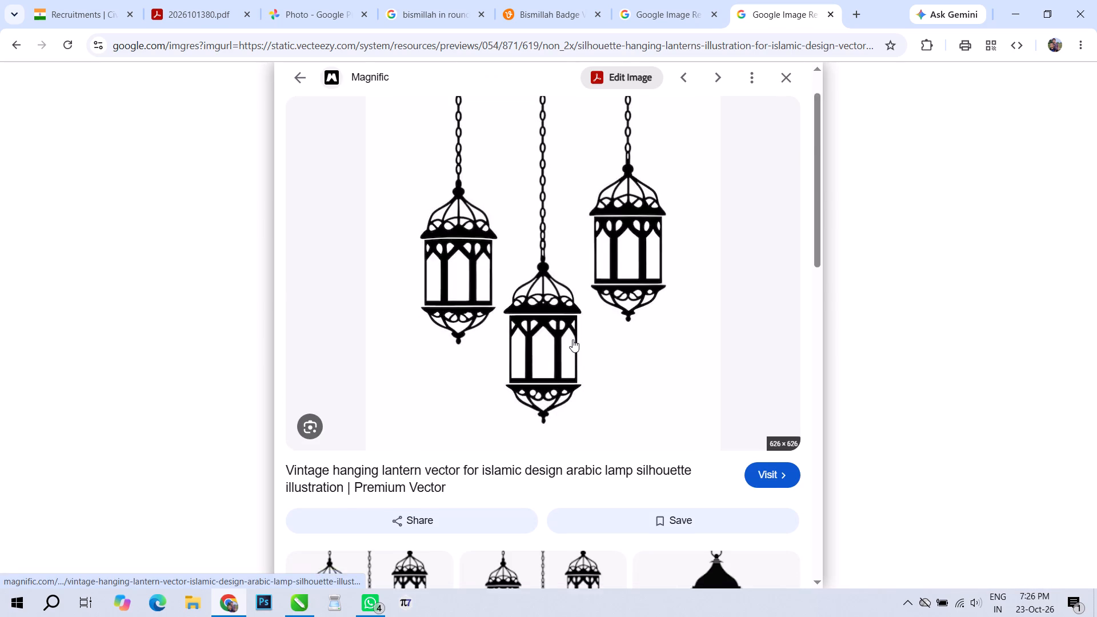
pyautogui.scroll(-2, 572, 339)
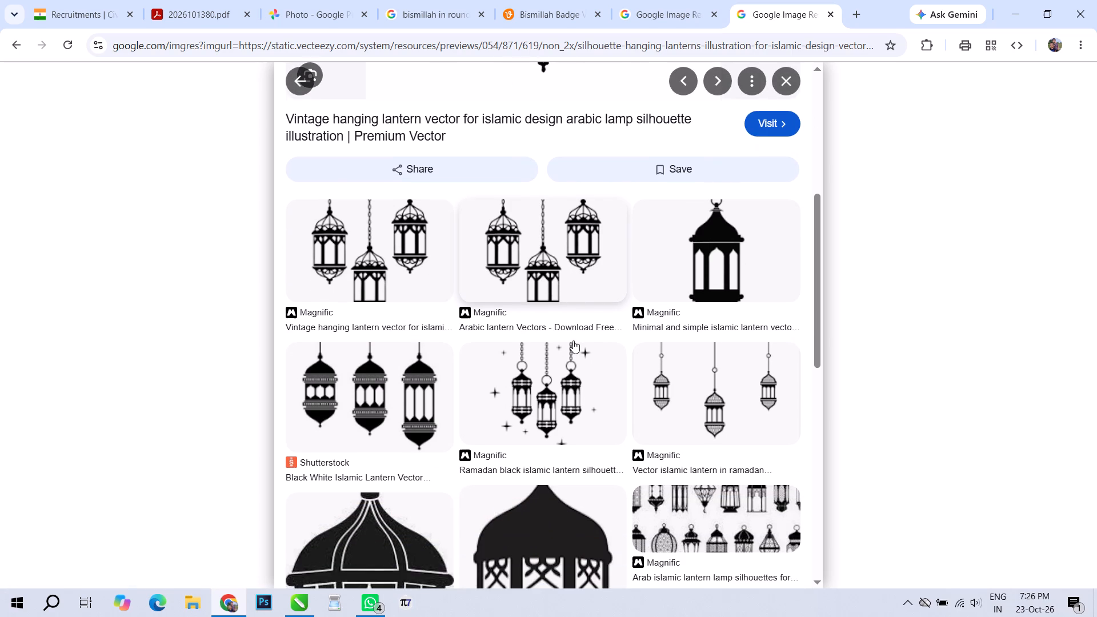
pyautogui.scroll(-1, 573, 340)
pyautogui.click(573, 340)
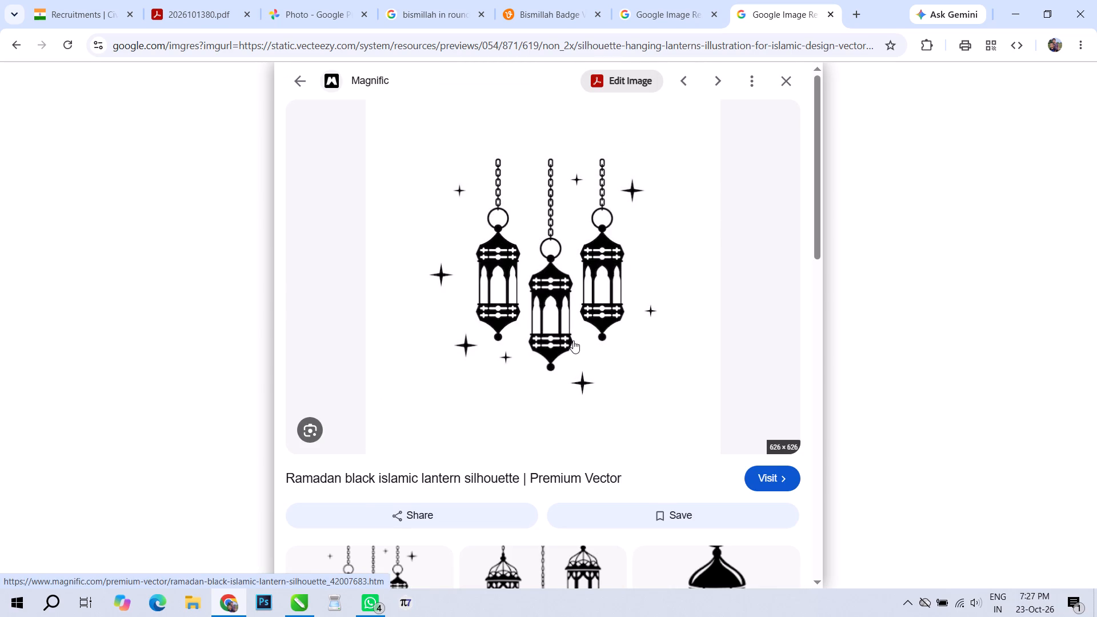
pyautogui.scroll(-2, 573, 340)
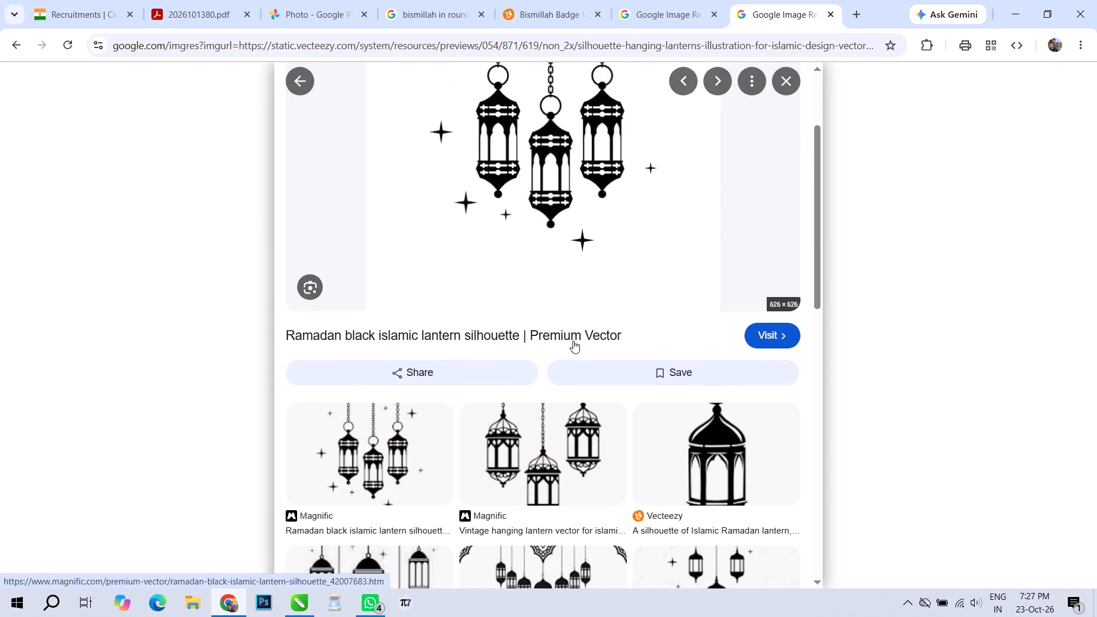
pyautogui.scroll(-2, 573, 340)
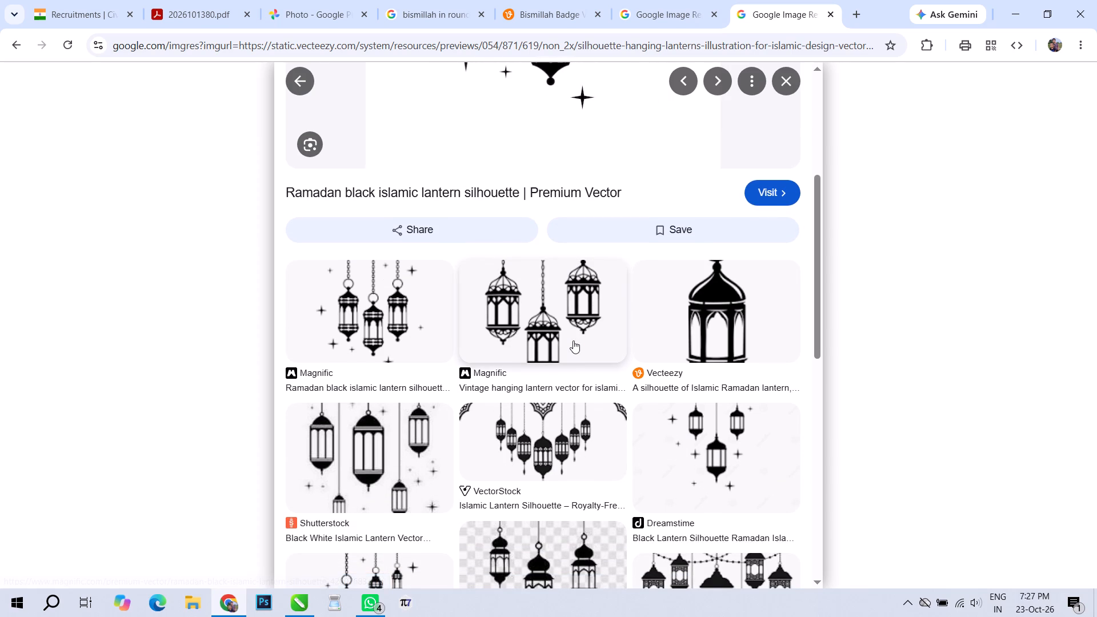
pyautogui.scroll(-3, 573, 340)
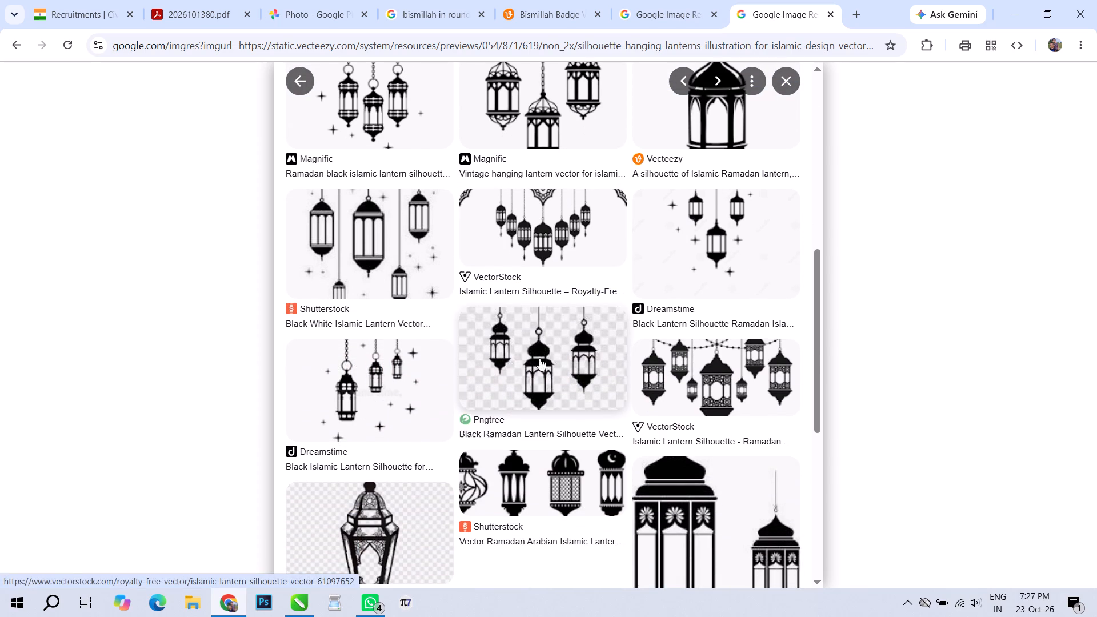
# Examine Dreamstime's Black Islamic Lantern Silhouette and Shutterstock's lantern hanging from a leafy branch, along with their related images.
pyautogui.click(379, 375)
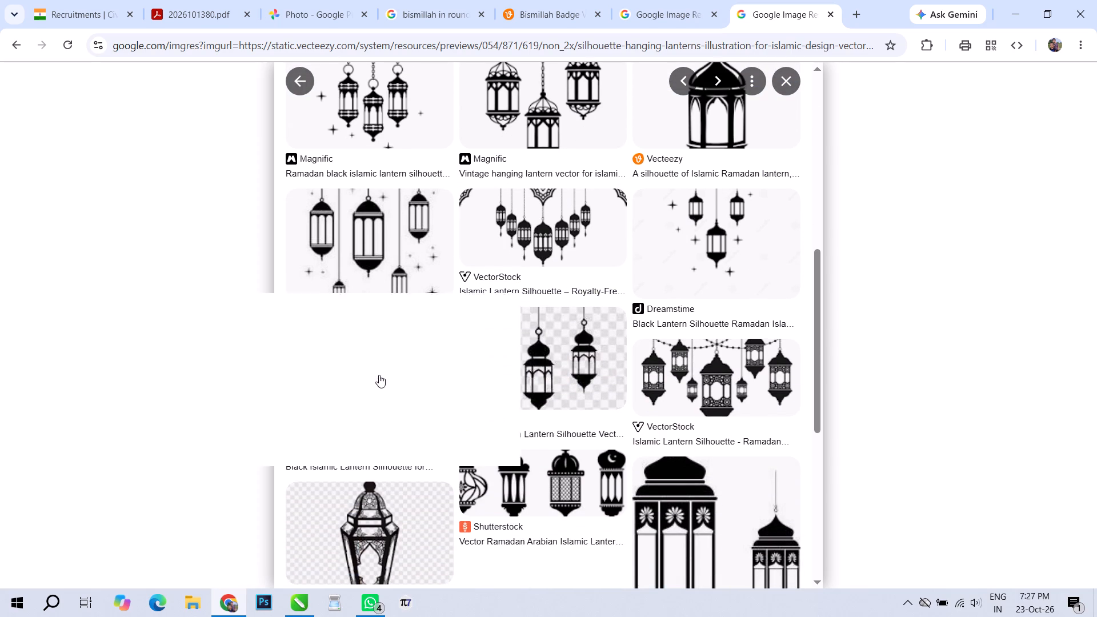
pyautogui.scroll(-1, 550, 319)
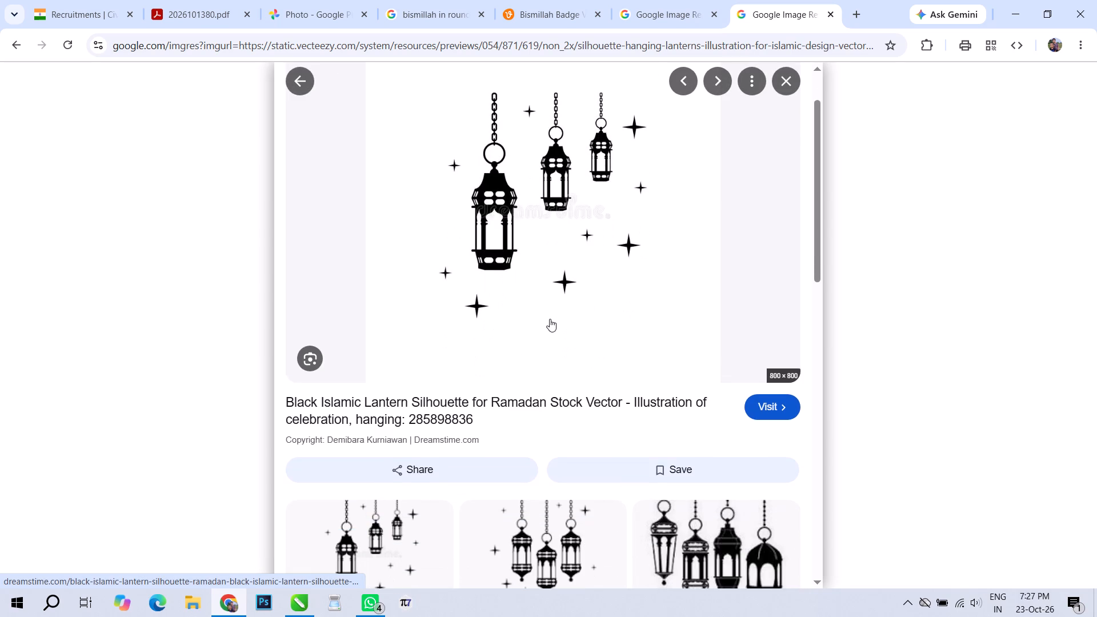
pyautogui.scroll(-1, 550, 319)
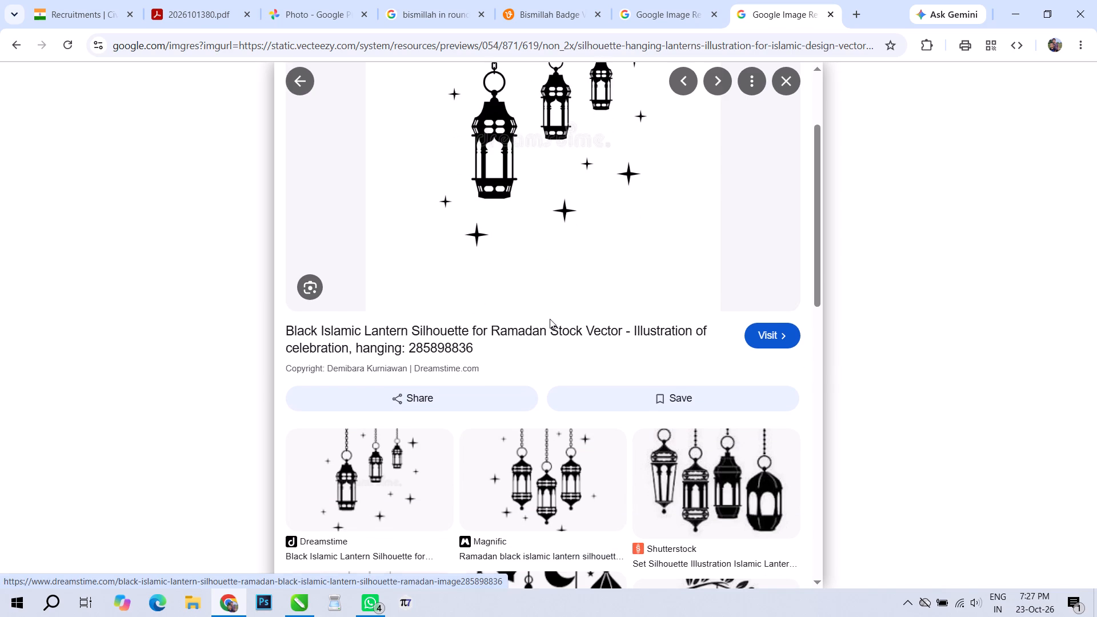
pyautogui.scroll(-4, 550, 319)
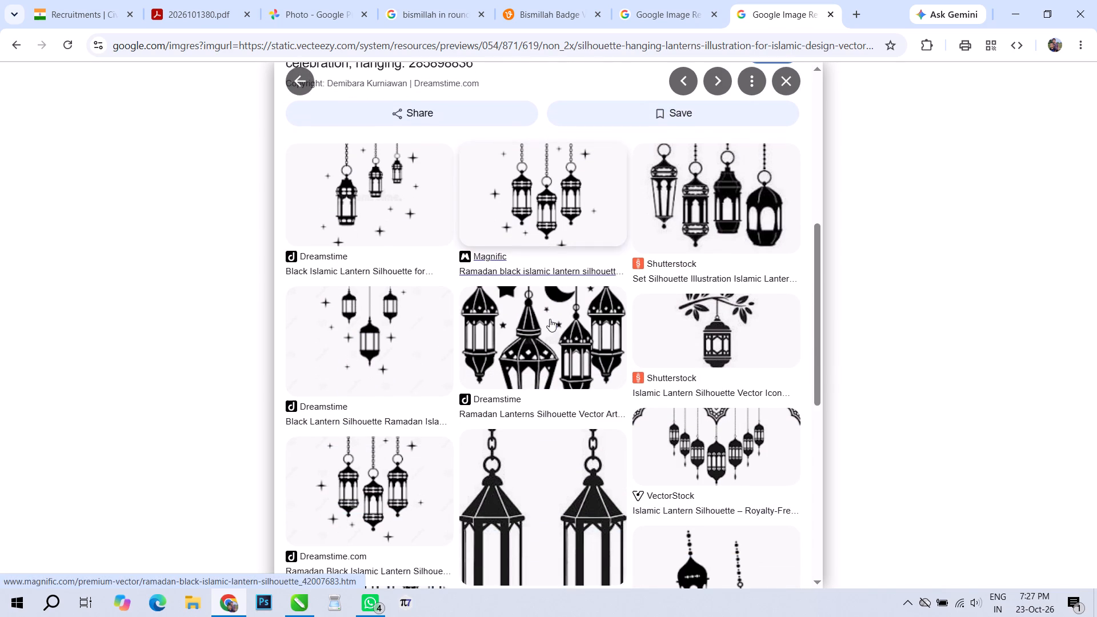
pyautogui.scroll(-1, 550, 319)
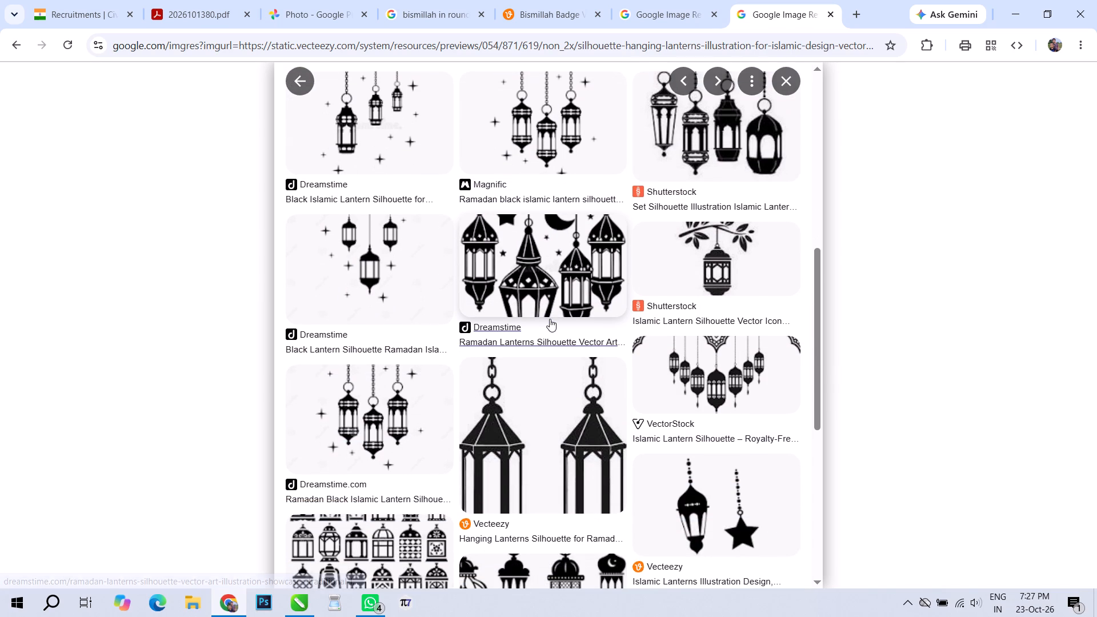
pyautogui.scroll(-1, 550, 319)
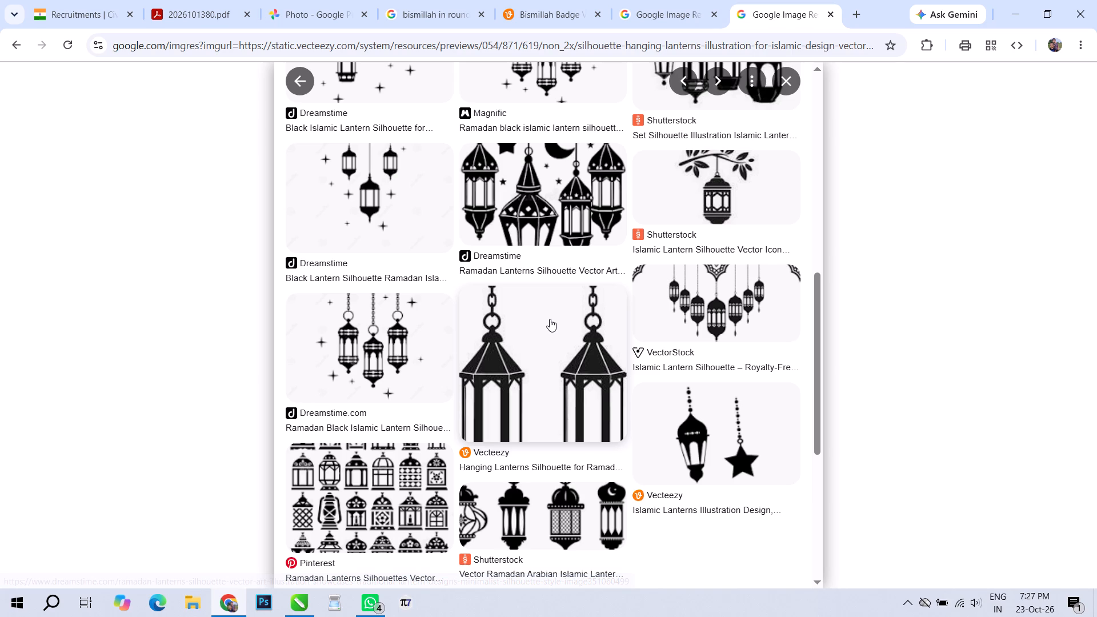
pyautogui.click(743, 181)
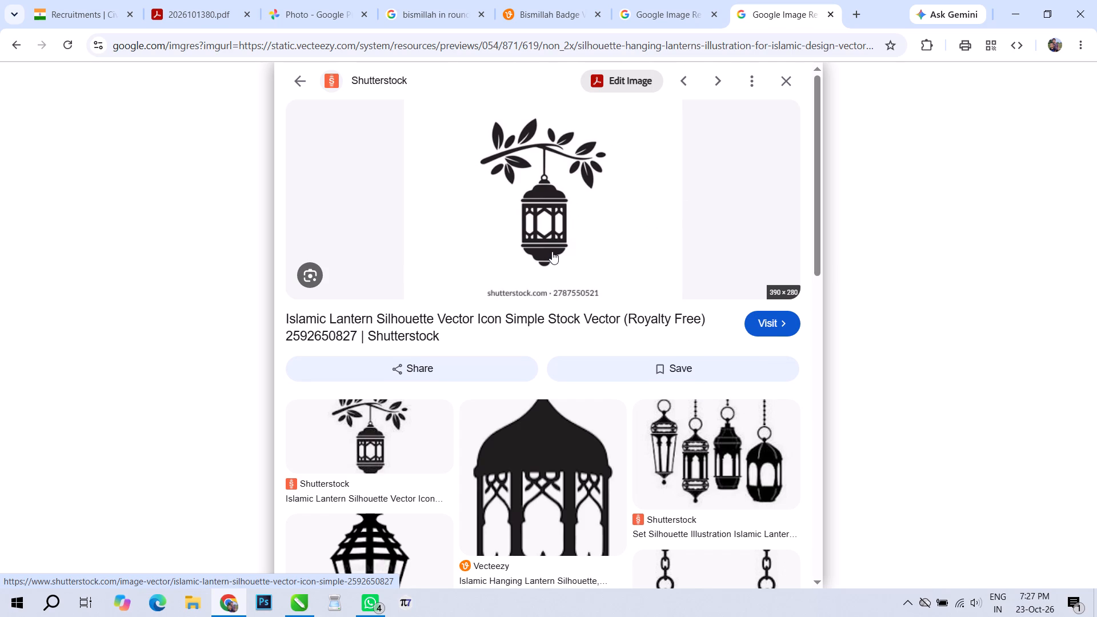
pyautogui.scroll(-4, 551, 250)
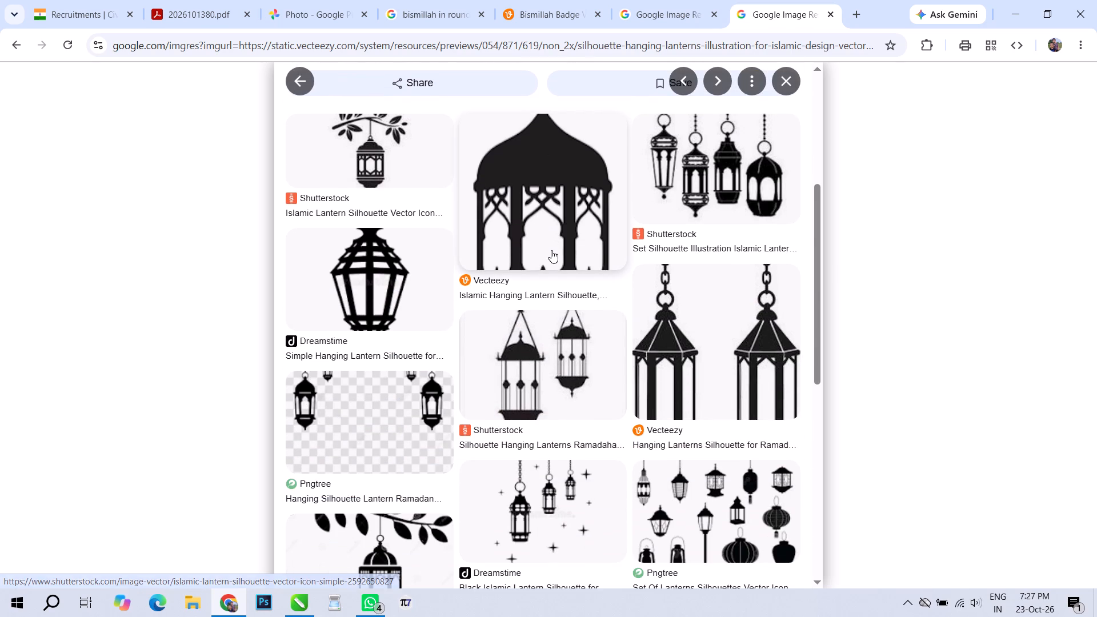
pyautogui.scroll(-4, 551, 250)
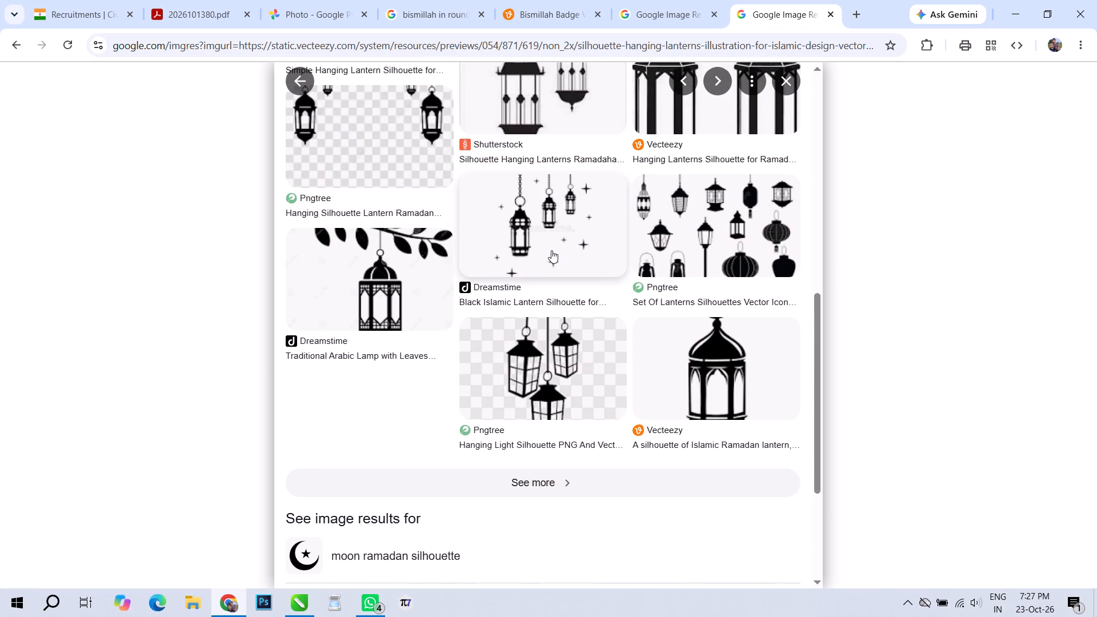
pyautogui.scroll(-3, 551, 250)
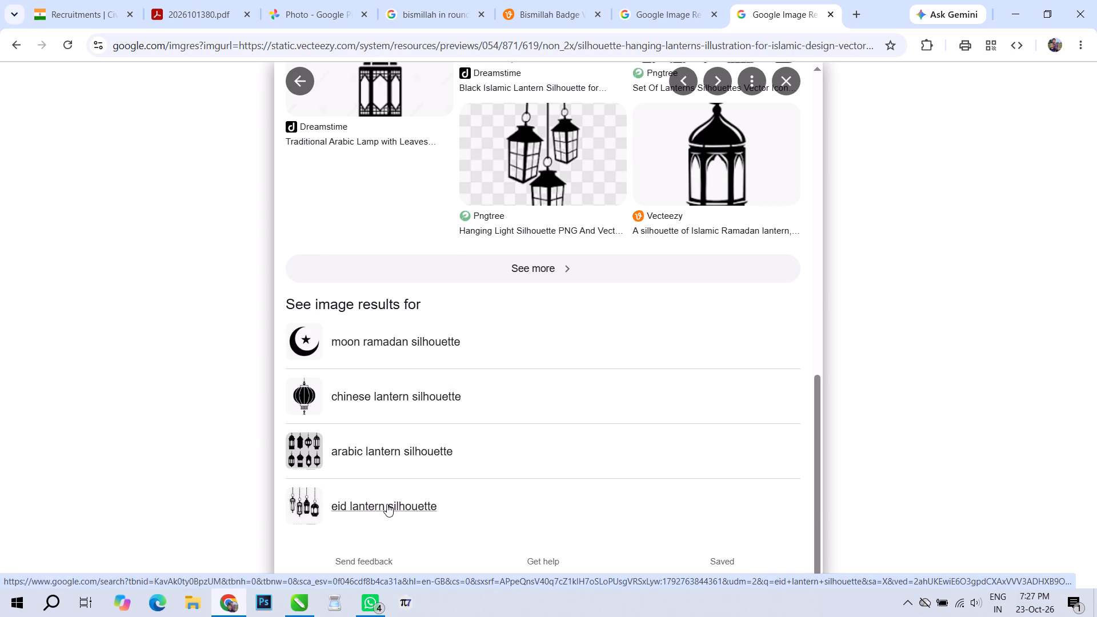
# Switch to CorelDRAW and paste the copied picture of three chain-hung vintage lanterns into the box card drawing.
pyautogui.click(294, 614)
pyautogui.scroll(-1, 383, 297)
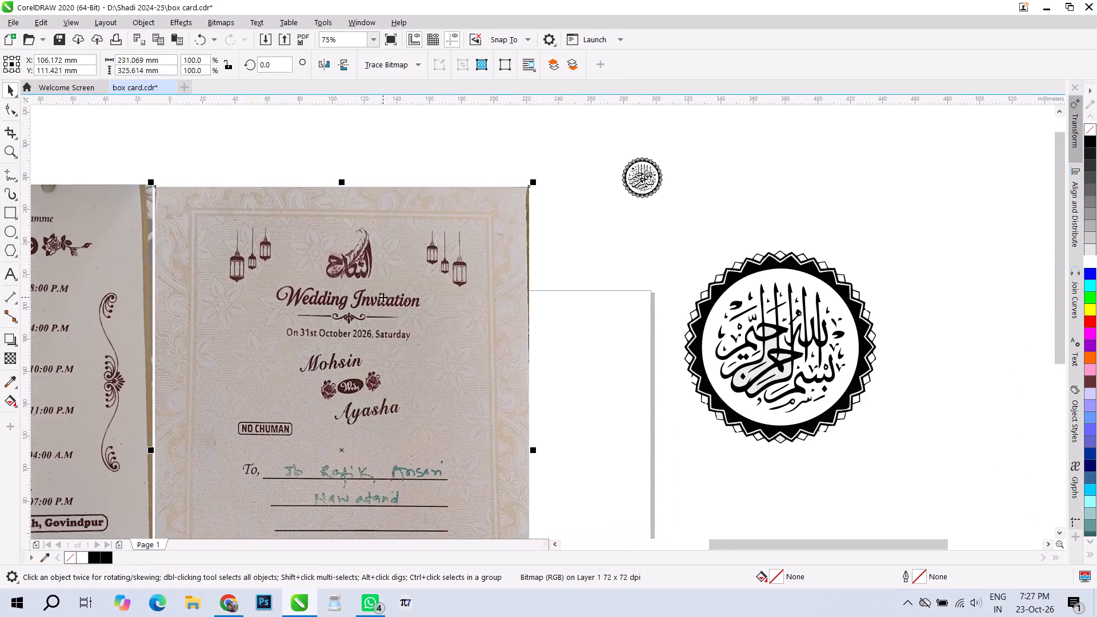
pyautogui.scroll(-1, 383, 297)
pyautogui.click(499, 281)
pyautogui.rightClick(499, 281)
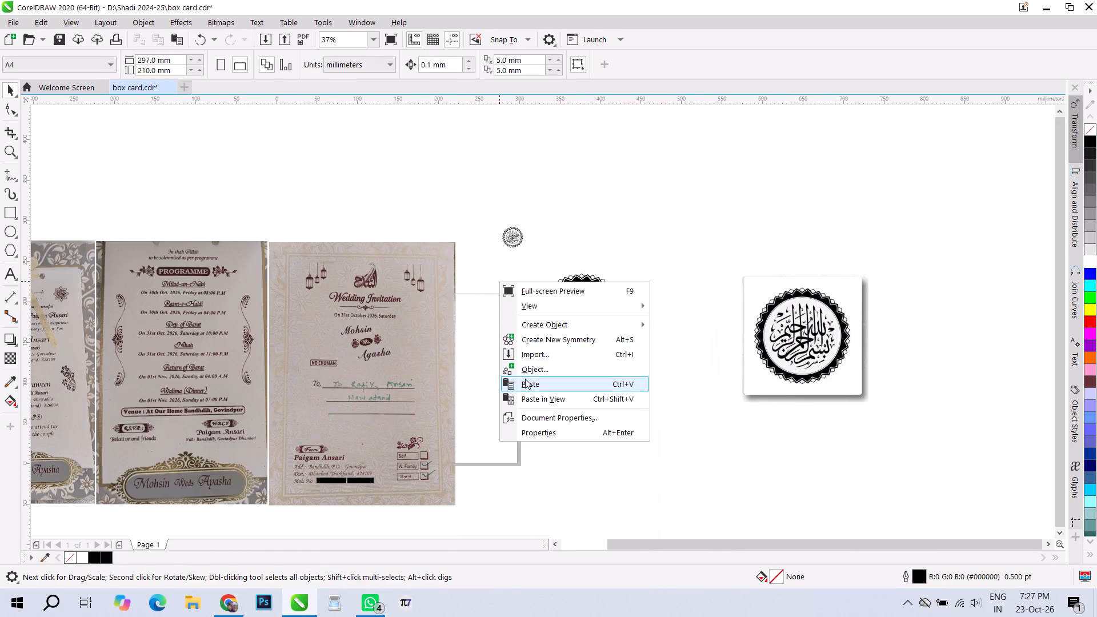
pyautogui.click(525, 380)
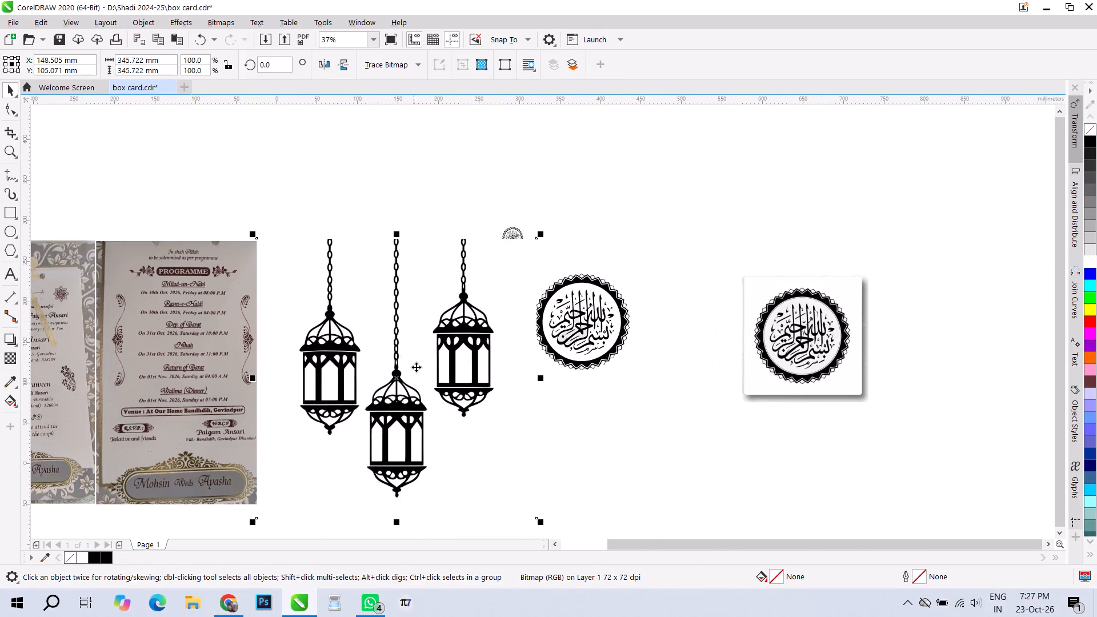
# Start an outline trace of the pasted lantern picture as a Logo image with detail set to 95.
pyautogui.scroll(1, 427, 370)
pyautogui.click(406, 65)
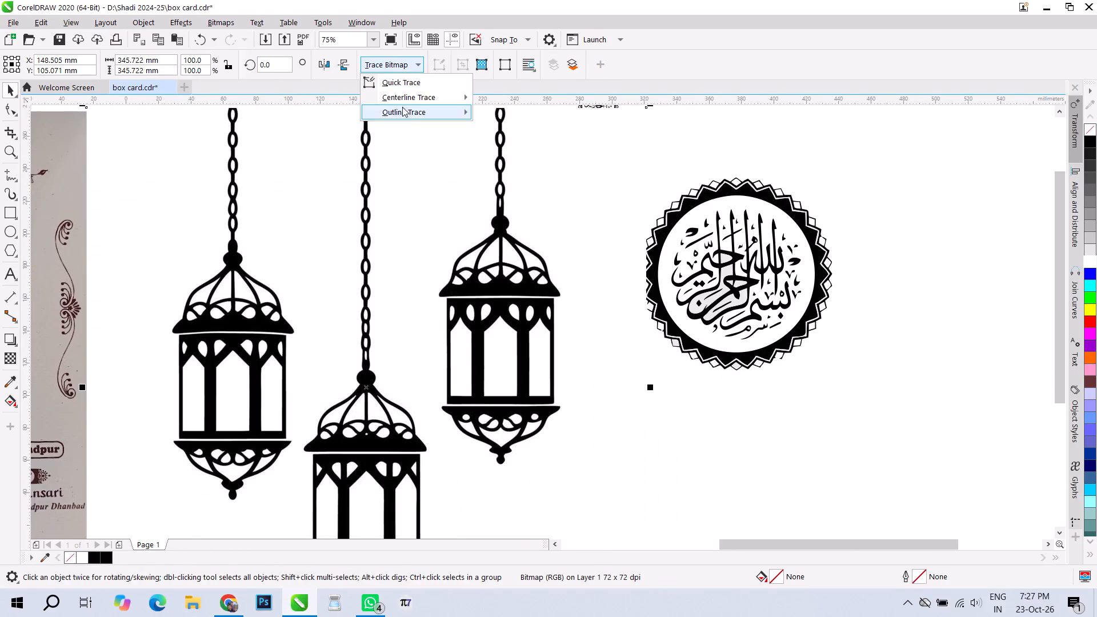
pyautogui.click(402, 110)
pyautogui.click(491, 133)
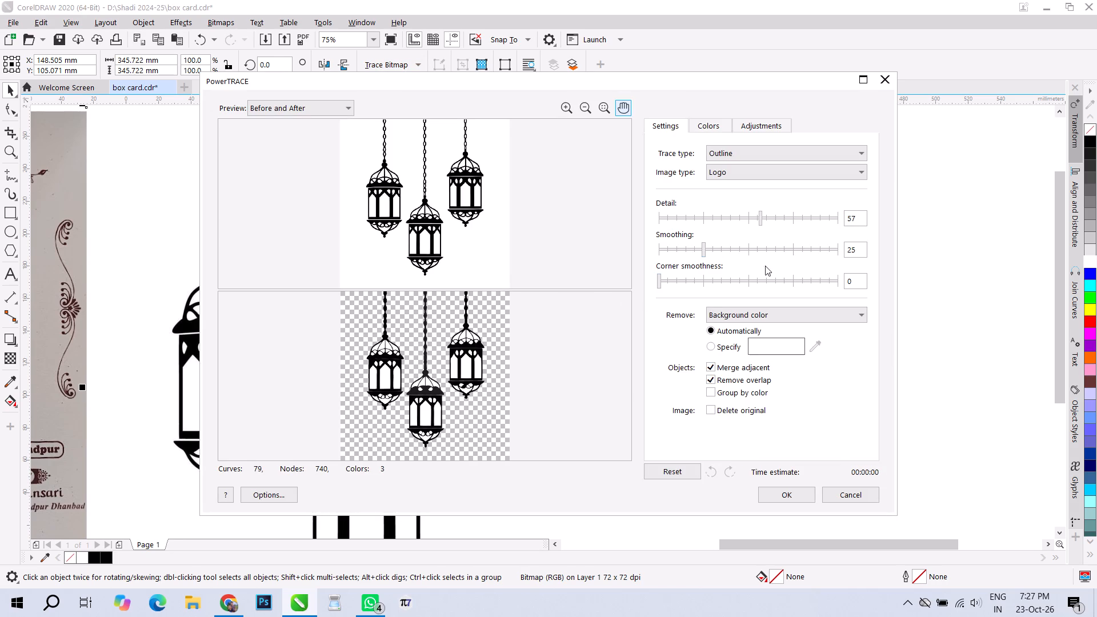
pyautogui.click(803, 220)
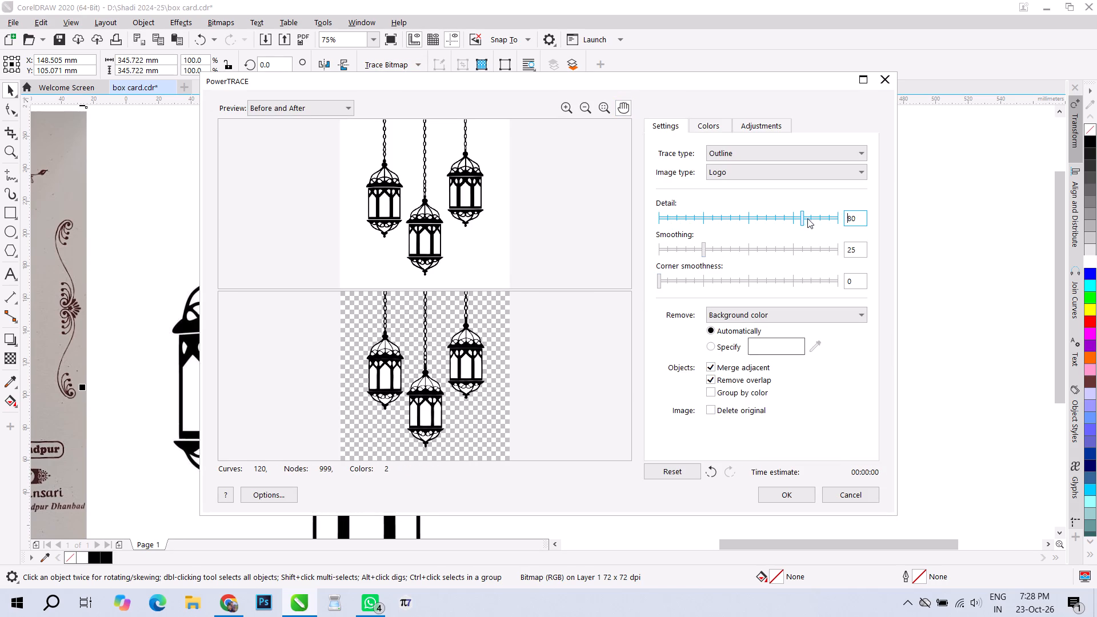
pyautogui.click(815, 215)
pyautogui.click(825, 218)
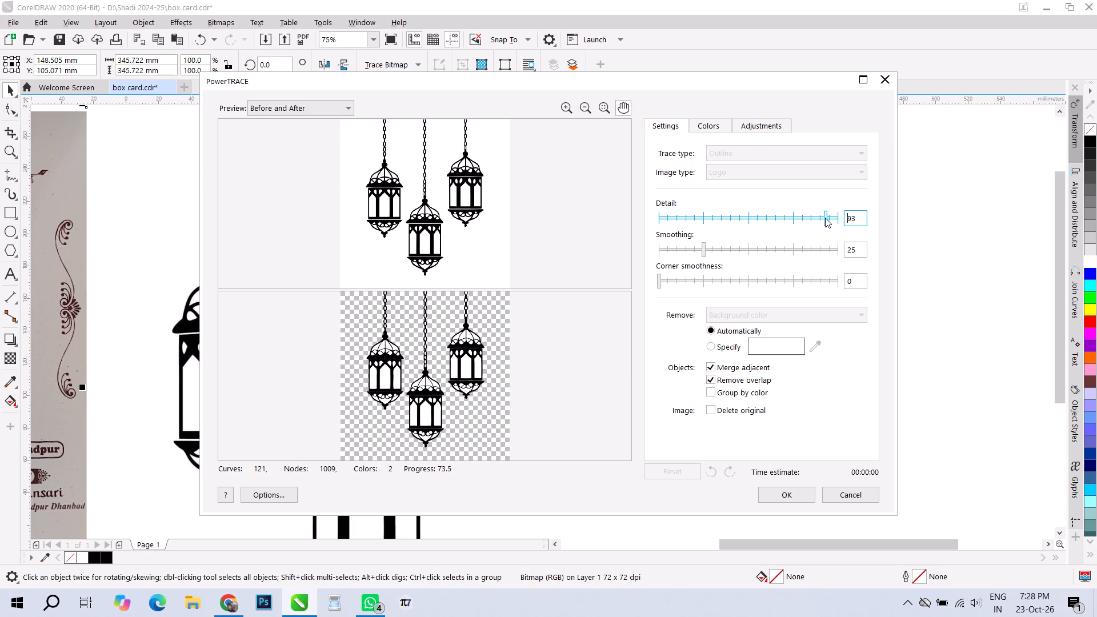
pyautogui.click(827, 219)
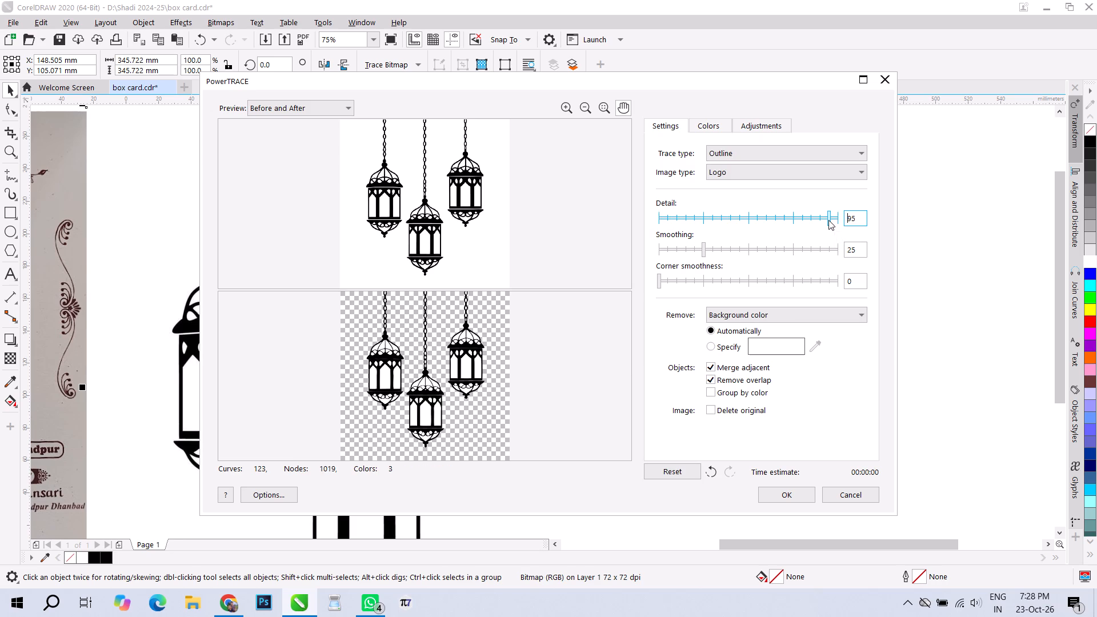
# Check the trace preview against the original lanterns, set smoothing to 33 and apply the trace.
pyautogui.click(689, 250)
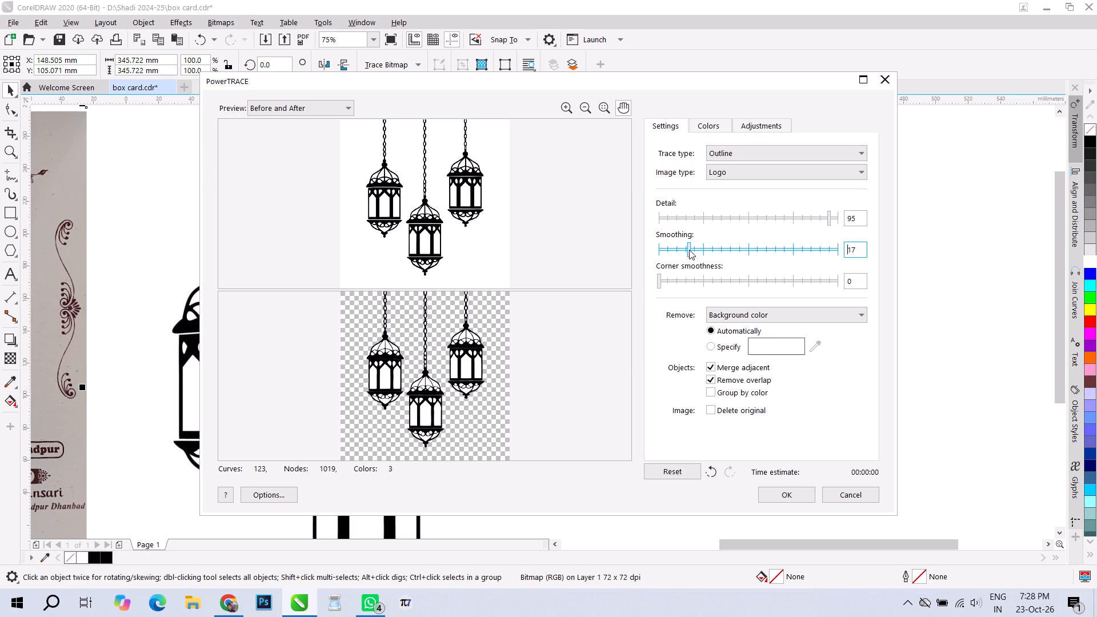
pyautogui.scroll(9, 416, 360)
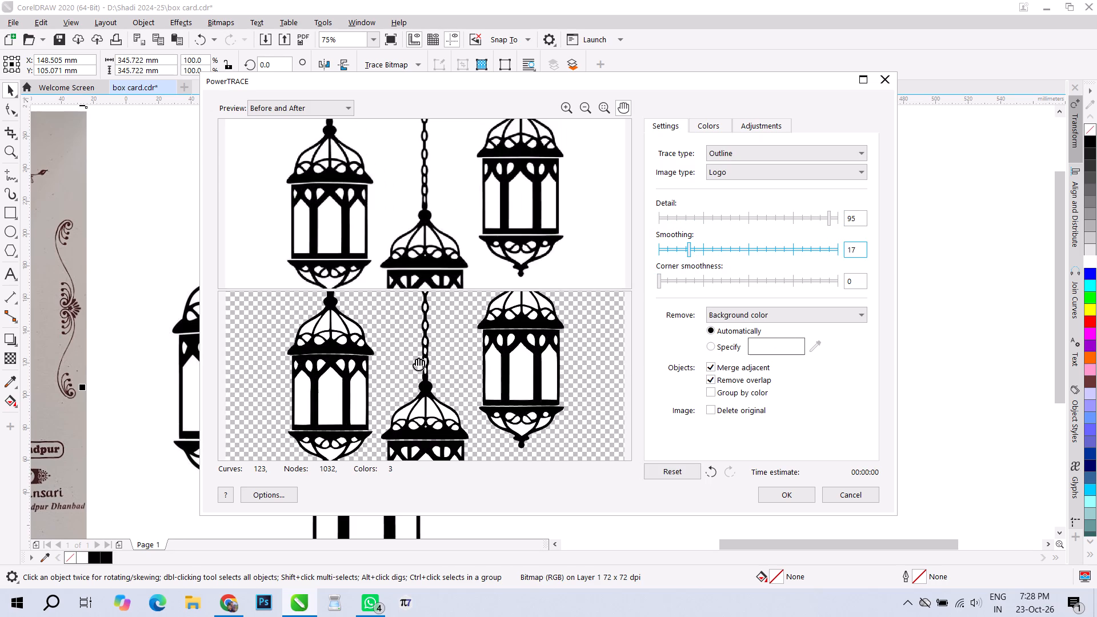
pyautogui.scroll(5, 416, 360)
pyautogui.scroll(-4, 416, 360)
pyautogui.moveTo(431, 428); pyautogui.dragTo(435, 336)
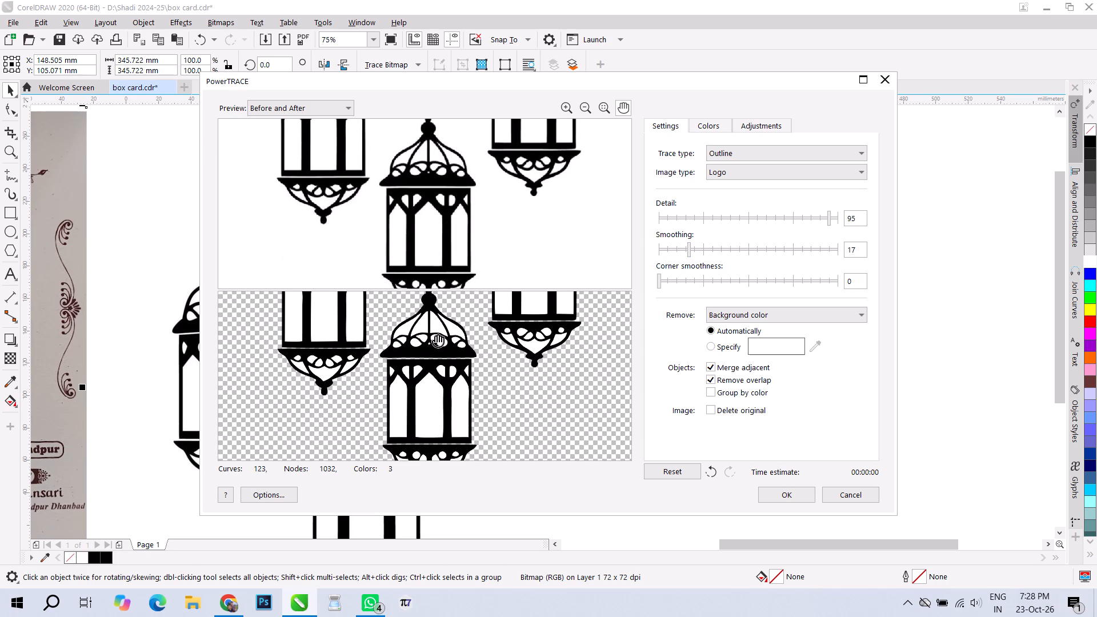
pyautogui.moveTo(435, 336); pyautogui.dragTo(437, 331)
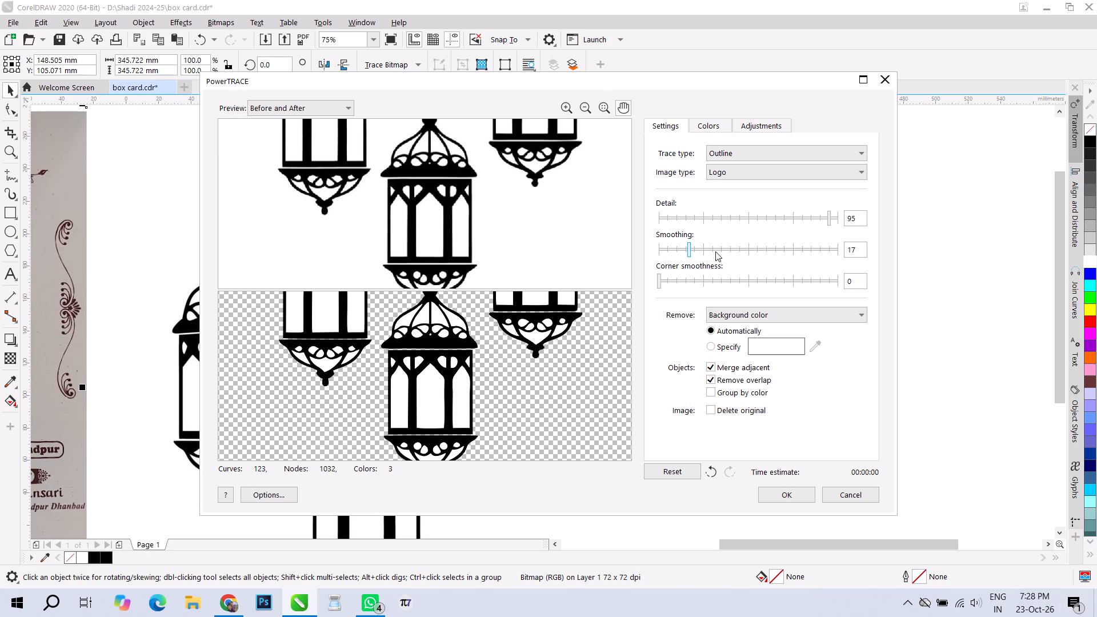
pyautogui.click(718, 251)
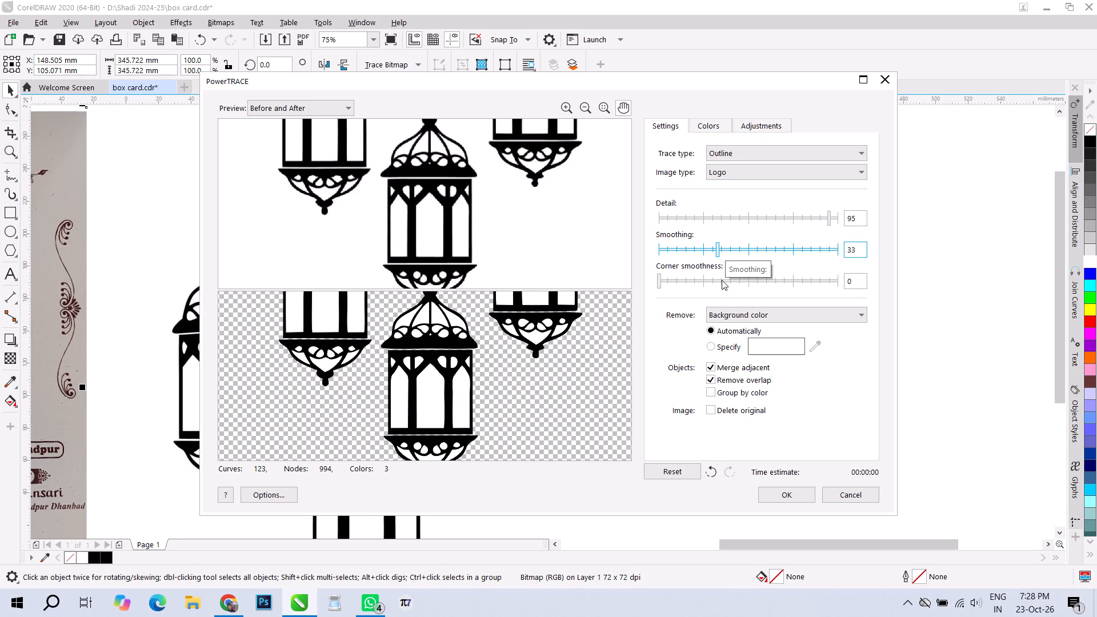
pyautogui.click(782, 495)
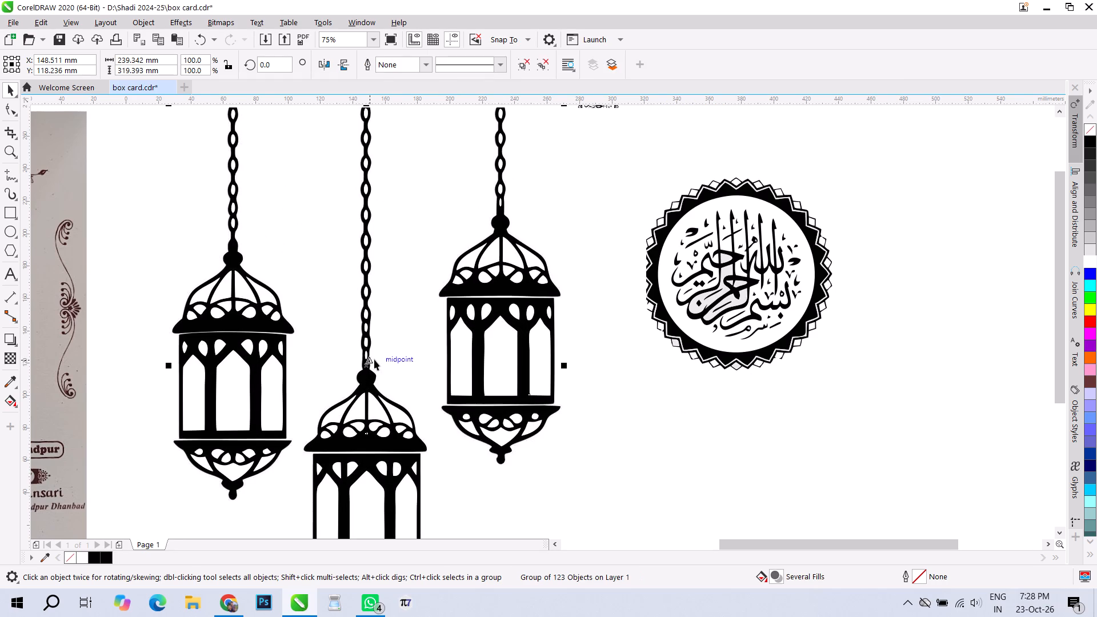
# Move the traced lanterns off the original picture, scale them to about 60 × 80 mm and place them above the large Bismillah emblem.
pyautogui.scroll(-2, 374, 359)
pyautogui.moveTo(373, 347); pyautogui.dragTo(512, 254)
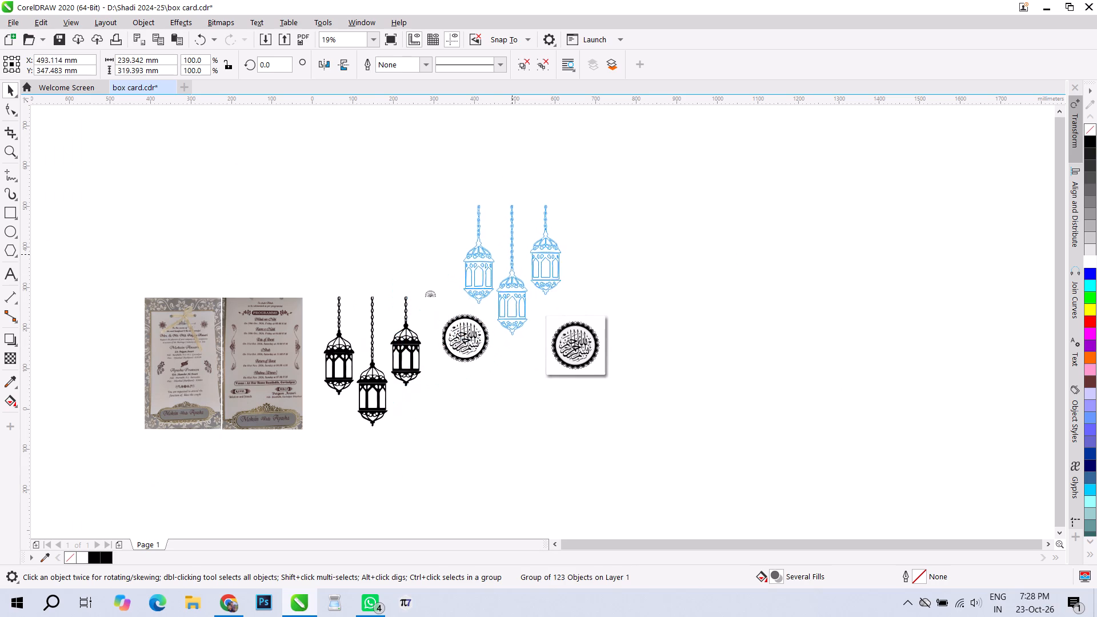
pyautogui.moveTo(512, 254); pyautogui.dragTo(513, 250)
pyautogui.moveTo(564, 191); pyautogui.dragTo(550, 253)
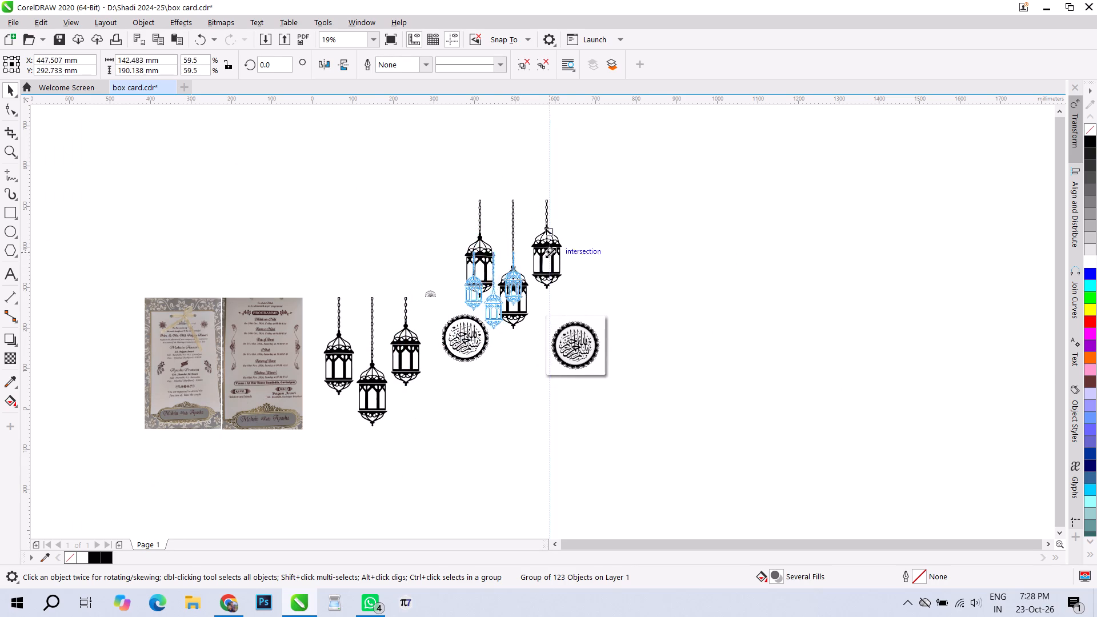
pyautogui.moveTo(550, 253); pyautogui.dragTo(546, 273)
pyautogui.scroll(2, 485, 306)
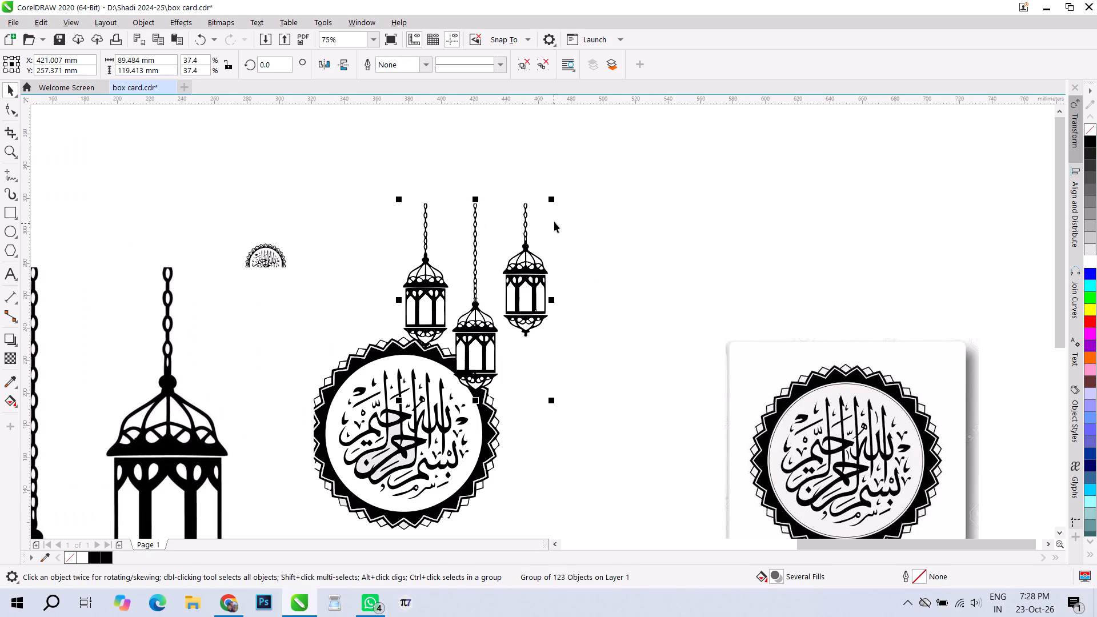
pyautogui.moveTo(557, 201); pyautogui.dragTo(537, 264)
pyautogui.moveTo(480, 332); pyautogui.dragTo(468, 312)
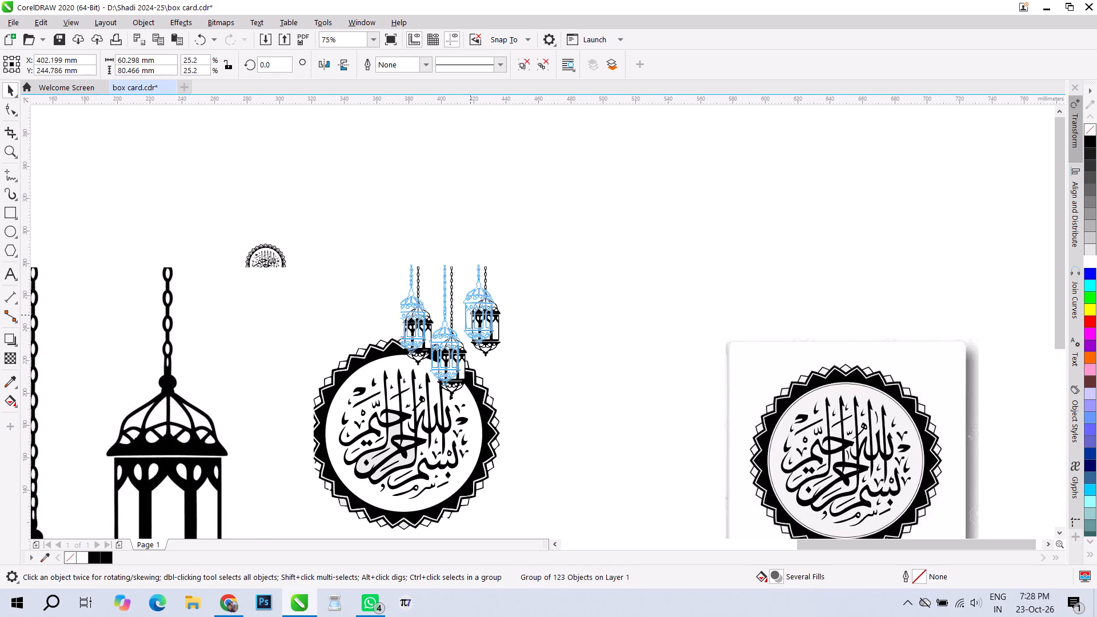
pyautogui.moveTo(468, 312); pyautogui.dragTo(397, 264)
pyautogui.click(524, 234)
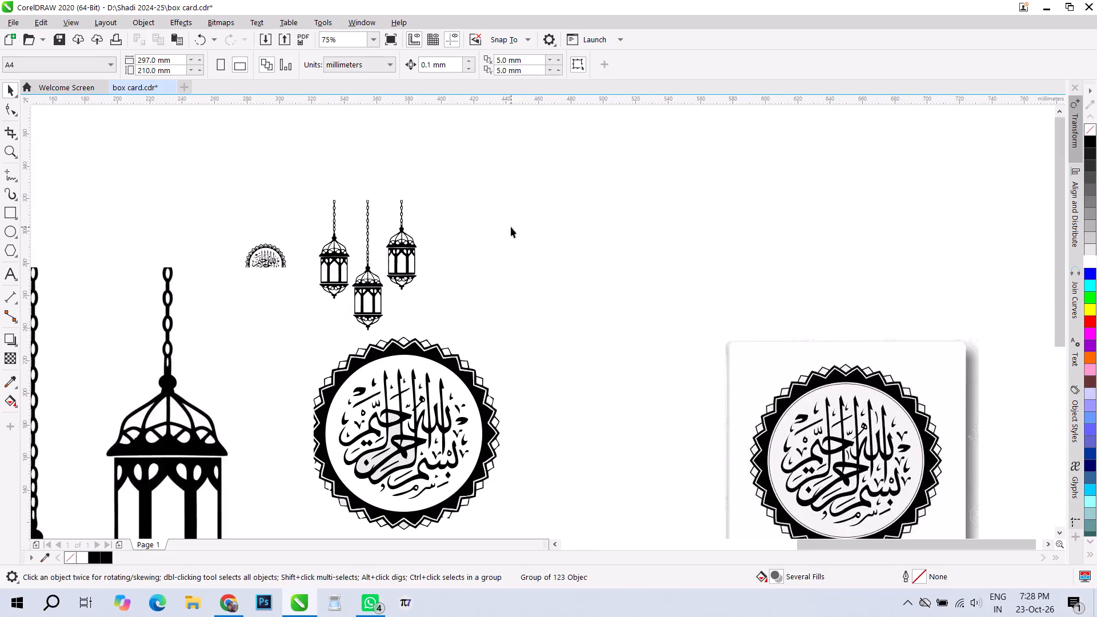
# Delete the original bitmap picture of the three lanterns.
pyautogui.scroll(-1, 511, 227)
pyautogui.click(262, 320)
pyautogui.rightClick(262, 320)
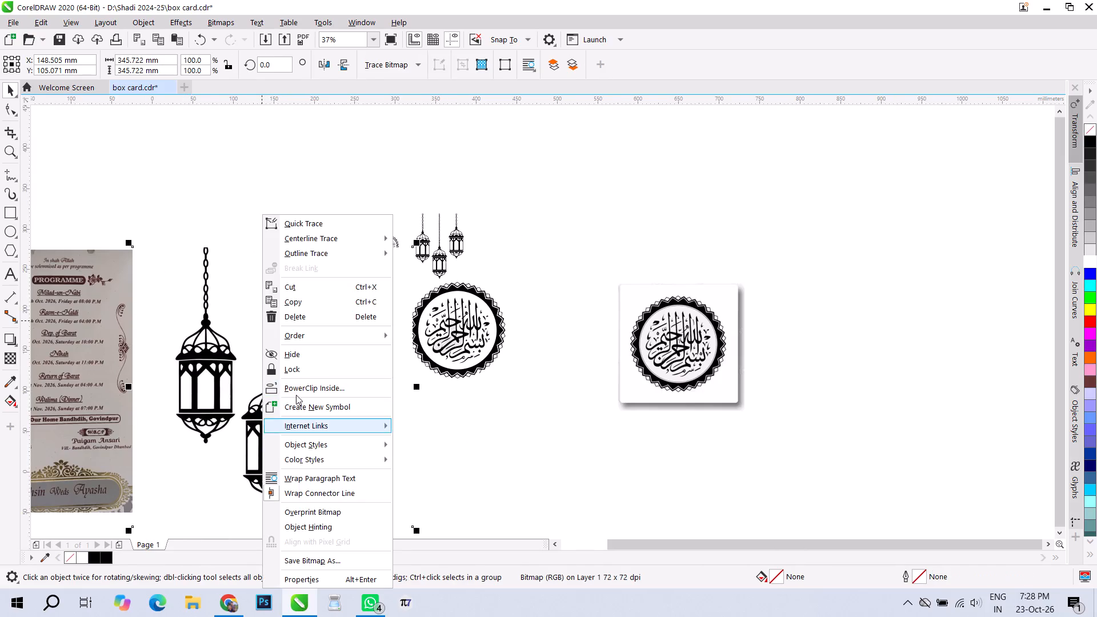
pyautogui.click(311, 311)
# Delete the source bitmap of the Bismillah emblem with the shadowed white background.
pyautogui.scroll(-2, 344, 228)
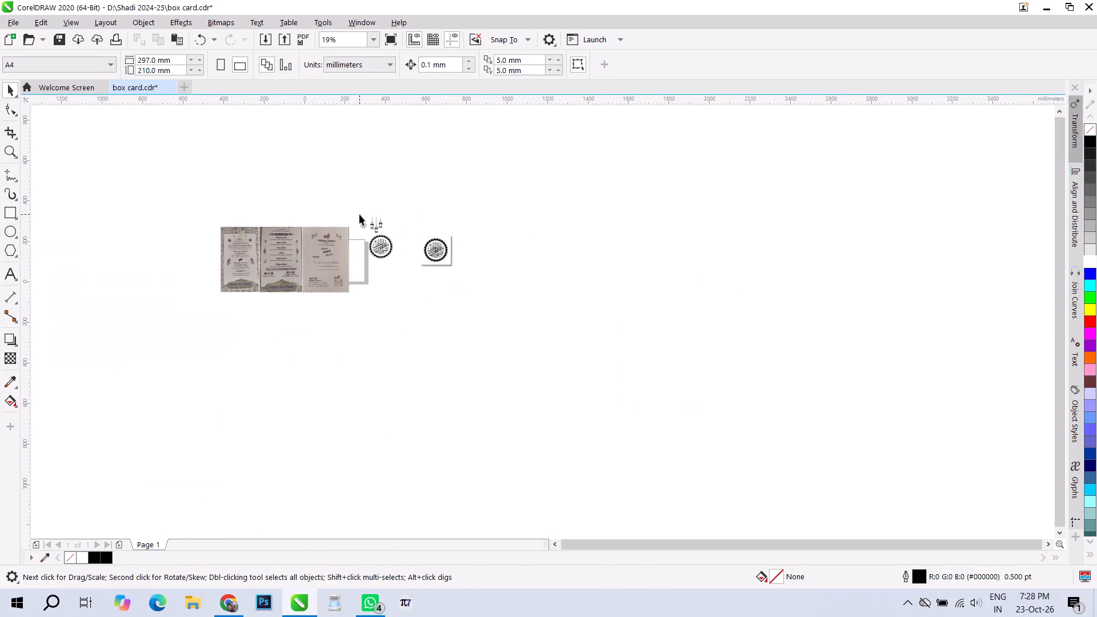
pyautogui.scroll(1, 252, 250)
pyautogui.scroll(1, 543, 247)
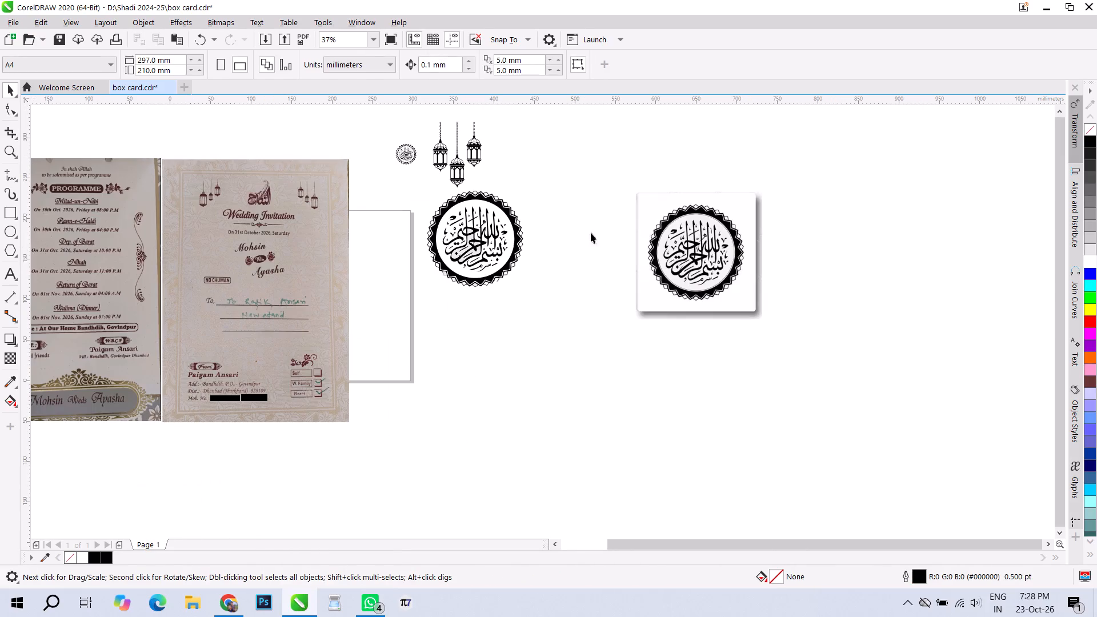
pyautogui.moveTo(613, 191); pyautogui.dragTo(797, 363)
pyautogui.click(714, 266)
pyautogui.rightClick(714, 266)
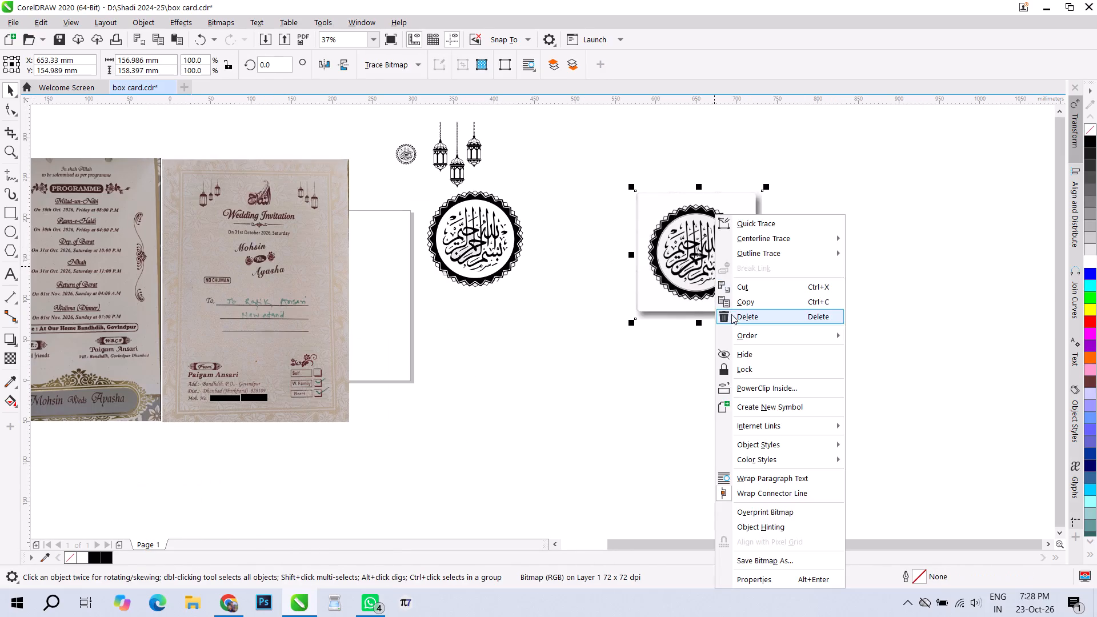
pyautogui.click(731, 314)
# Shrink the large traced Bismillah emblem to about 23 mm wide and place it just below the small emblem.
pyautogui.moveTo(562, 179); pyautogui.dragTo(438, 298)
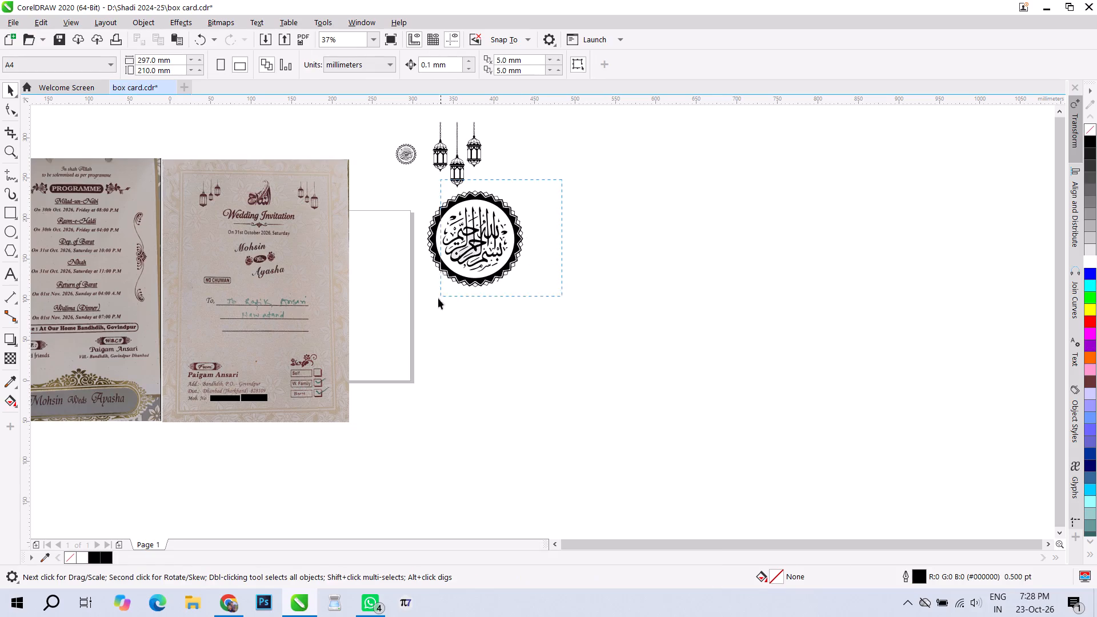
pyautogui.moveTo(438, 298); pyautogui.dragTo(418, 312)
pyautogui.moveTo(458, 242); pyautogui.dragTo(596, 283)
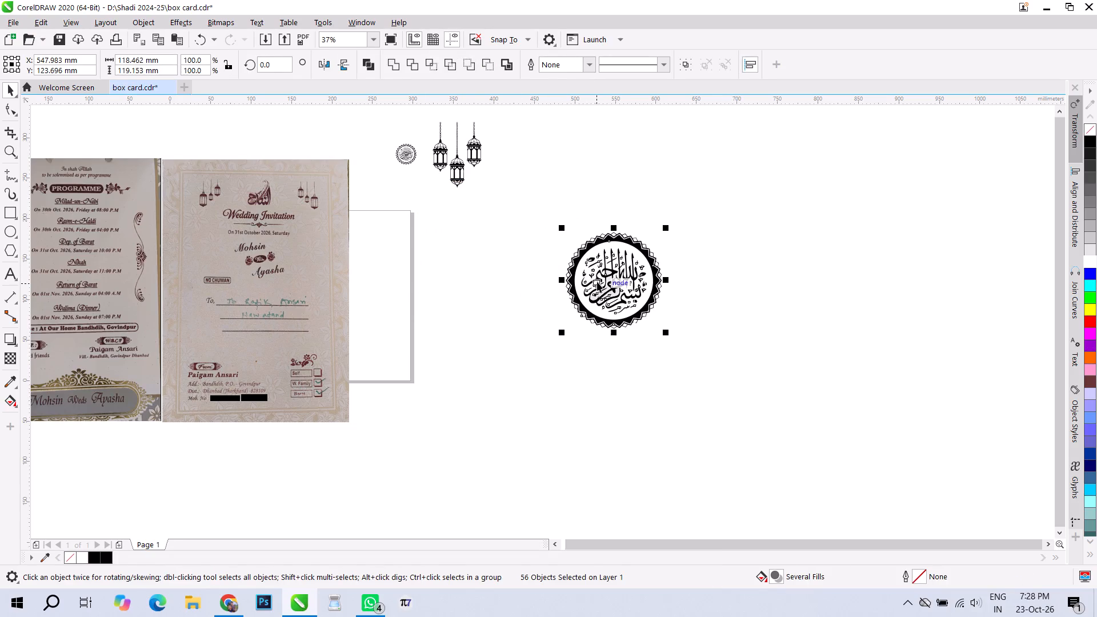
pyautogui.moveTo(667, 337); pyautogui.dragTo(635, 302)
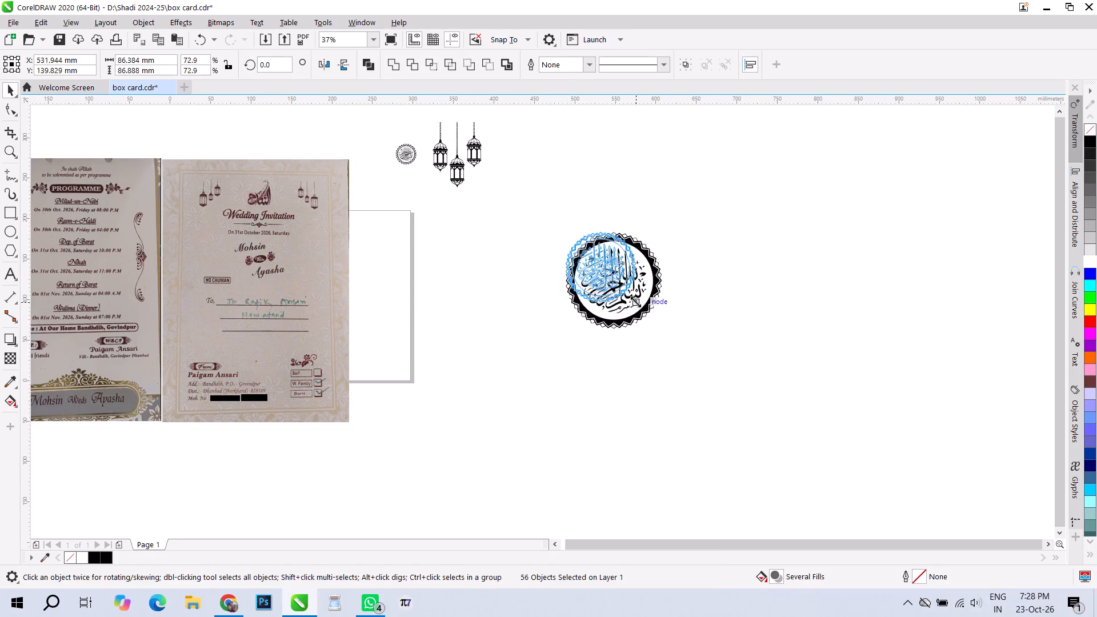
pyautogui.moveTo(635, 302); pyautogui.dragTo(610, 259)
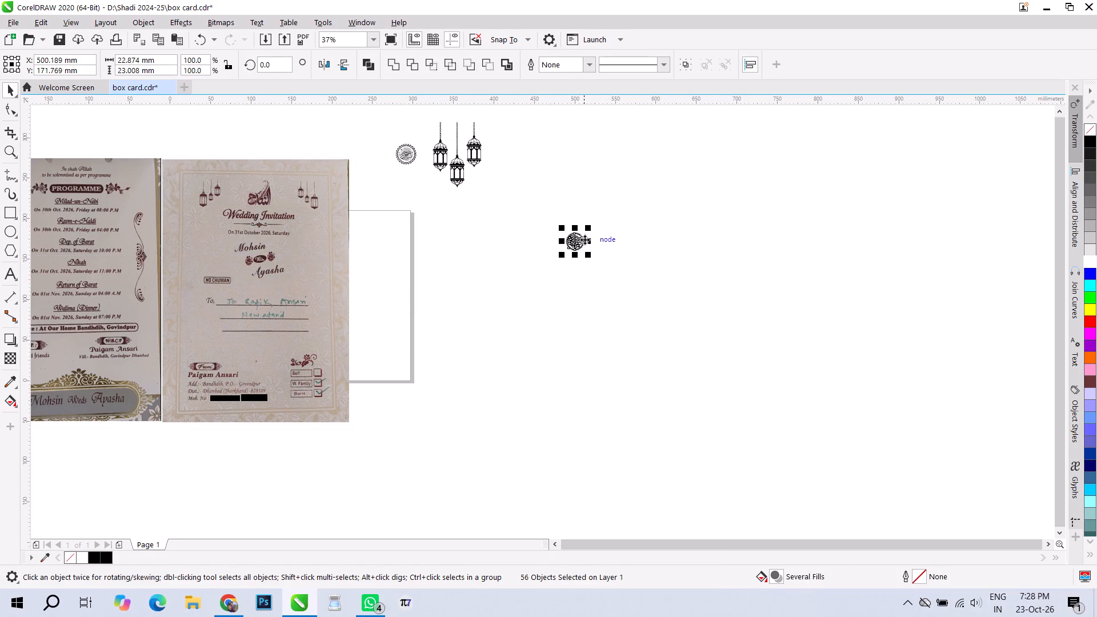
pyautogui.moveTo(581, 241); pyautogui.dragTo(412, 178)
pyautogui.scroll(3, 413, 165)
pyautogui.scroll(1, 375, 231)
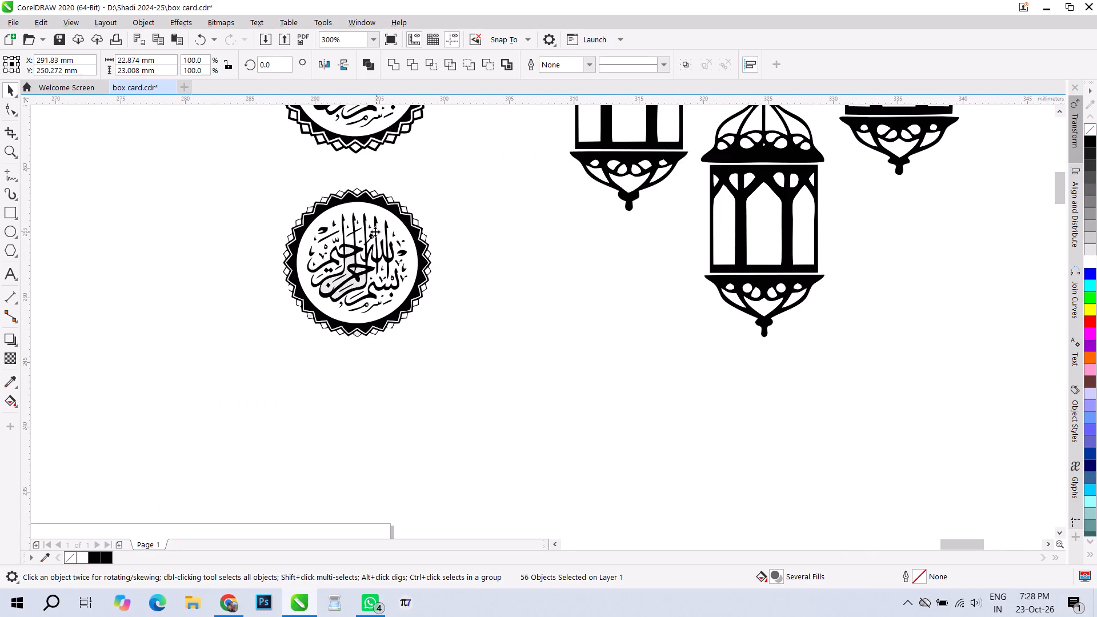
pyautogui.scroll(-2, 323, 208)
pyautogui.click(402, 223)
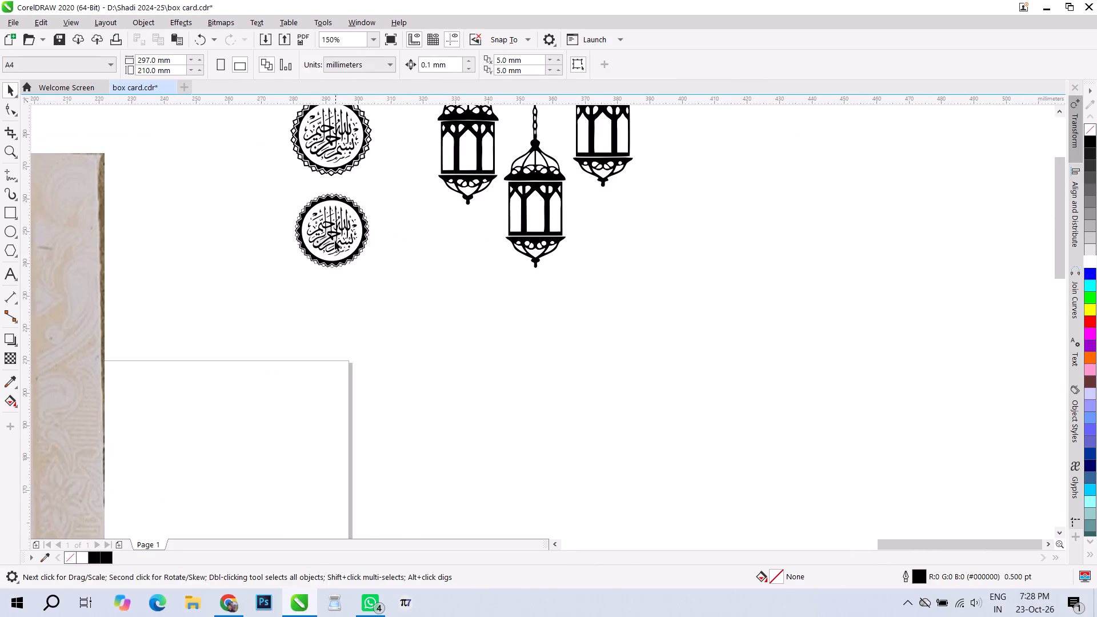
# Delete the three larger light-grey filler shapes between the central calligraphy strokes of the lower Bismillah emblem.
pyautogui.scroll(1, 334, 239)
pyautogui.scroll(-2, 412, 238)
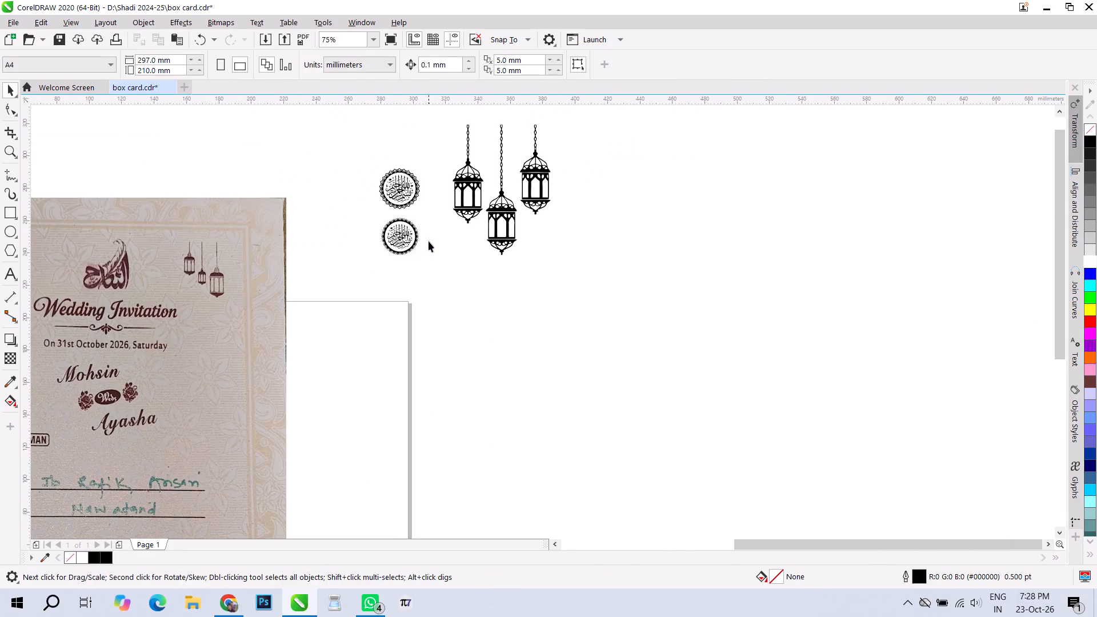
pyautogui.scroll(5, 398, 244)
pyautogui.click(405, 229)
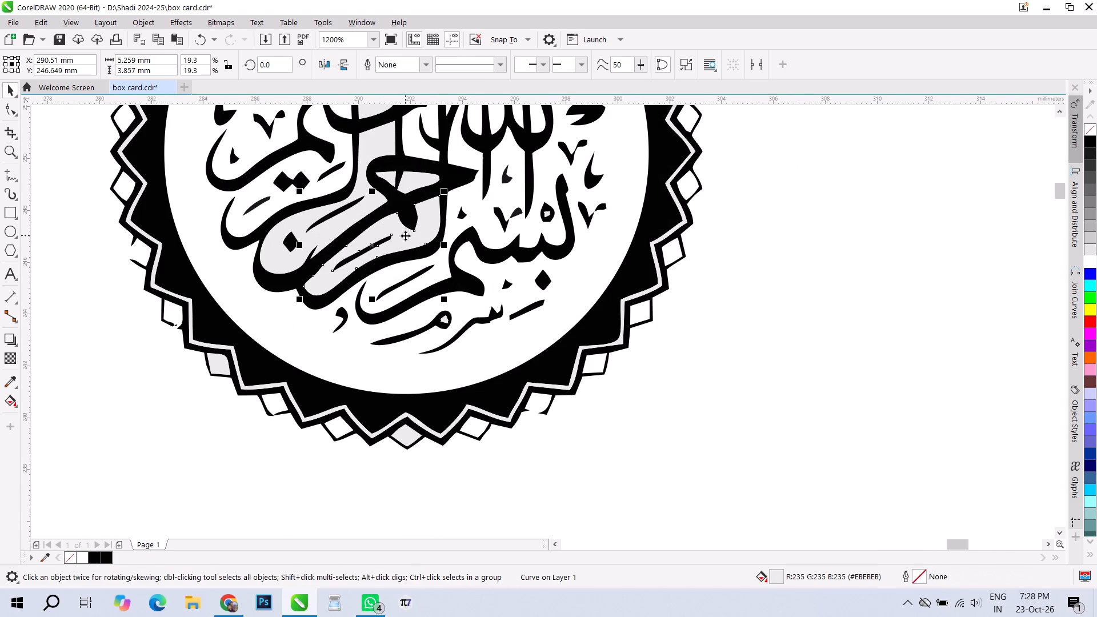
pyautogui.rightClick(405, 235)
pyautogui.click(429, 287)
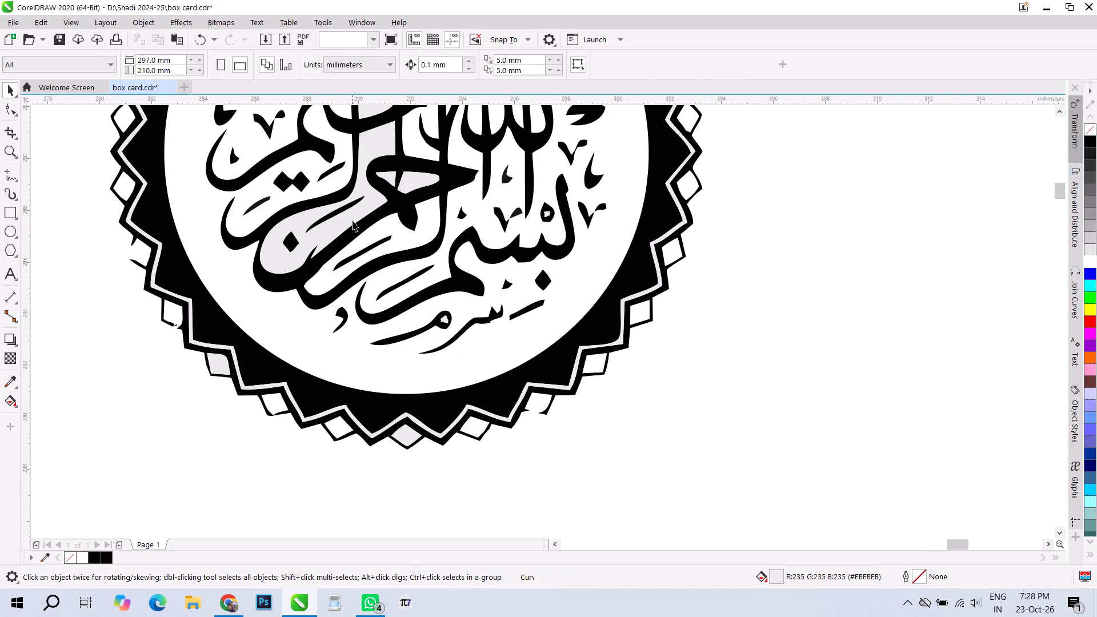
pyautogui.rightClick(353, 221)
pyautogui.click(394, 290)
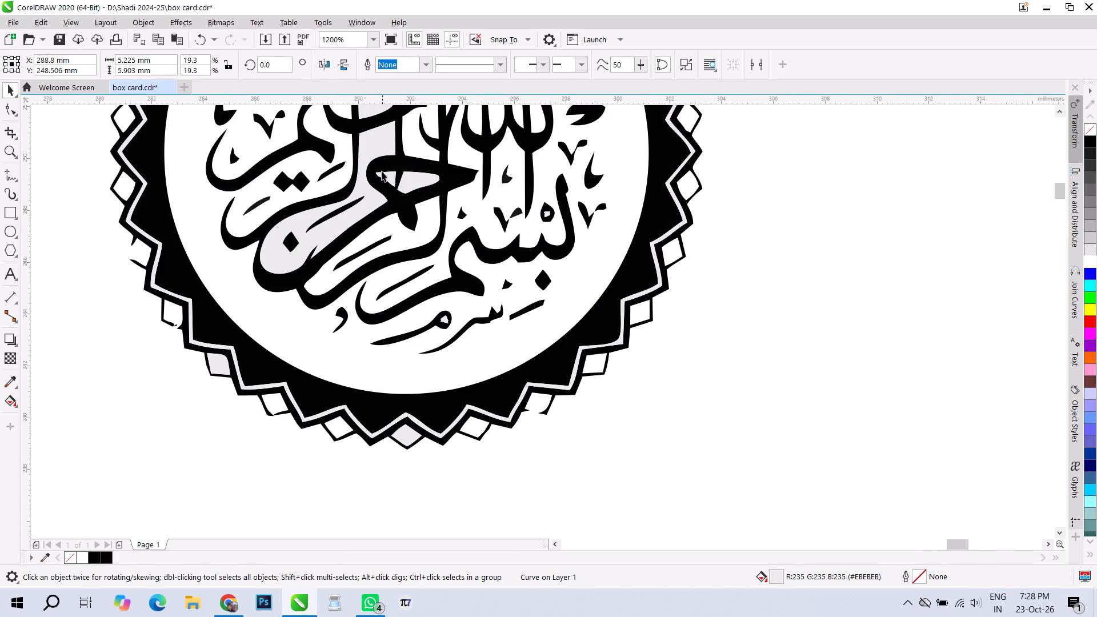
pyautogui.rightClick(365, 112)
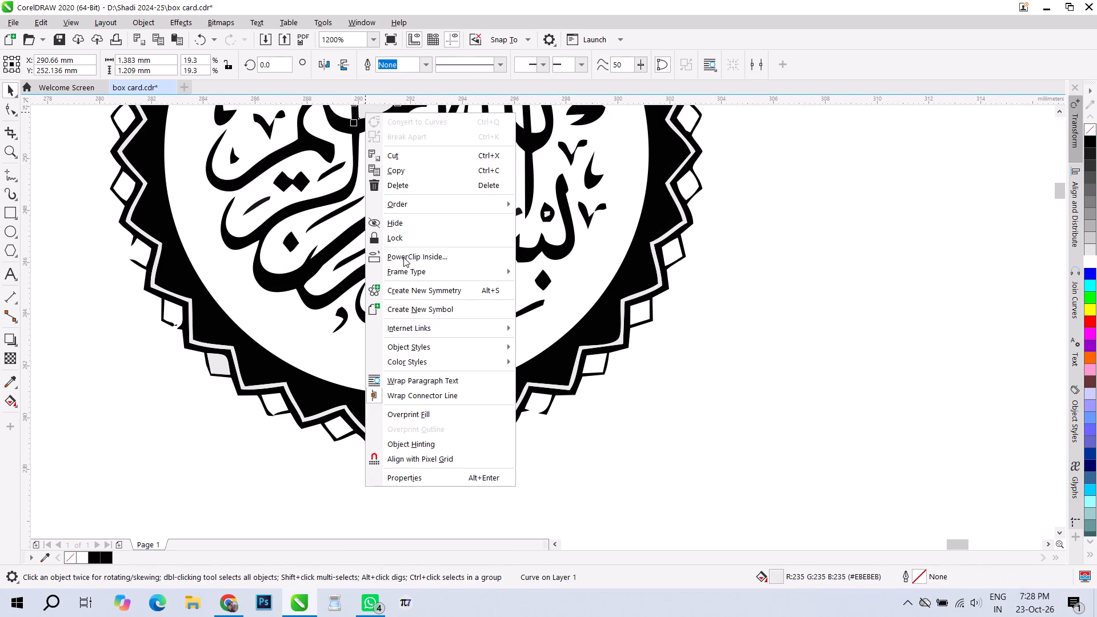
pyautogui.click(406, 183)
# Delete the remaining light-grey filler shapes between the central strokes and inside the small letter loops of the lower Bismillah emblem.
pyautogui.rightClick(408, 179)
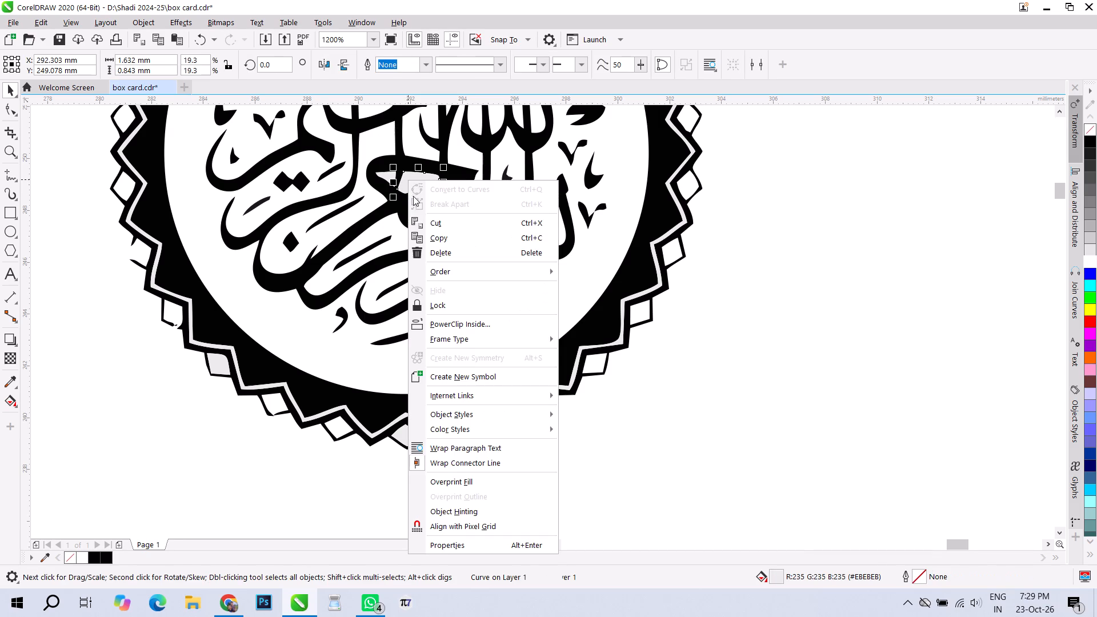
pyautogui.click(431, 254)
pyautogui.rightClick(389, 177)
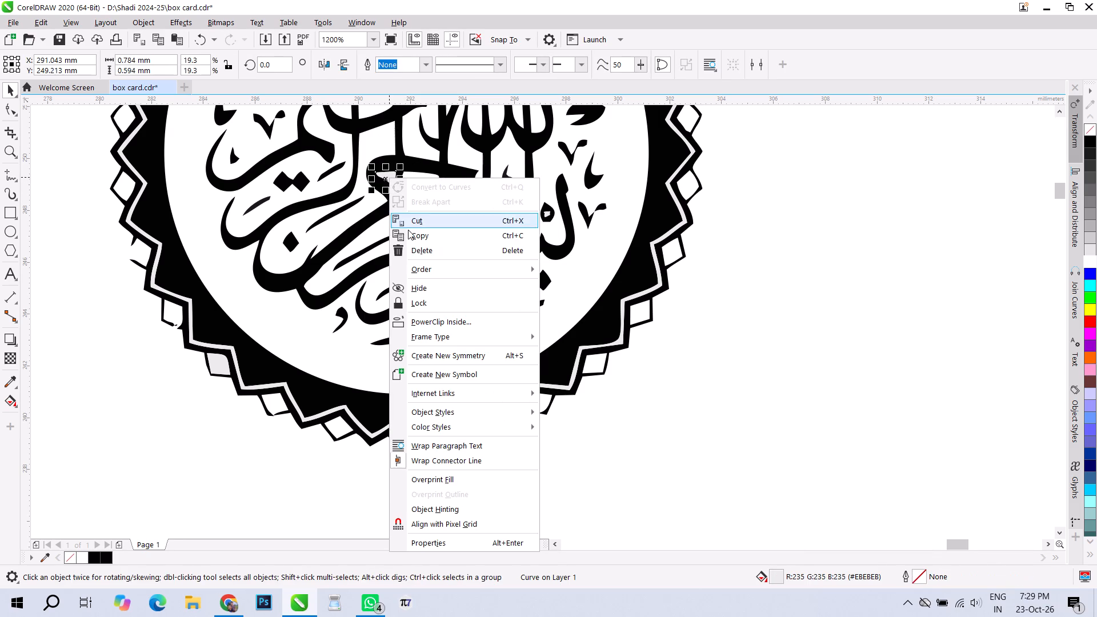
pyautogui.click(413, 245)
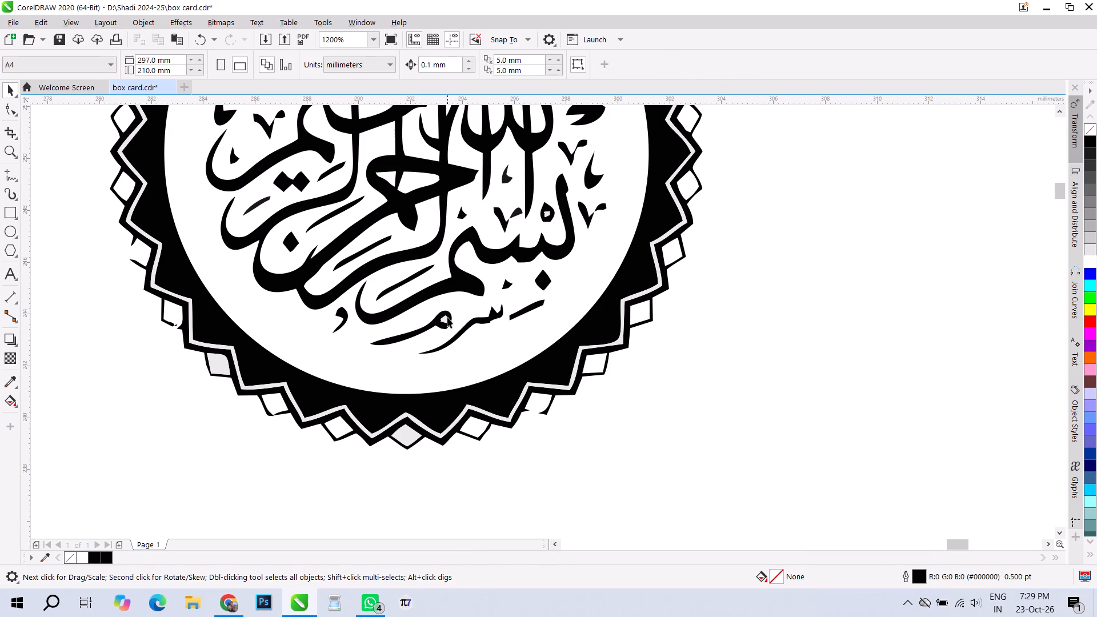
pyautogui.rightClick(445, 319)
pyautogui.click(486, 283)
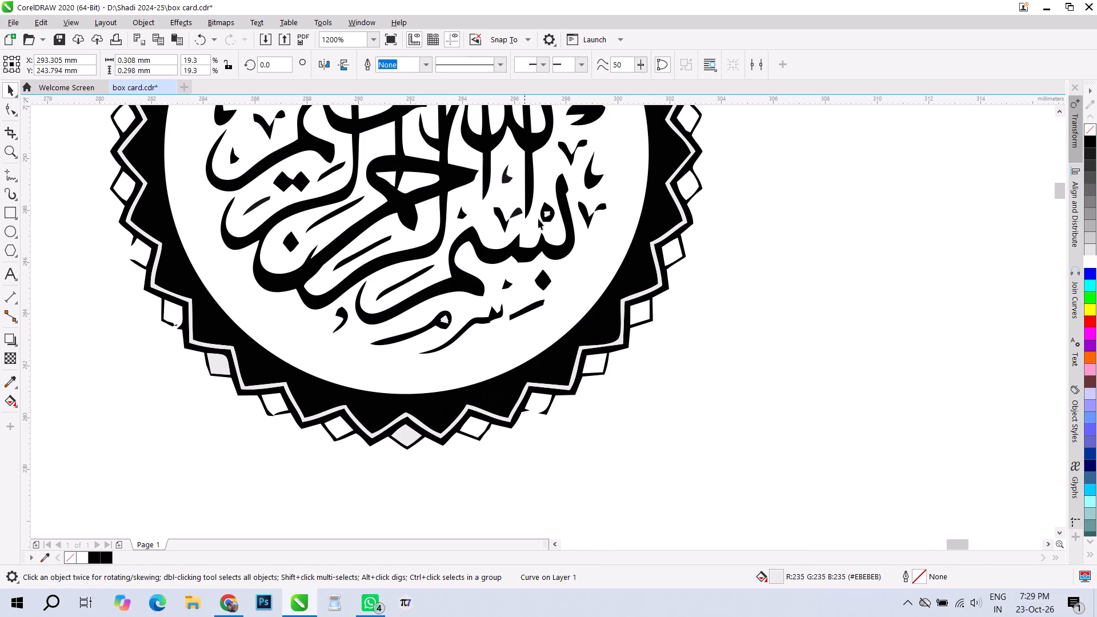
pyautogui.rightClick(548, 214)
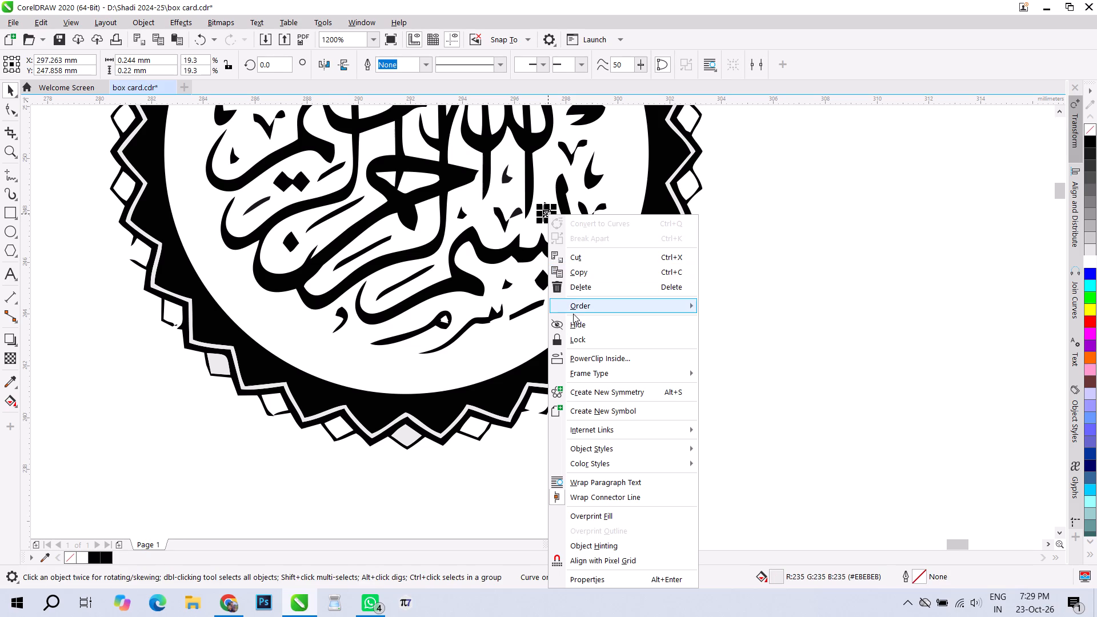
pyautogui.click(572, 286)
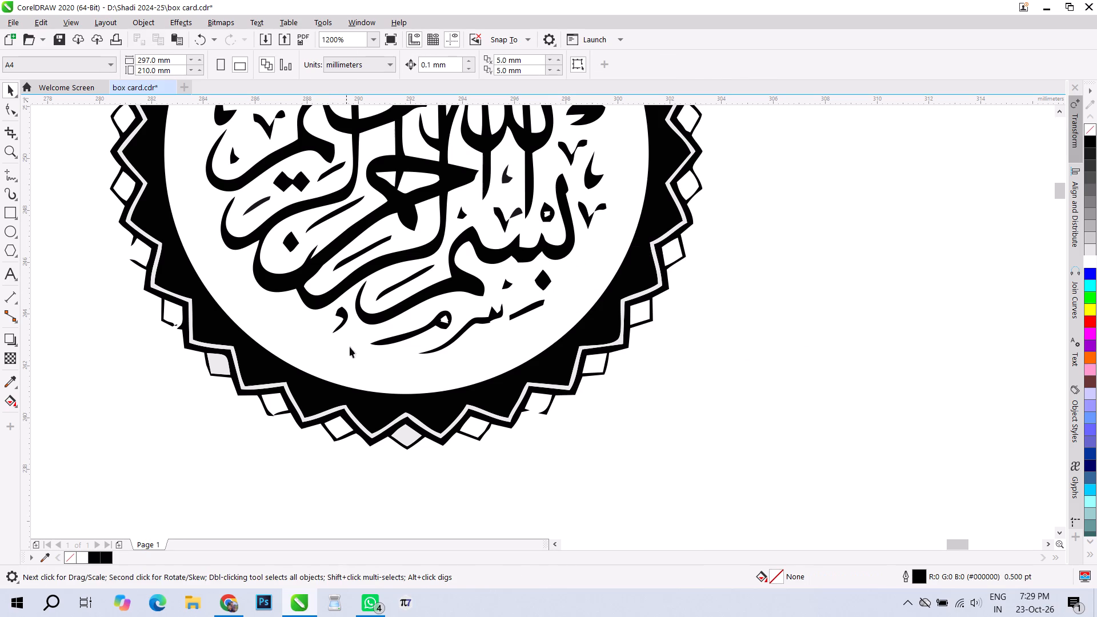
pyautogui.scroll(-1, 385, 445)
pyautogui.scroll(1, 418, 252)
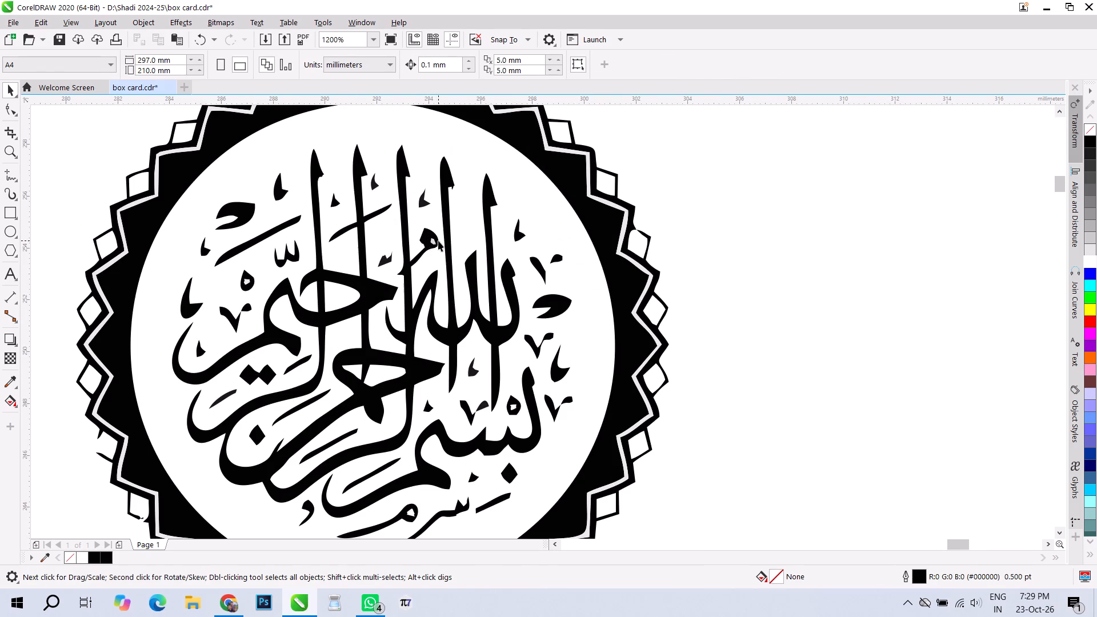
pyautogui.scroll(2, 438, 241)
pyautogui.rightClick(416, 242)
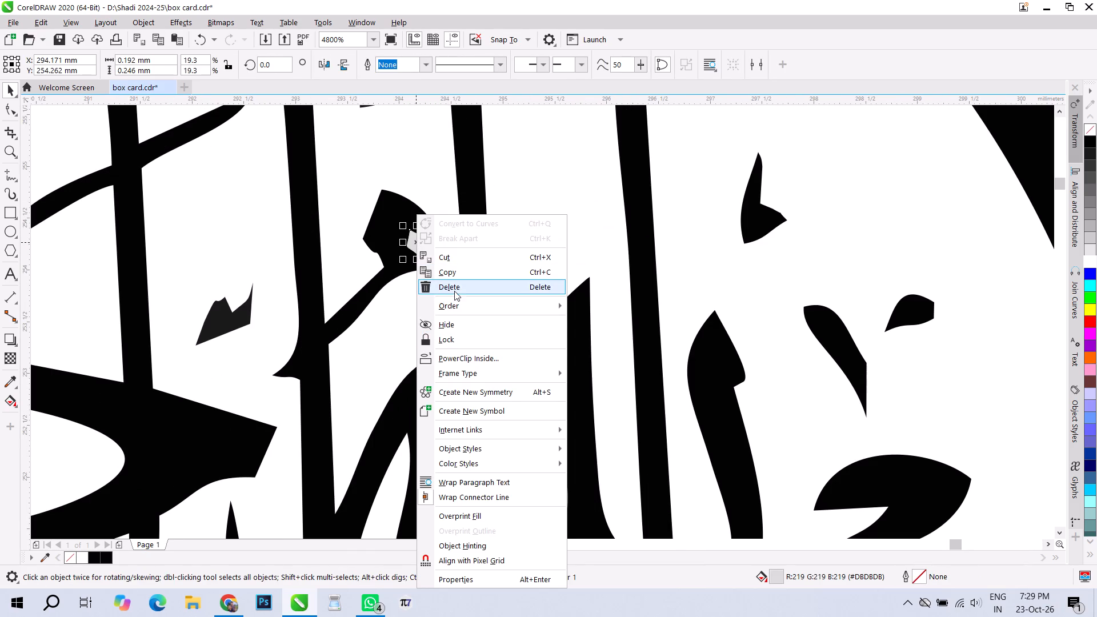
pyautogui.click(454, 288)
# Recolour the four dark-grey calligraphy marks in the lower Bismillah emblem with the near-black fill #020202.
pyautogui.click(230, 325)
pyautogui.click(107, 558)
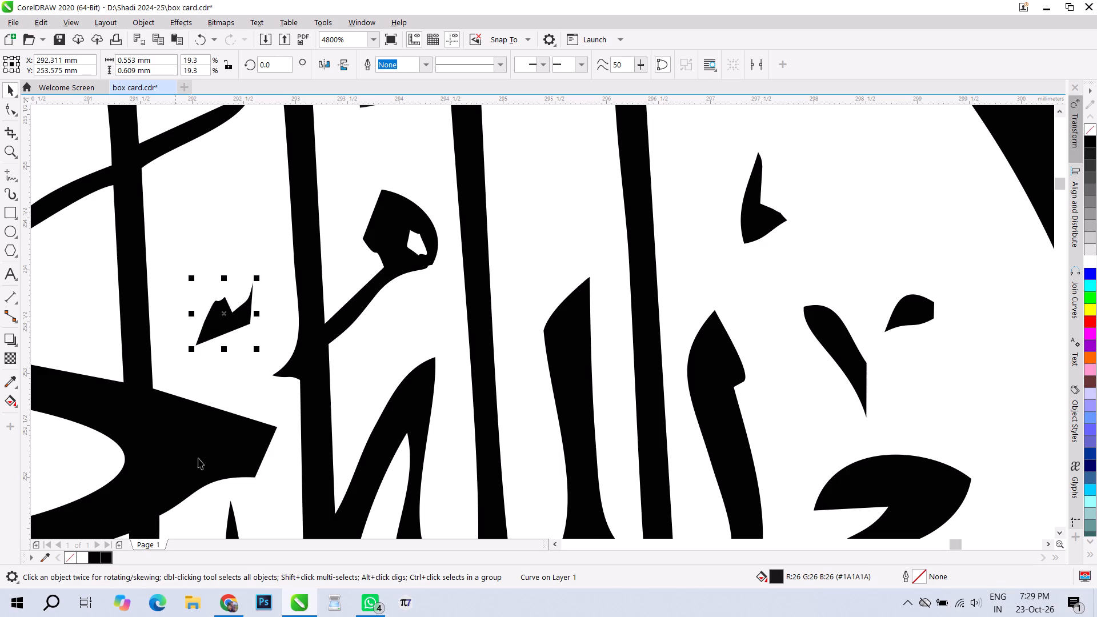
pyautogui.scroll(-2, 413, 231)
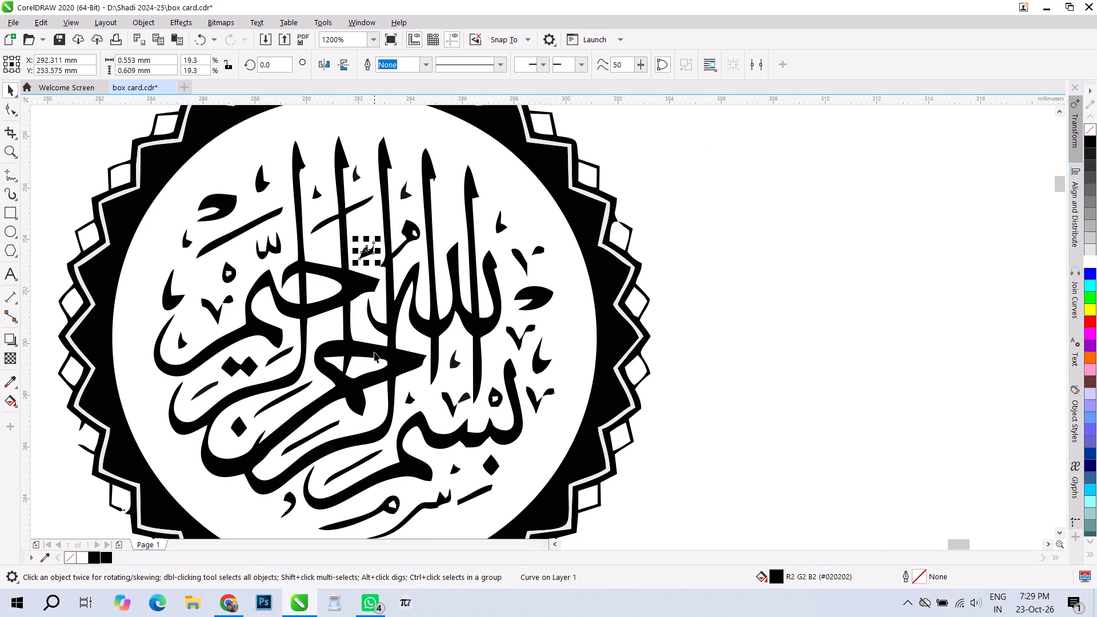
pyautogui.click(201, 392)
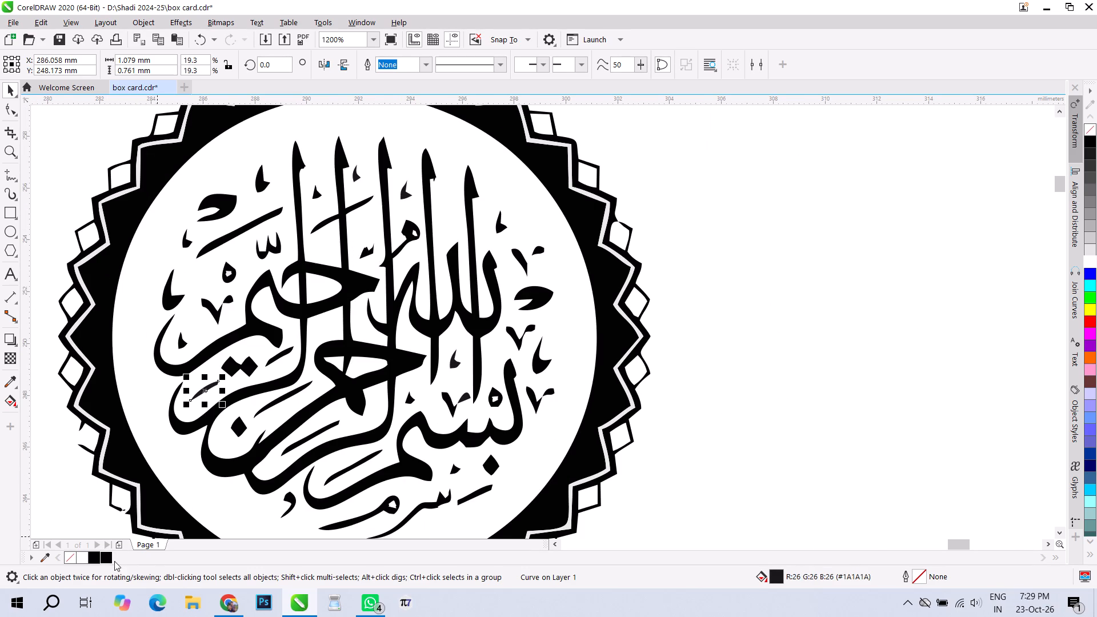
pyautogui.click(107, 559)
pyautogui.click(458, 363)
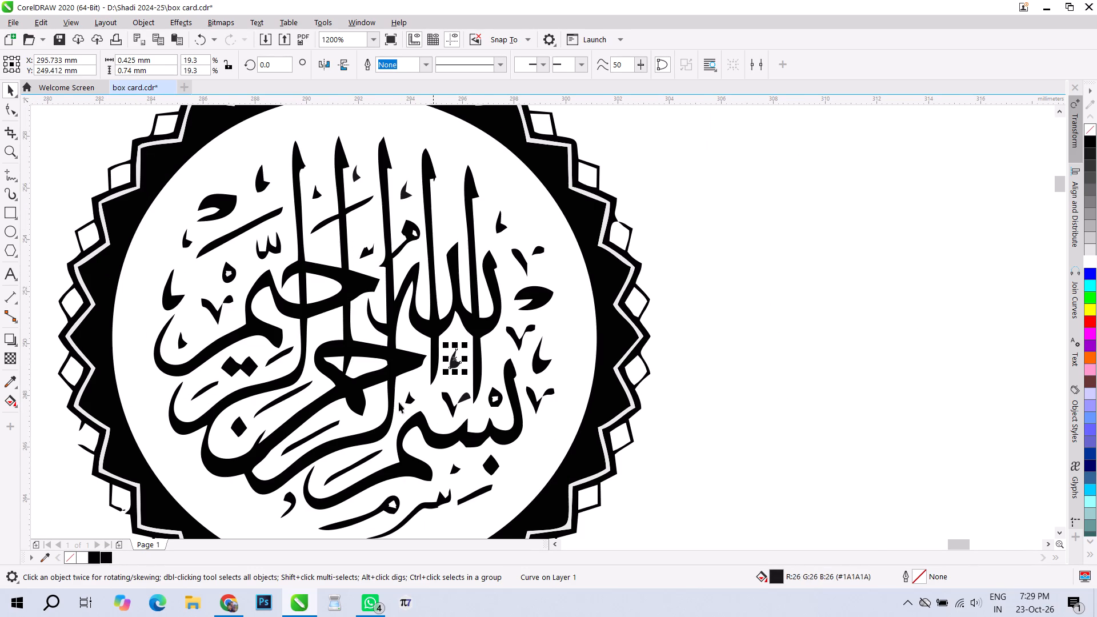
pyautogui.click(109, 555)
pyautogui.click(462, 399)
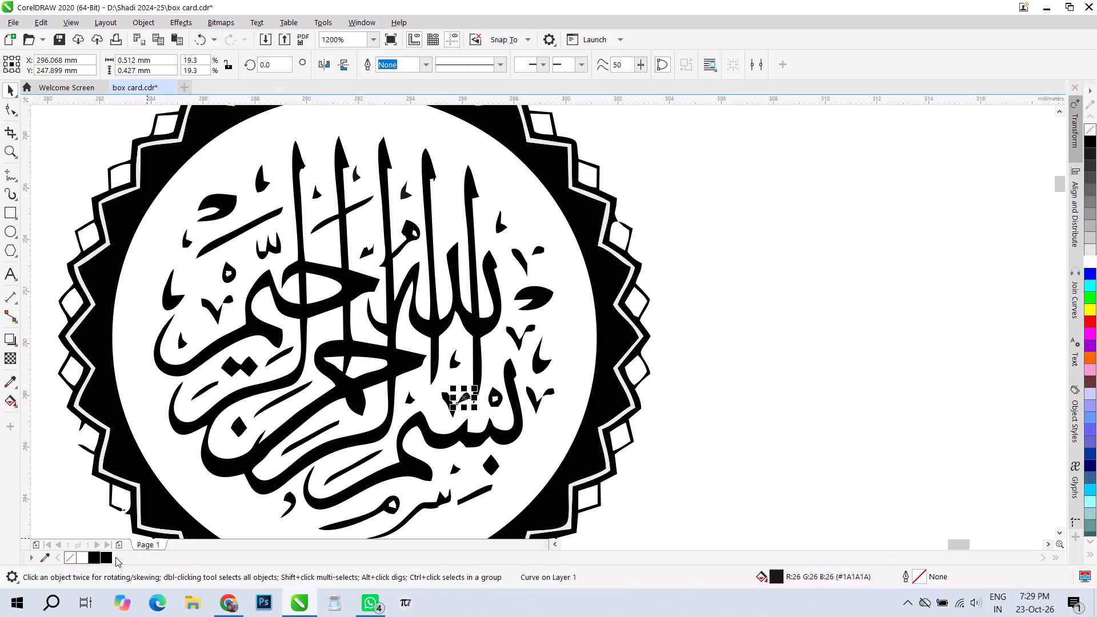
pyautogui.click(110, 556)
pyautogui.click(746, 313)
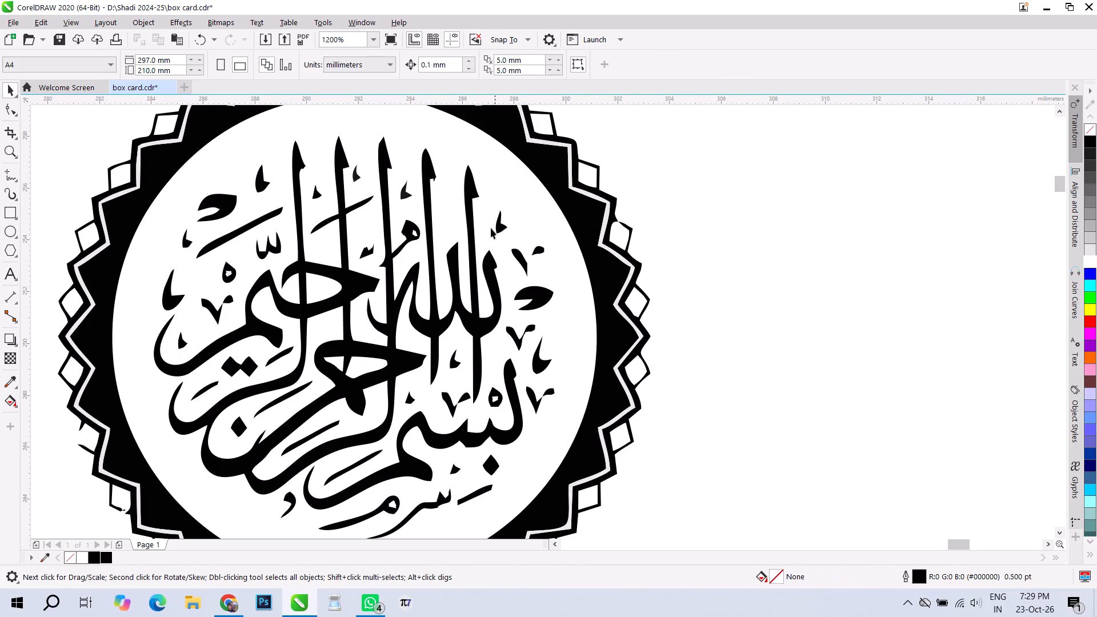
# Save the box card file.
pyautogui.scroll(-2, 482, 195)
pyautogui.click(61, 41)
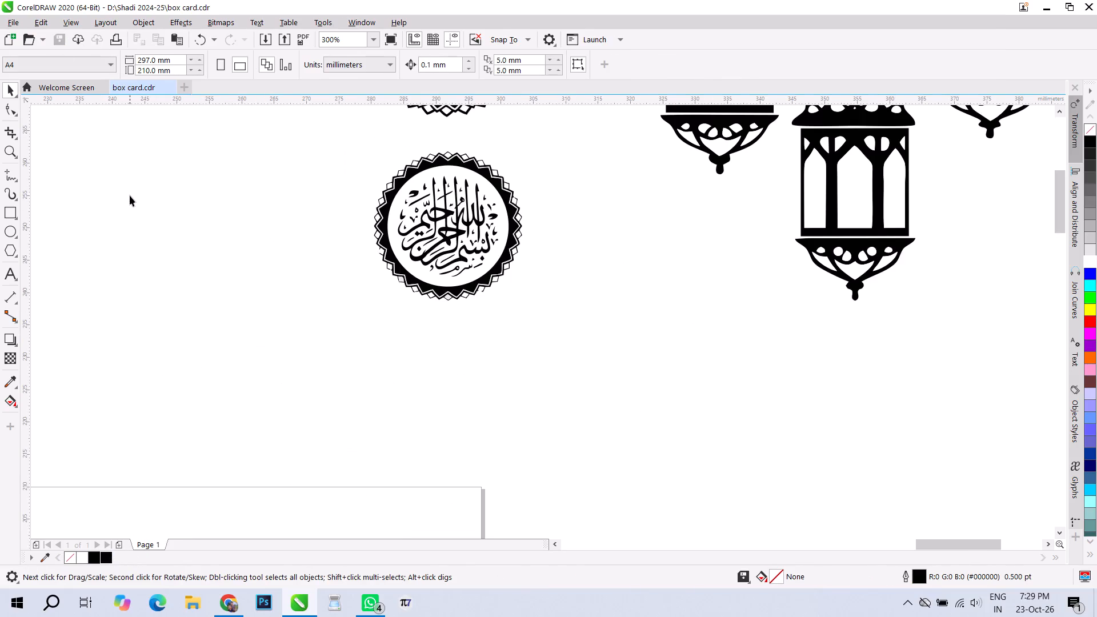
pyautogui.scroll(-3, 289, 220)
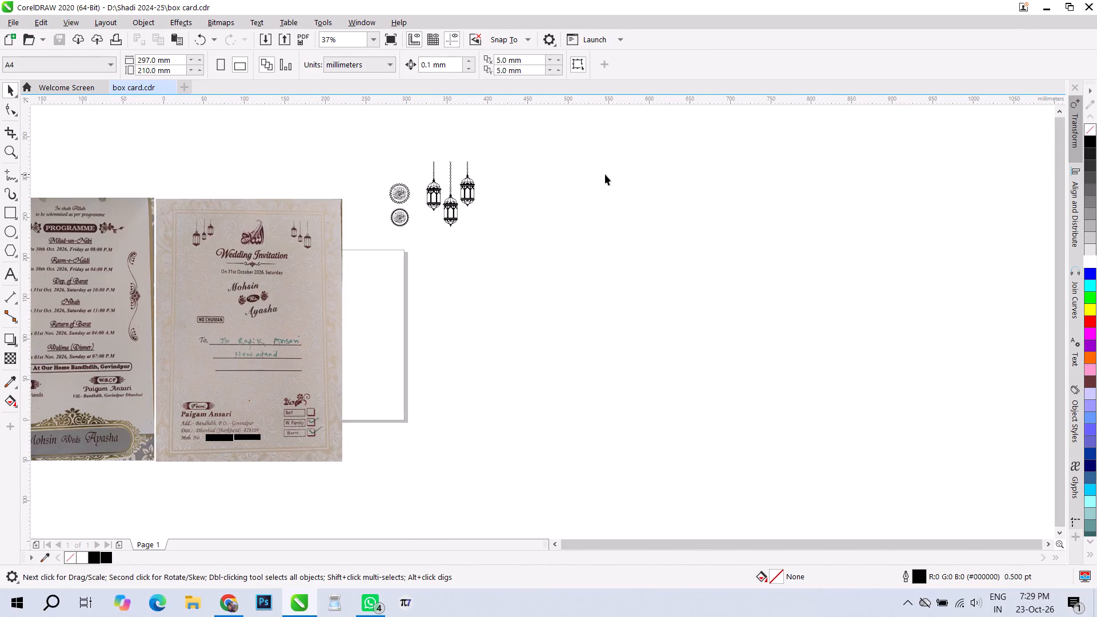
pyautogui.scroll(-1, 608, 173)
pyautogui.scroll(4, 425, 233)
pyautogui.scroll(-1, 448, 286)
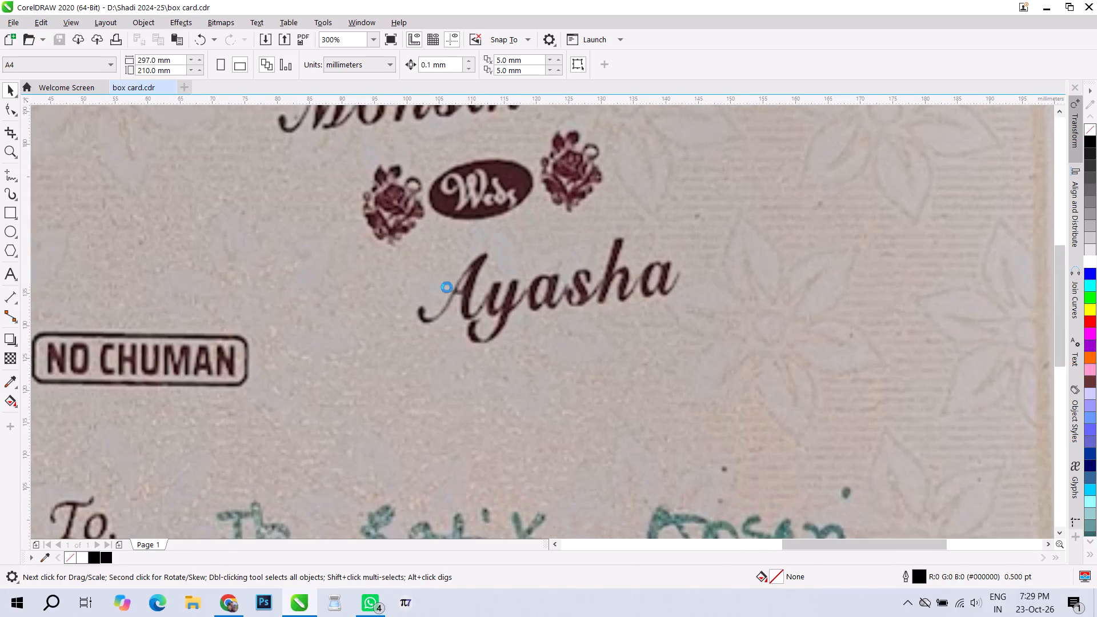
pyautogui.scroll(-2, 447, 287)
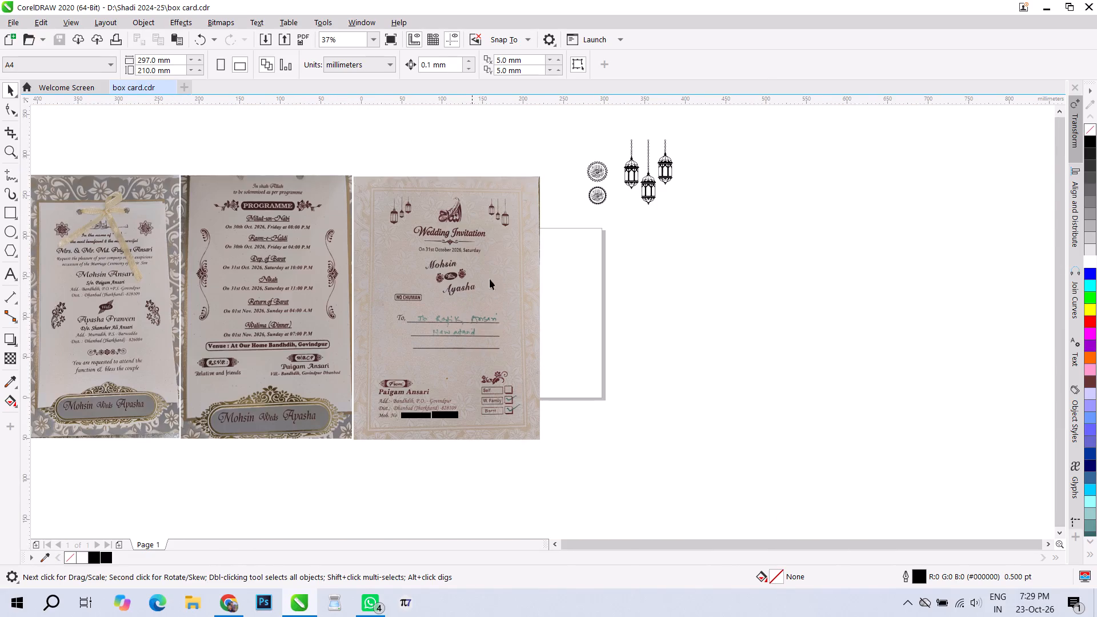
# Switch to Chrome and copy the Shutterstock image of a lantern hanging from a leafy branch from the Google image results.
pyautogui.click(239, 600)
pyautogui.click(686, 0)
pyautogui.click(744, 2)
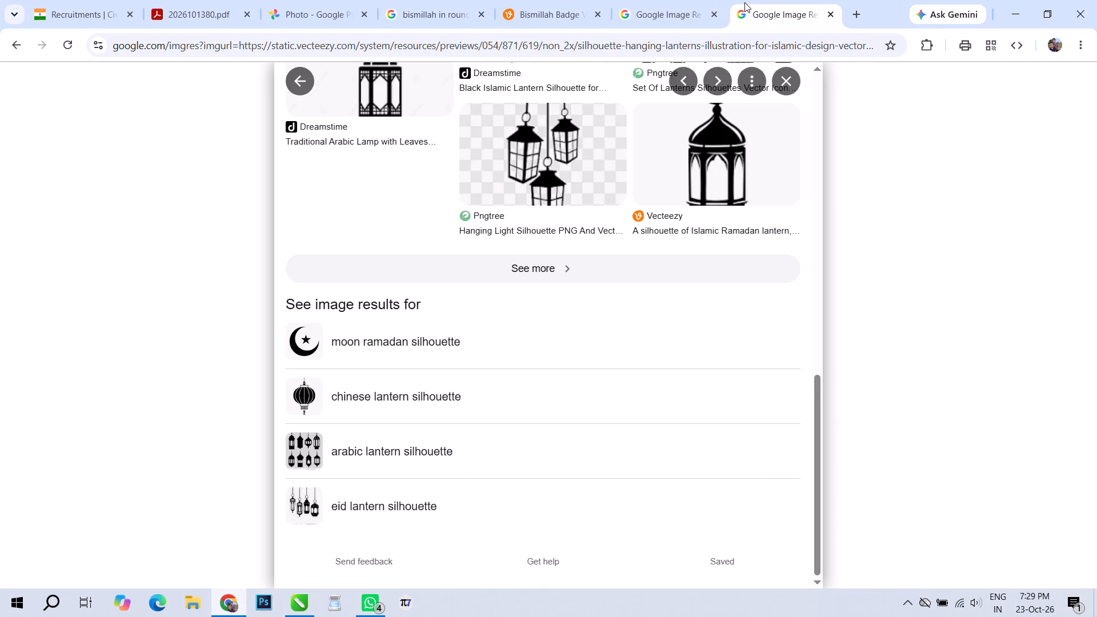
pyautogui.scroll(15, 608, 192)
pyautogui.rightClick(550, 188)
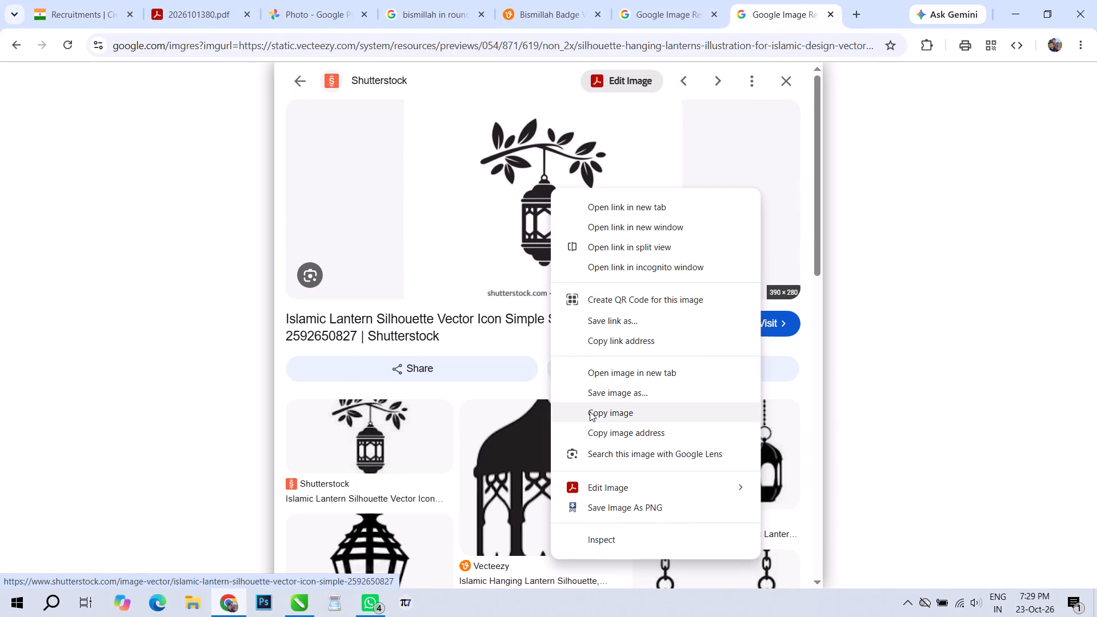
pyautogui.click(589, 411)
# Browse the related lantern silhouettes, including the Dreamstime Arabic lamp with leaves, for other suitable hanging-lantern artwork.
pyautogui.click(394, 430)
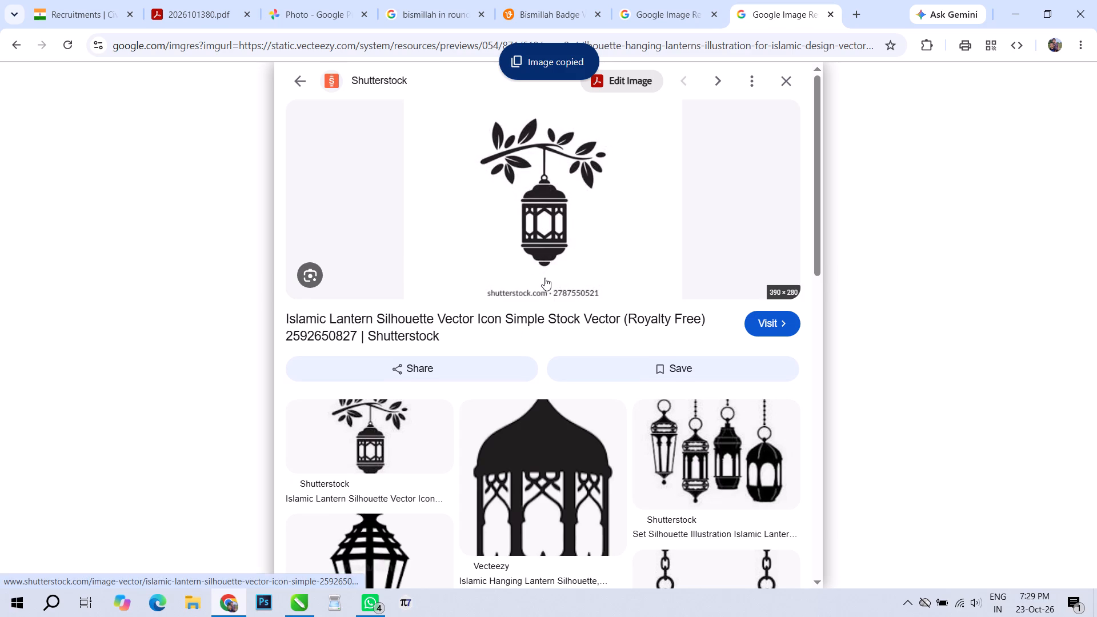
pyautogui.scroll(-3, 480, 224)
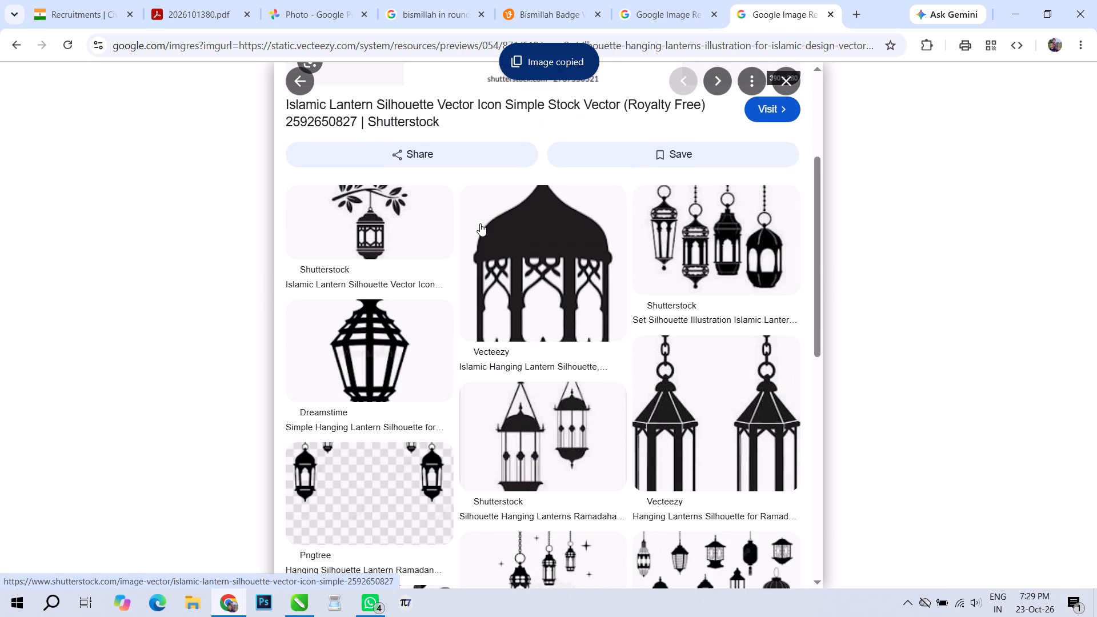
pyautogui.scroll(-4, 480, 223)
pyautogui.click(409, 351)
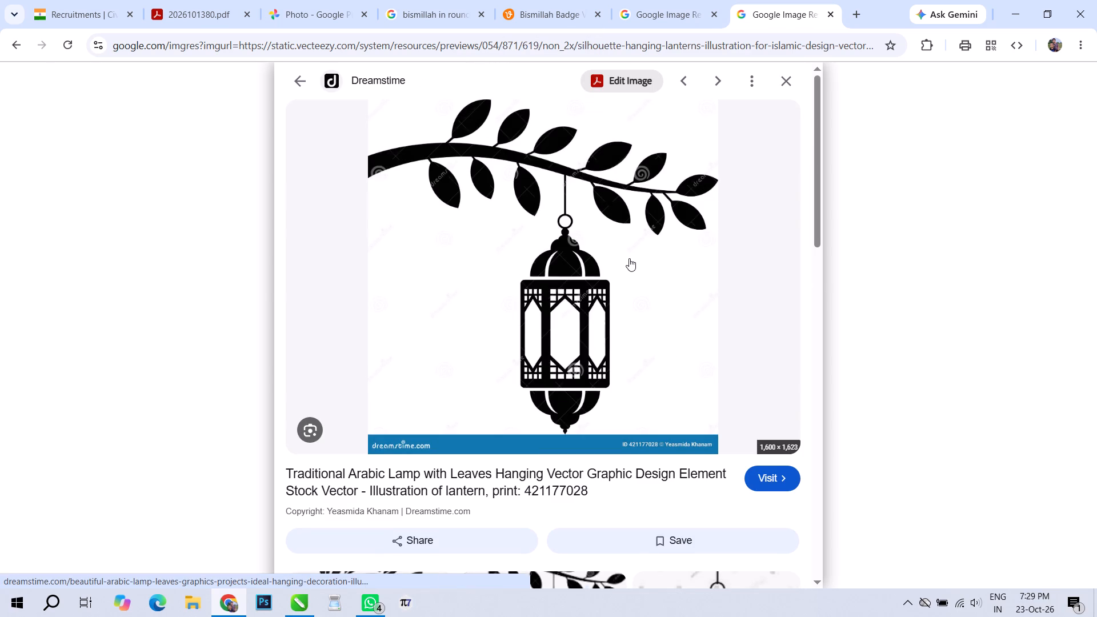
pyautogui.scroll(-3, 629, 258)
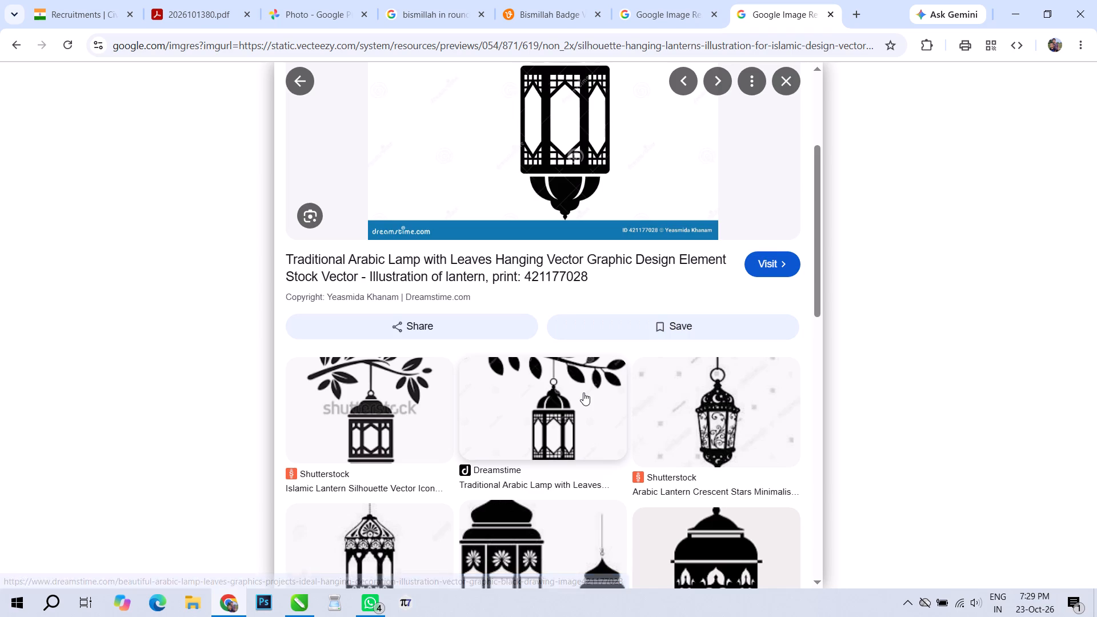
pyautogui.click(583, 392)
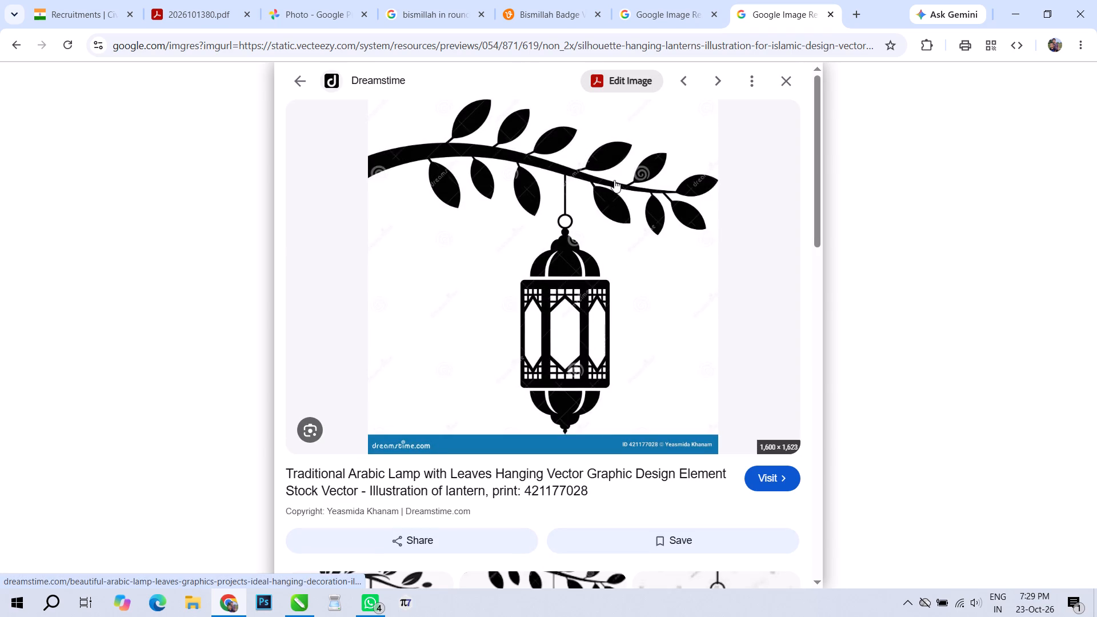
pyautogui.scroll(-1, 614, 180)
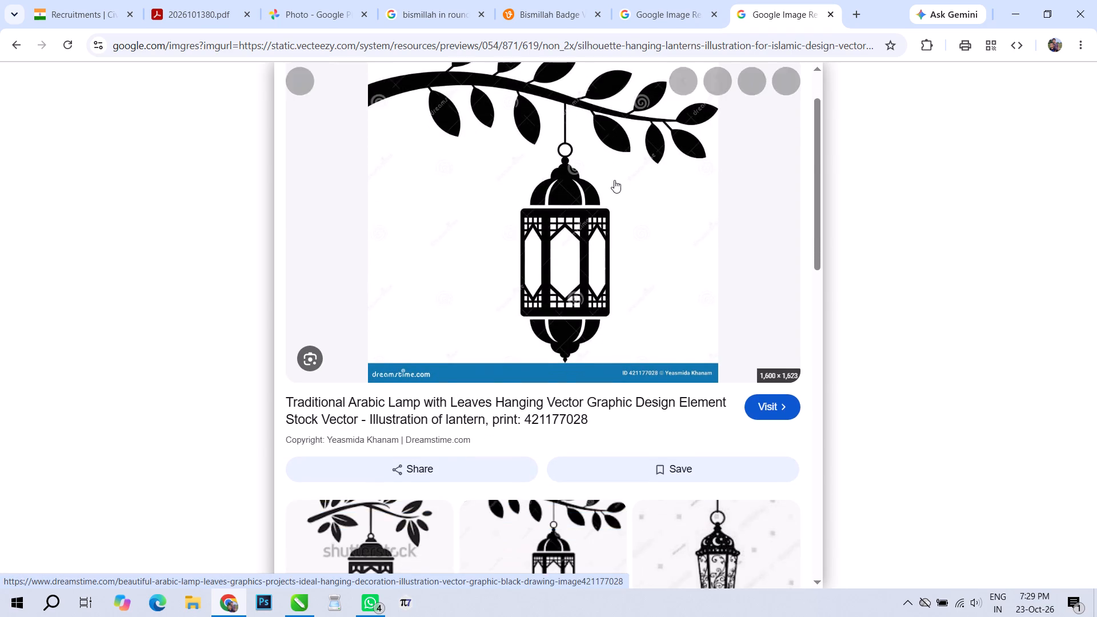
pyautogui.scroll(-9, 614, 180)
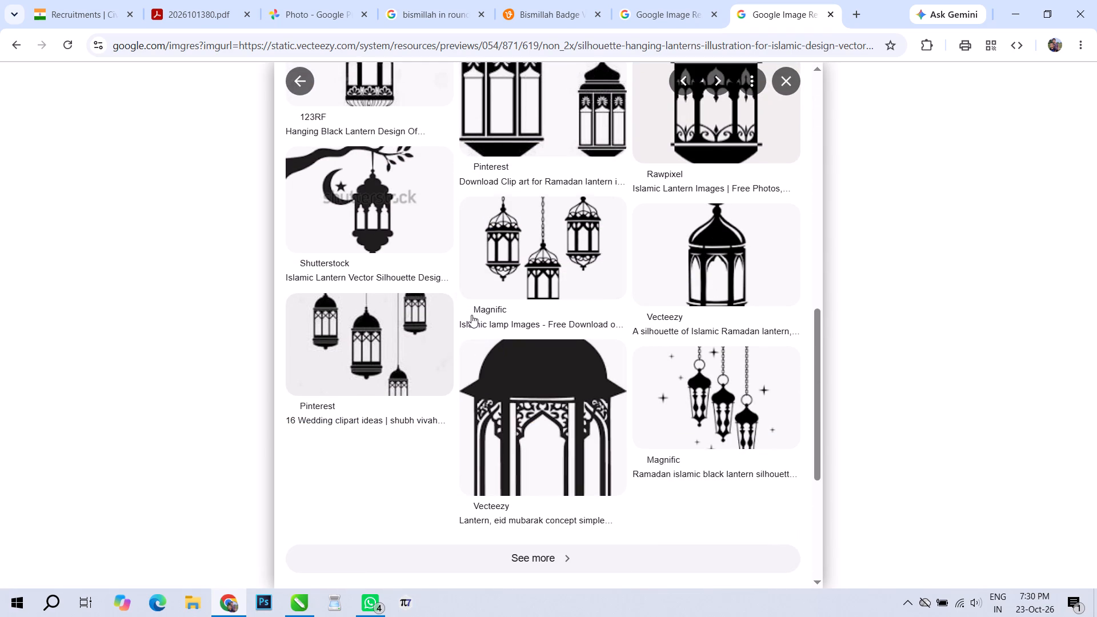
# Return to CorelDRAW, paste the copied branch lantern image and move it just beside the invitation photo, below the two emblems.
pyautogui.click(292, 603)
pyautogui.rightClick(623, 289)
pyautogui.click(645, 399)
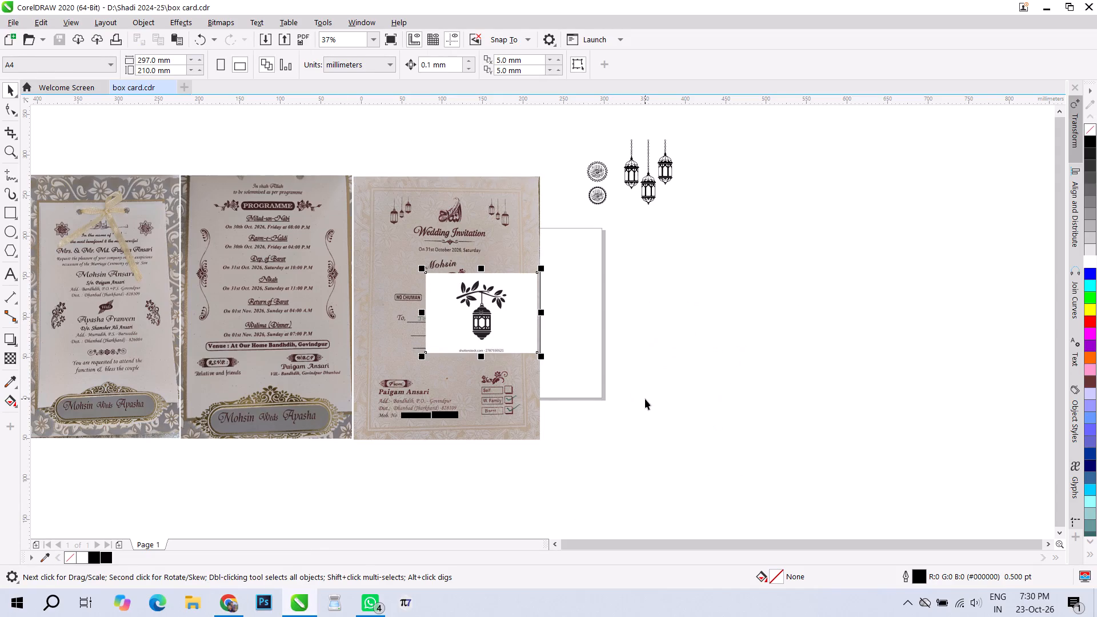
pyautogui.moveTo(501, 314); pyautogui.dragTo(618, 279)
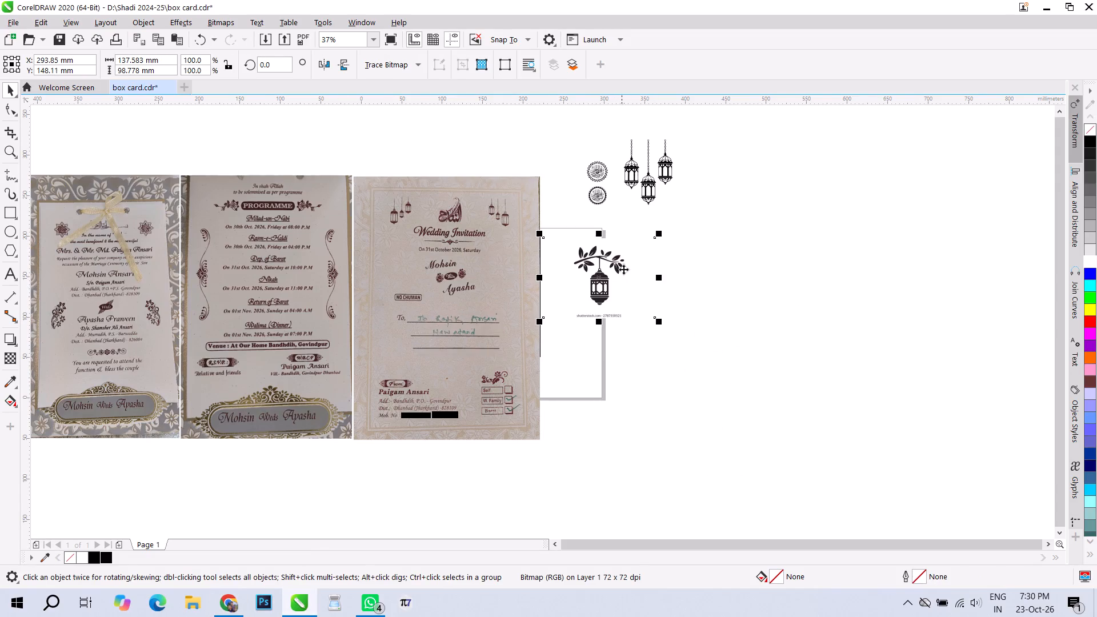
# Outline-trace the pasted branch lantern image as a Logo with detail 94 and smoothing 26, keeping the original bitmap.
pyautogui.scroll(2, 670, 267)
pyautogui.click(399, 68)
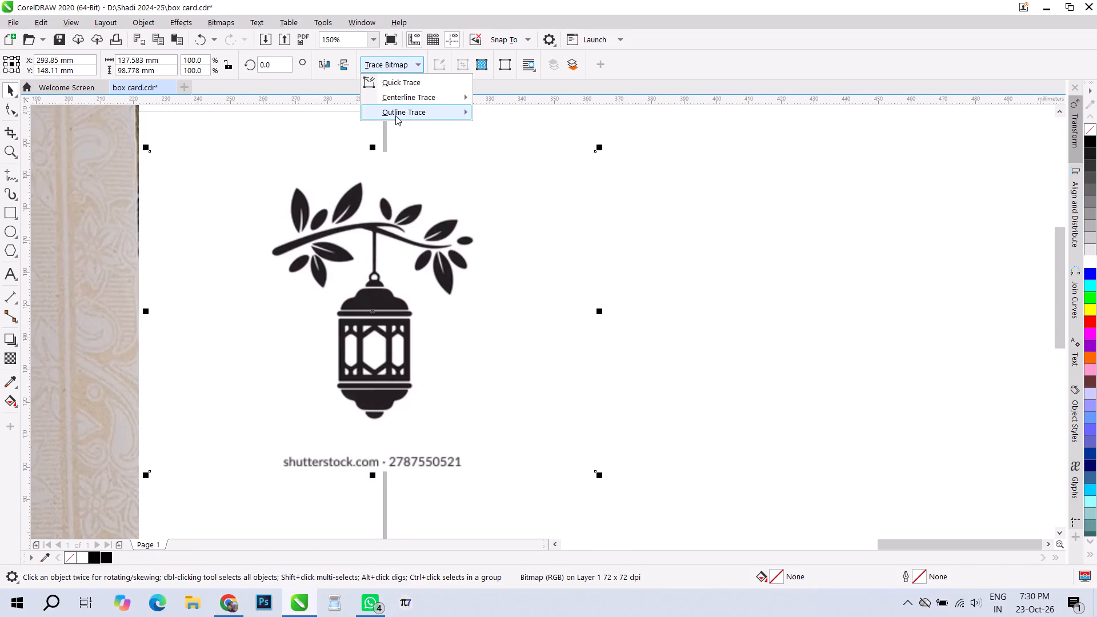
pyautogui.click(395, 115)
pyautogui.click(510, 130)
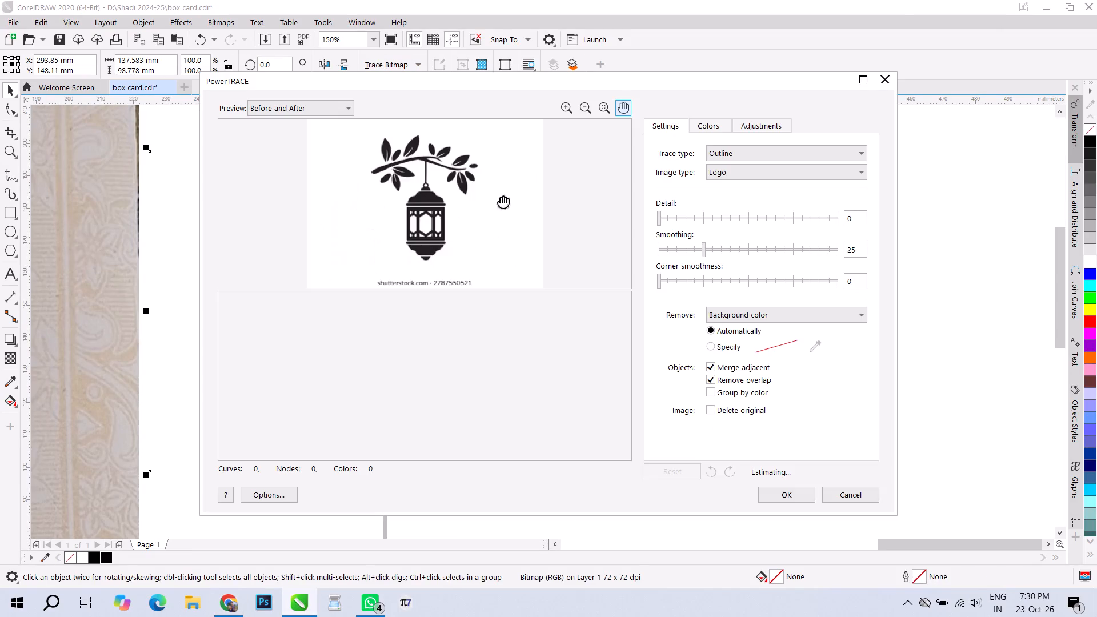
pyautogui.scroll(4, 421, 152)
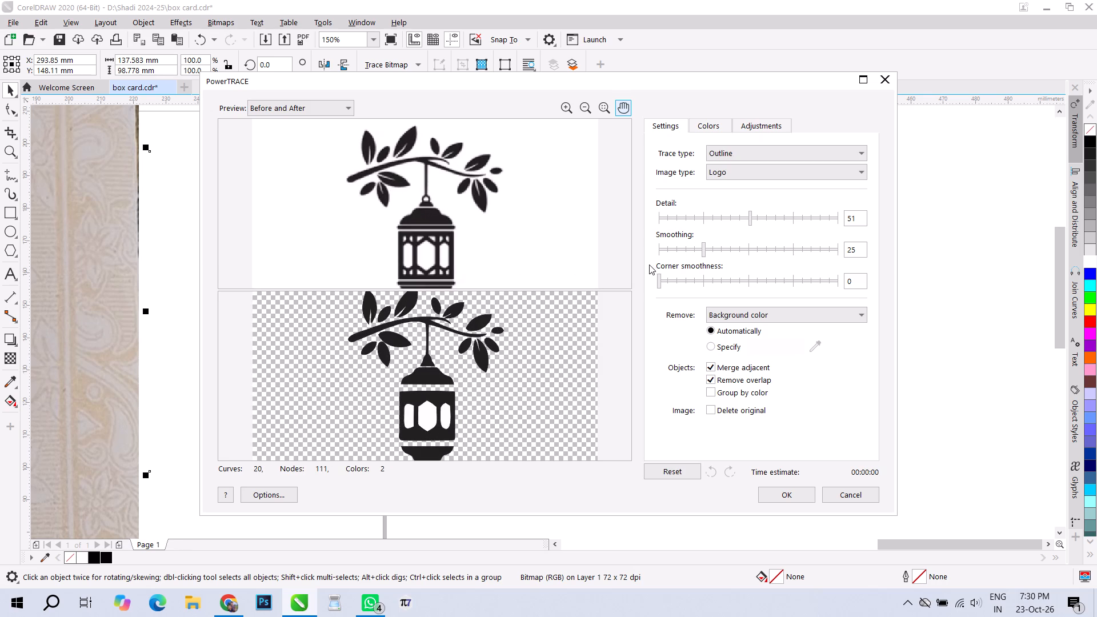
pyautogui.click(812, 217)
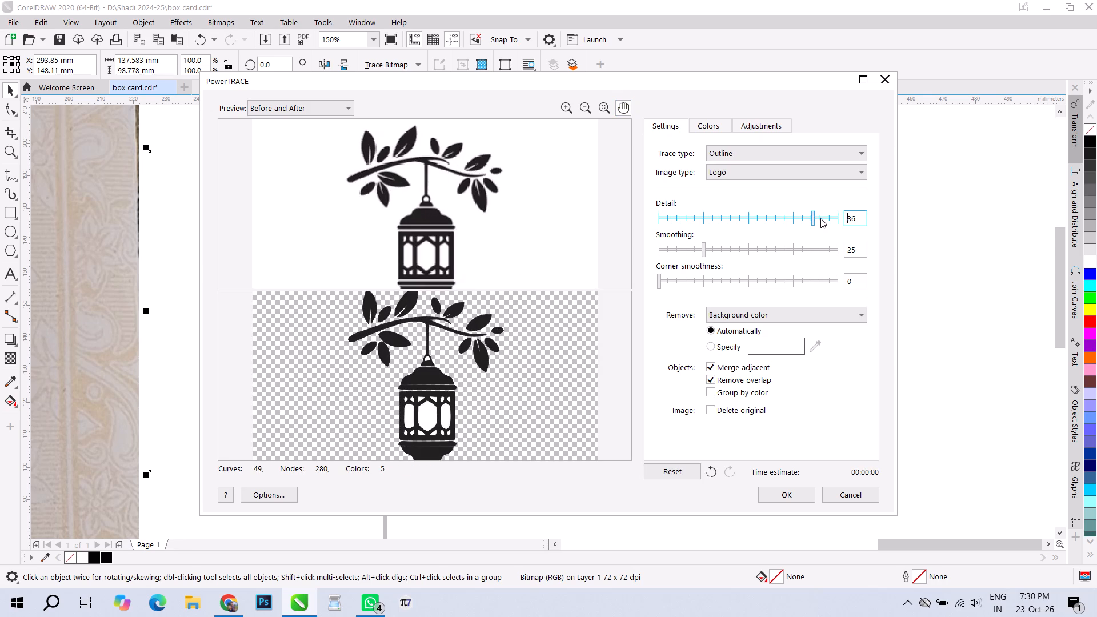
pyautogui.click(824, 219)
pyautogui.click(692, 247)
pyautogui.click(735, 247)
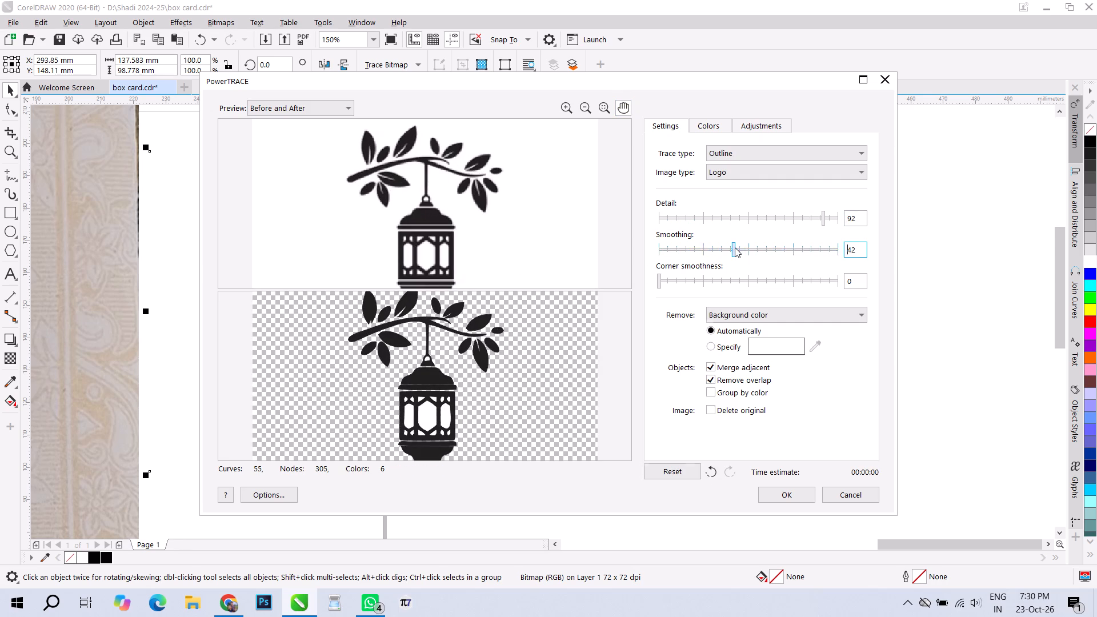
pyautogui.click(770, 249)
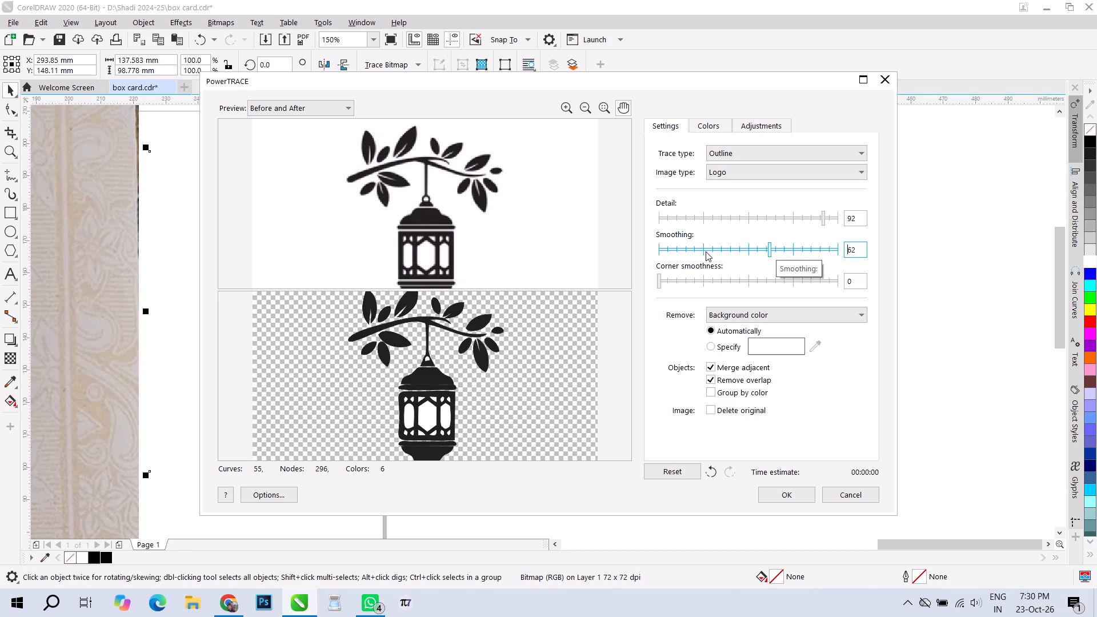
pyautogui.click(706, 251)
pyautogui.click(828, 221)
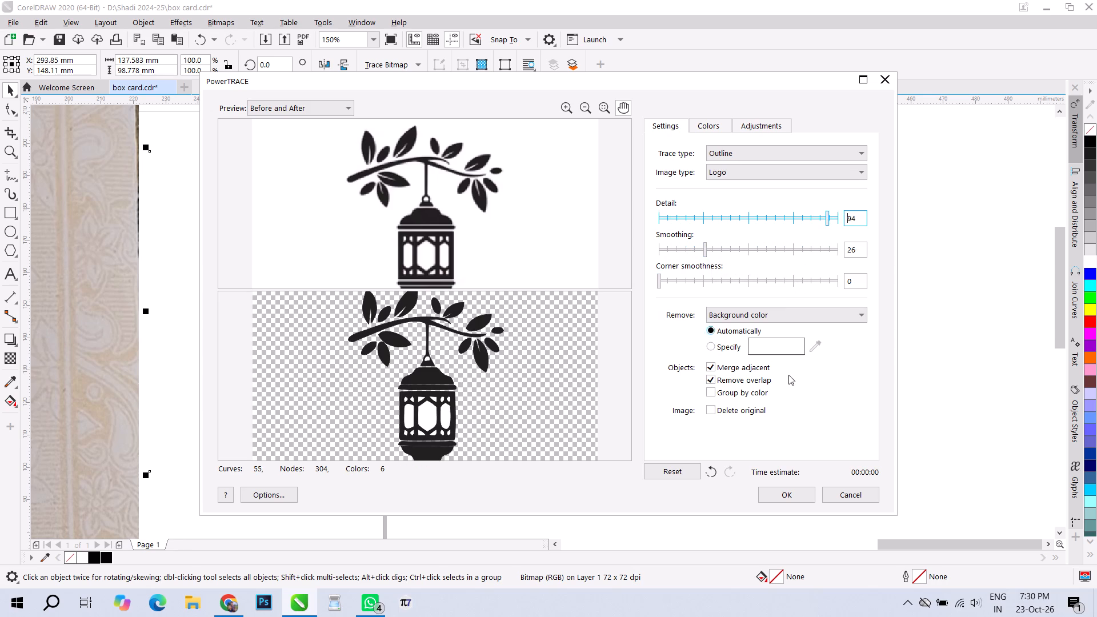
pyautogui.click(793, 496)
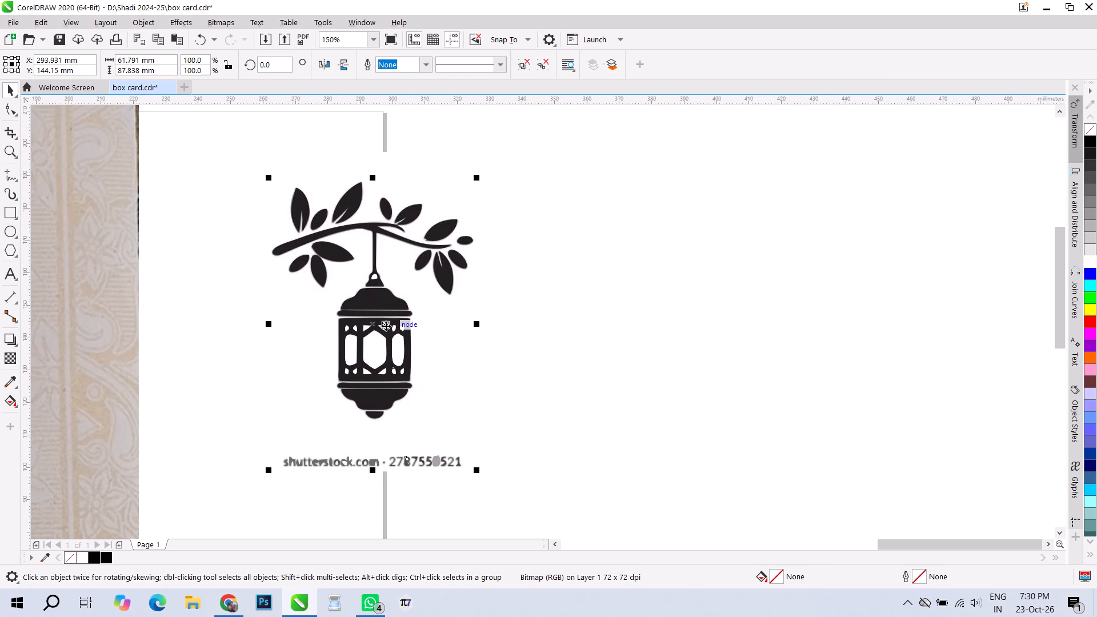
# Move the traced branch lantern clear of the source image and ungroup it.
pyautogui.moveTo(387, 326); pyautogui.dragTo(599, 317)
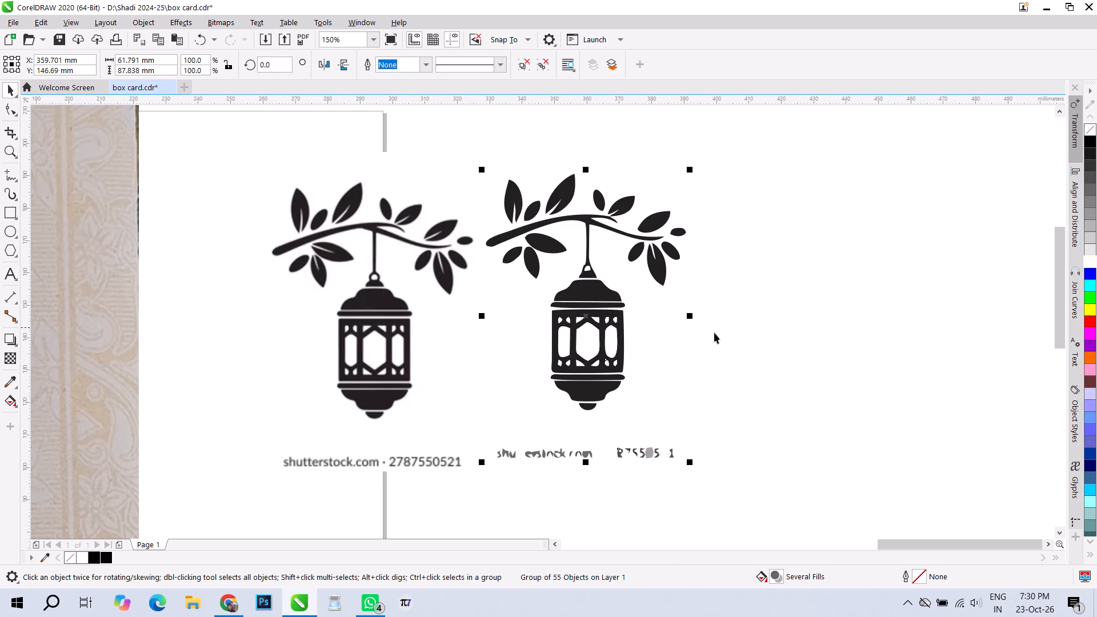
pyautogui.moveTo(598, 351); pyautogui.dragTo(678, 346)
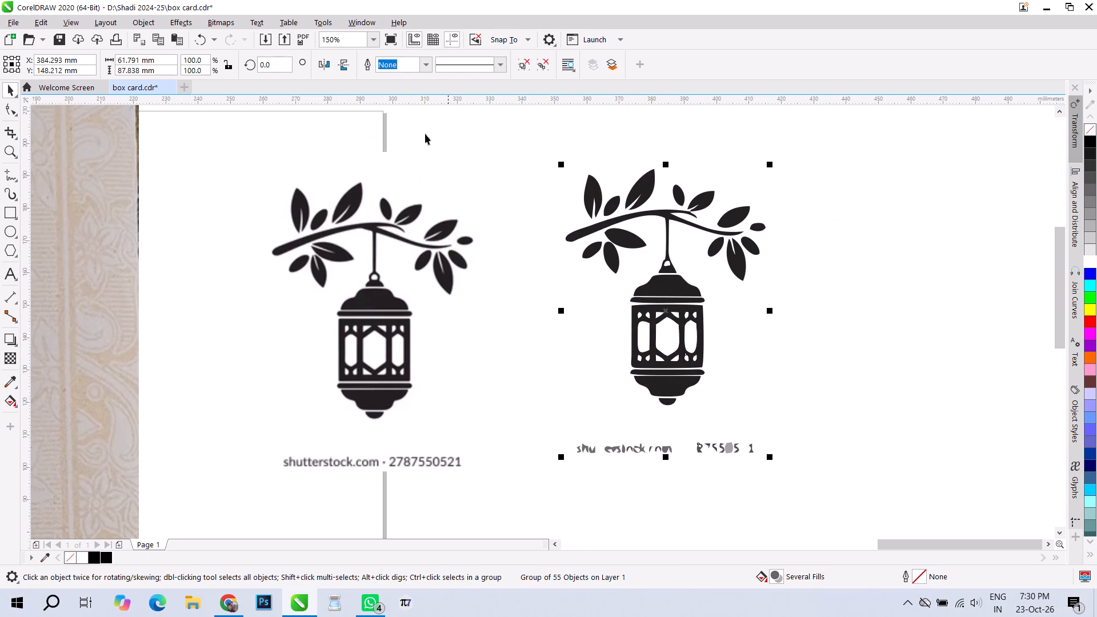
pyautogui.click(523, 70)
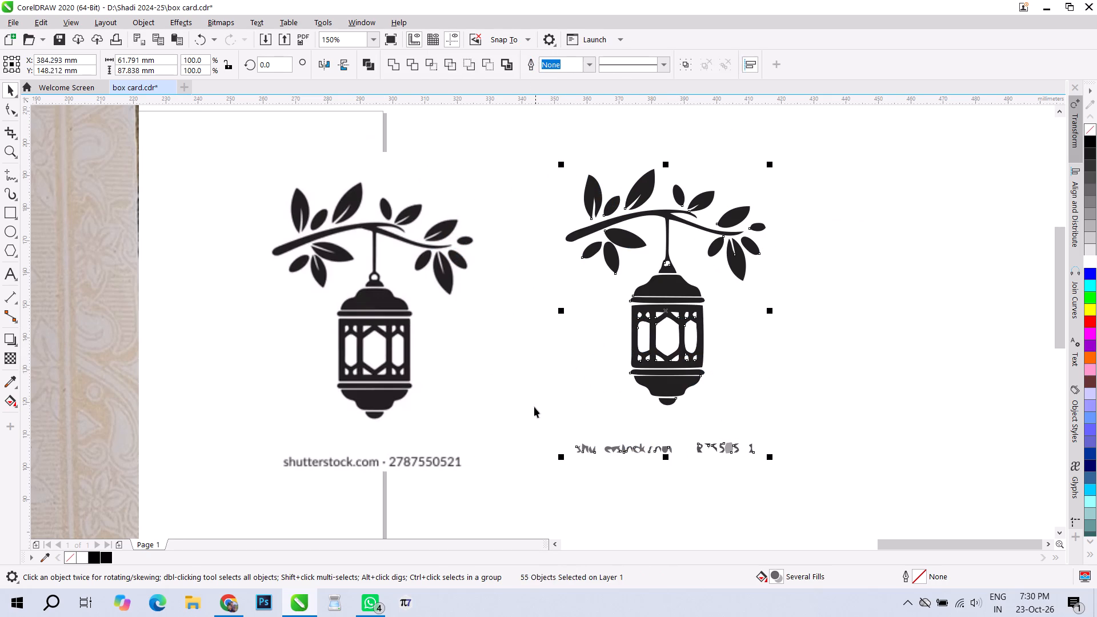
# Delete the original branch lantern bitmap, leaving only the traced artwork.
pyautogui.click(534, 407)
pyautogui.rightClick(530, 408)
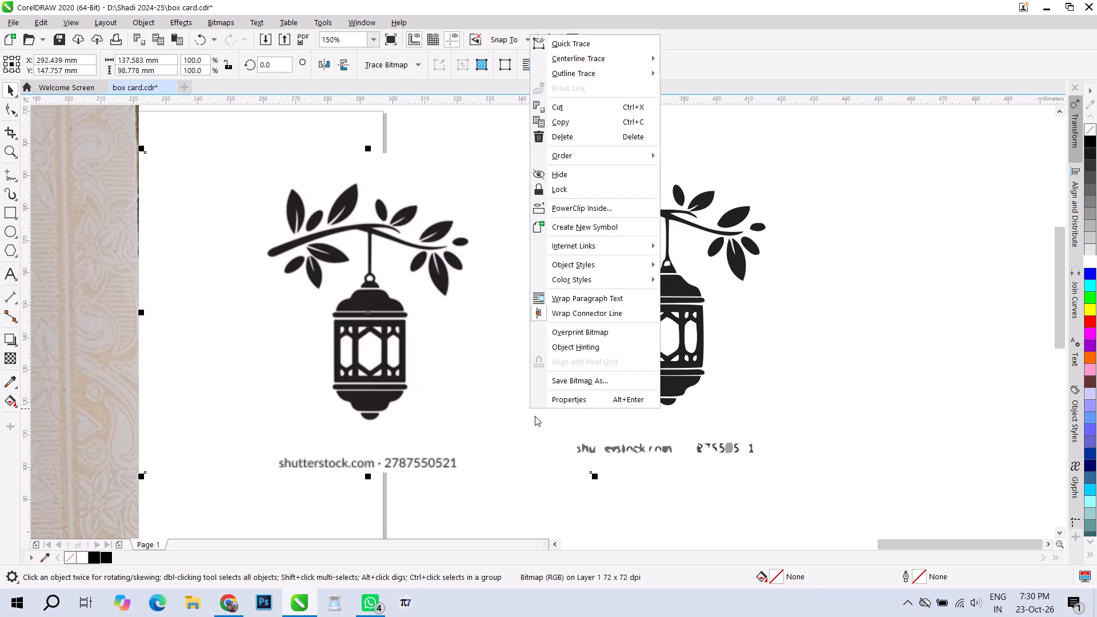
pyautogui.click(572, 142)
# Delete all the traced Shutterstock watermark text pieces beneath the branch lantern.
pyautogui.moveTo(521, 411); pyautogui.dragTo(878, 486)
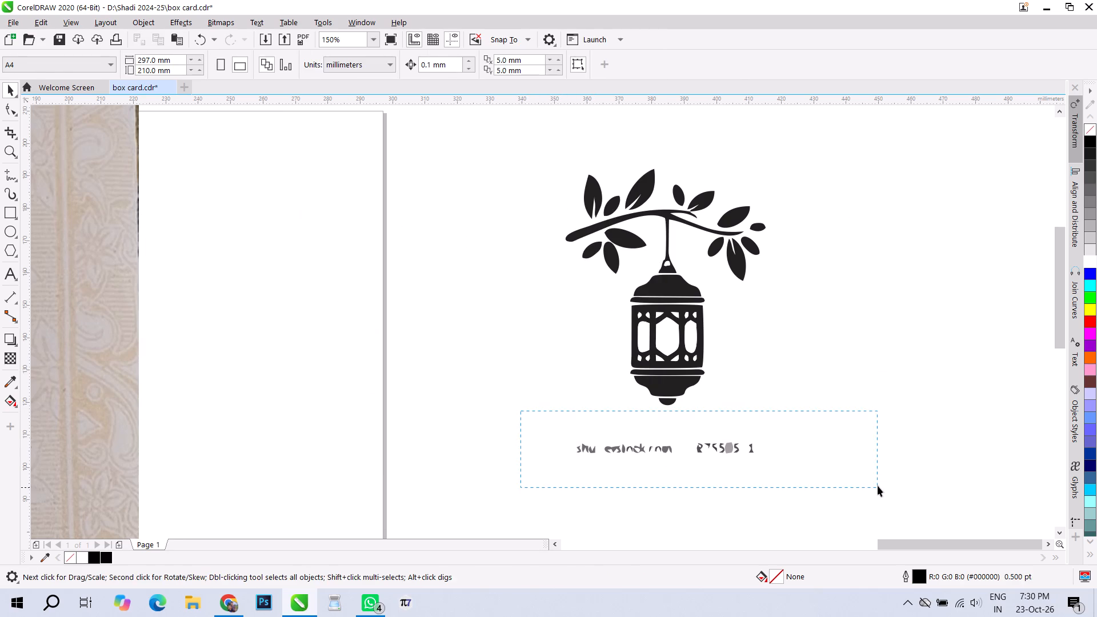
pyautogui.moveTo(878, 486); pyautogui.dragTo(878, 486)
pyautogui.rightClick(664, 449)
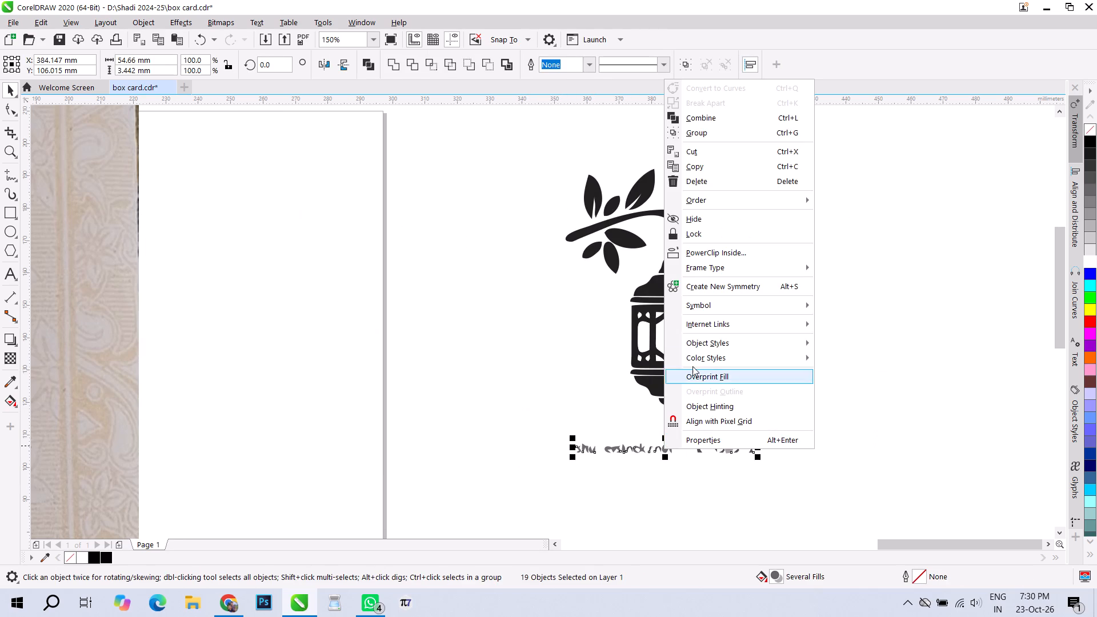
pyautogui.click(698, 179)
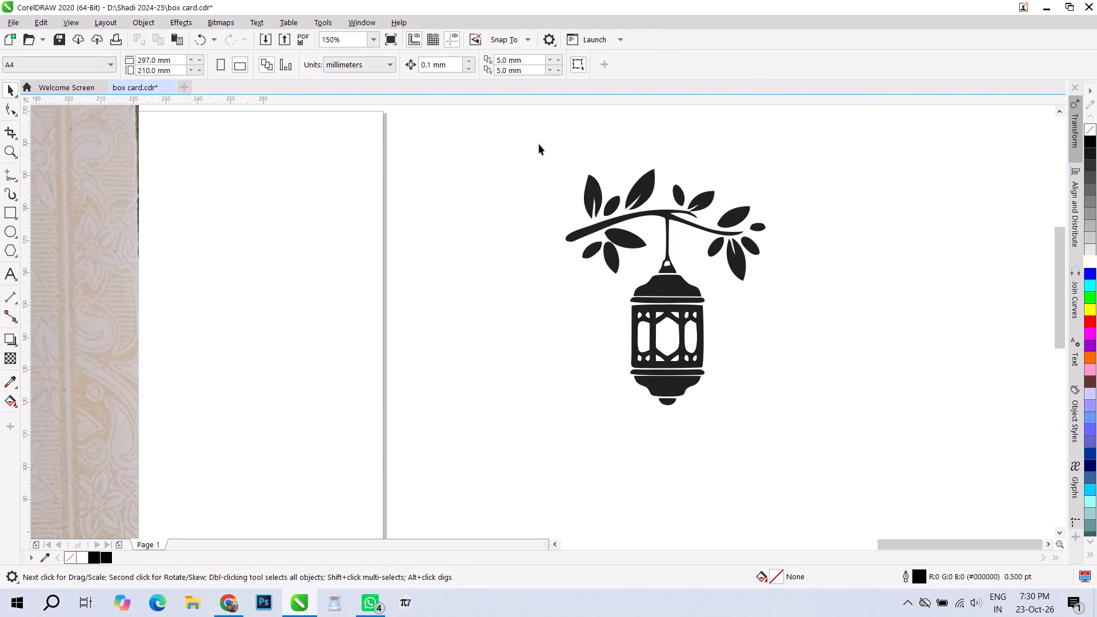
# Select all the remaining branch and lantern curves and group them.
pyautogui.moveTo(544, 149); pyautogui.dragTo(826, 446)
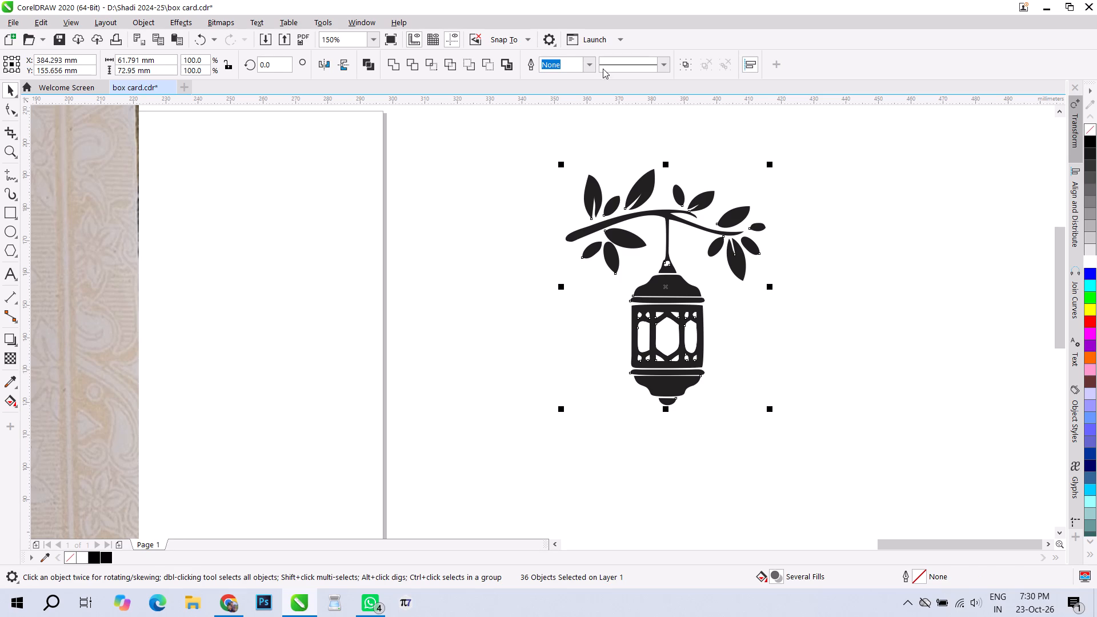
pyautogui.click(684, 58)
# Scale the branch lantern group to about 27 x 32 mm and place it beside the lower round emblem, under the hanging lanterns.
pyautogui.scroll(-1, 705, 339)
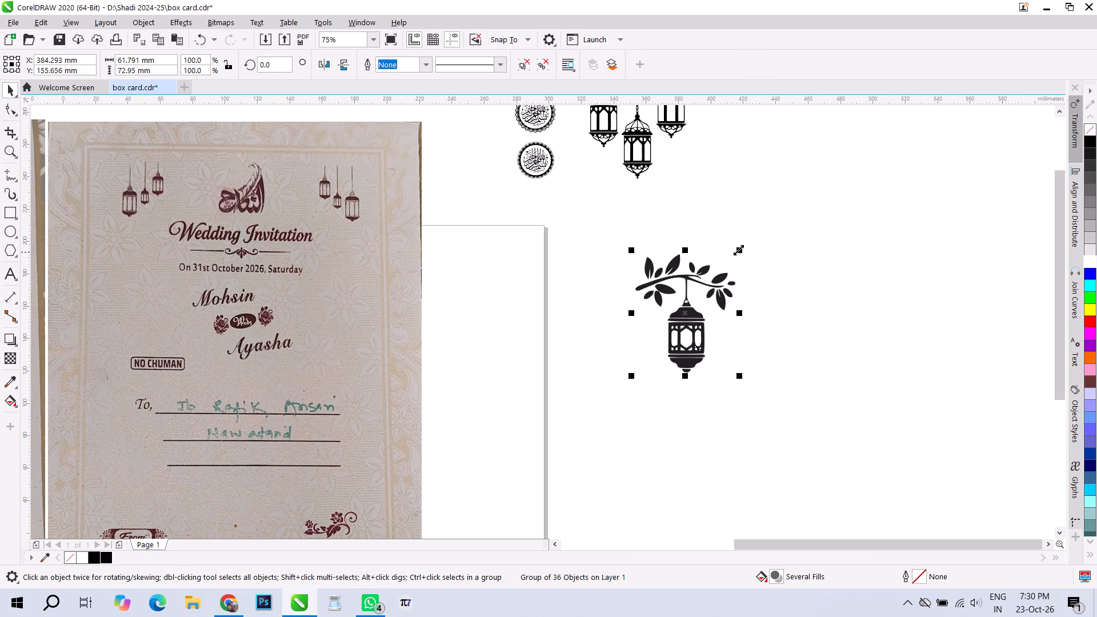
pyautogui.moveTo(738, 249); pyautogui.dragTo(682, 273)
pyautogui.moveTo(654, 358); pyautogui.dragTo(635, 247)
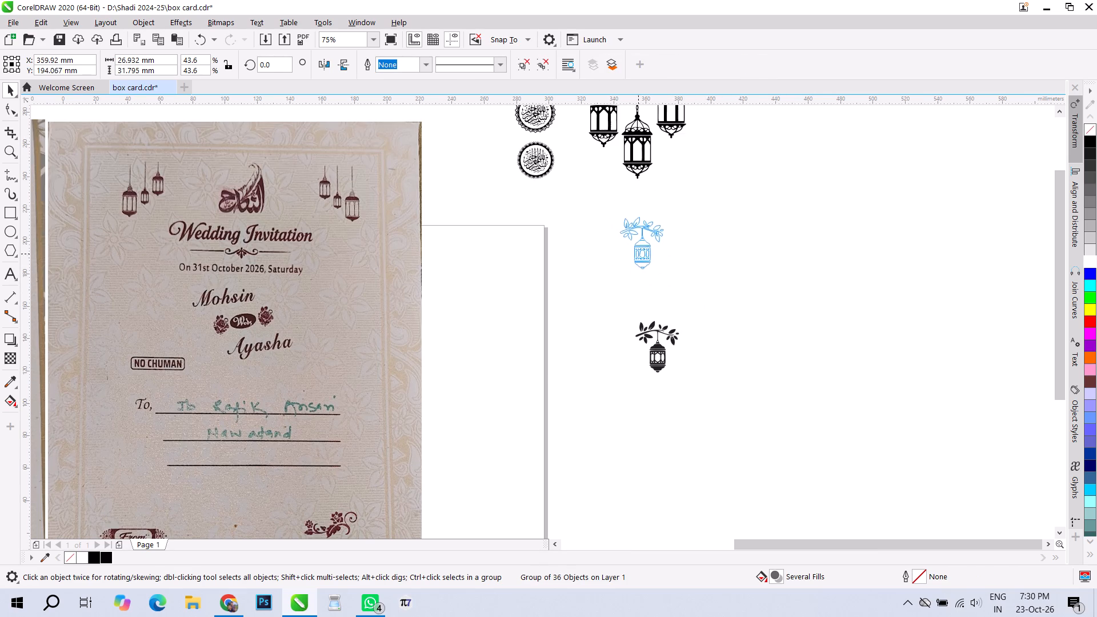
pyautogui.moveTo(635, 247); pyautogui.dragTo(591, 188)
pyautogui.click(646, 270)
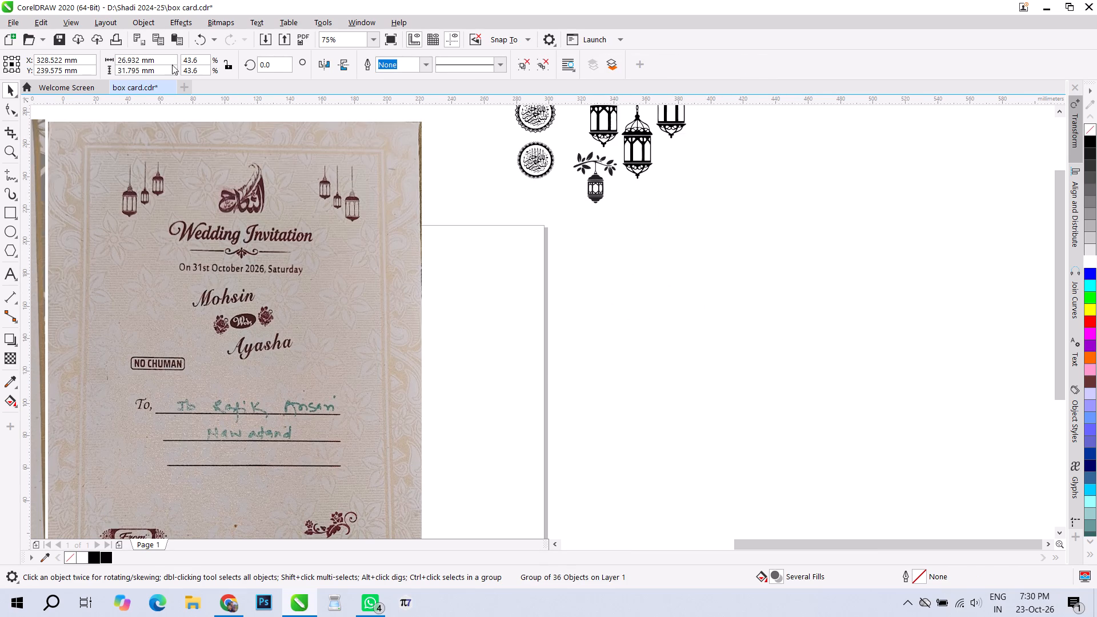
# Save the box card file.
pyautogui.click(57, 37)
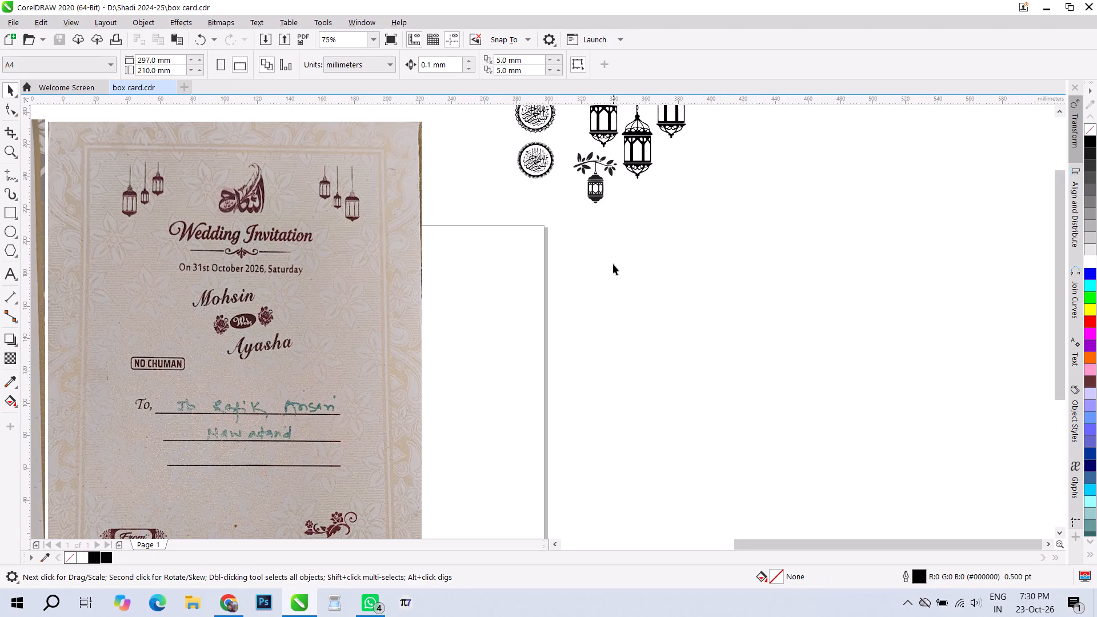
# Examine the three wedding card photos closely for the wording, lettering and ornaments still needed.
pyautogui.scroll(-1, 470, 189)
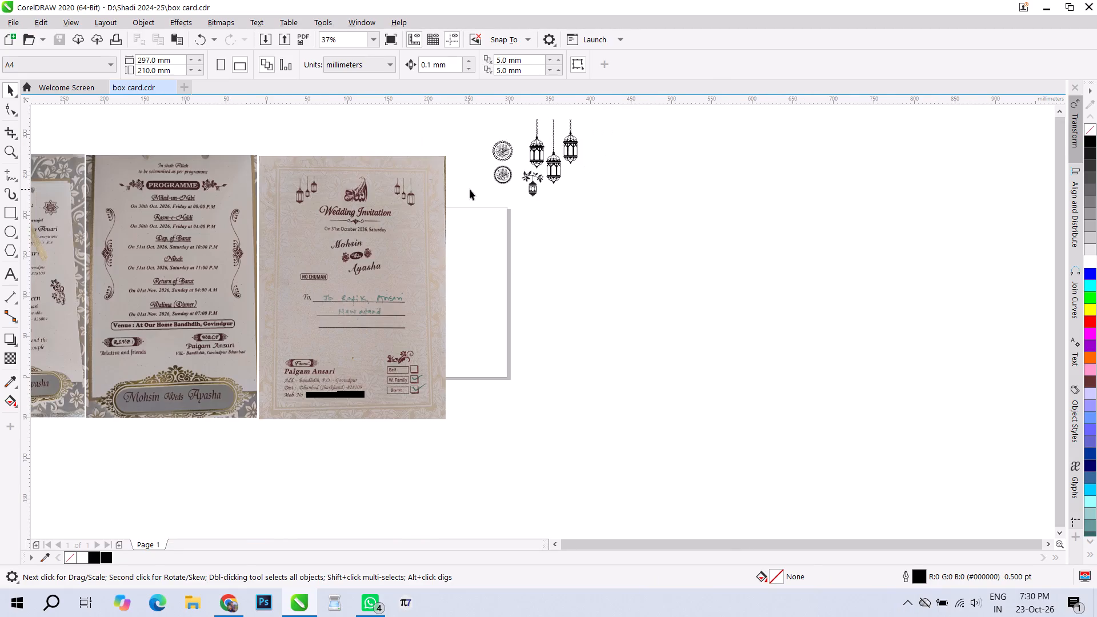
pyautogui.scroll(-1, 470, 189)
pyautogui.scroll(3, 238, 213)
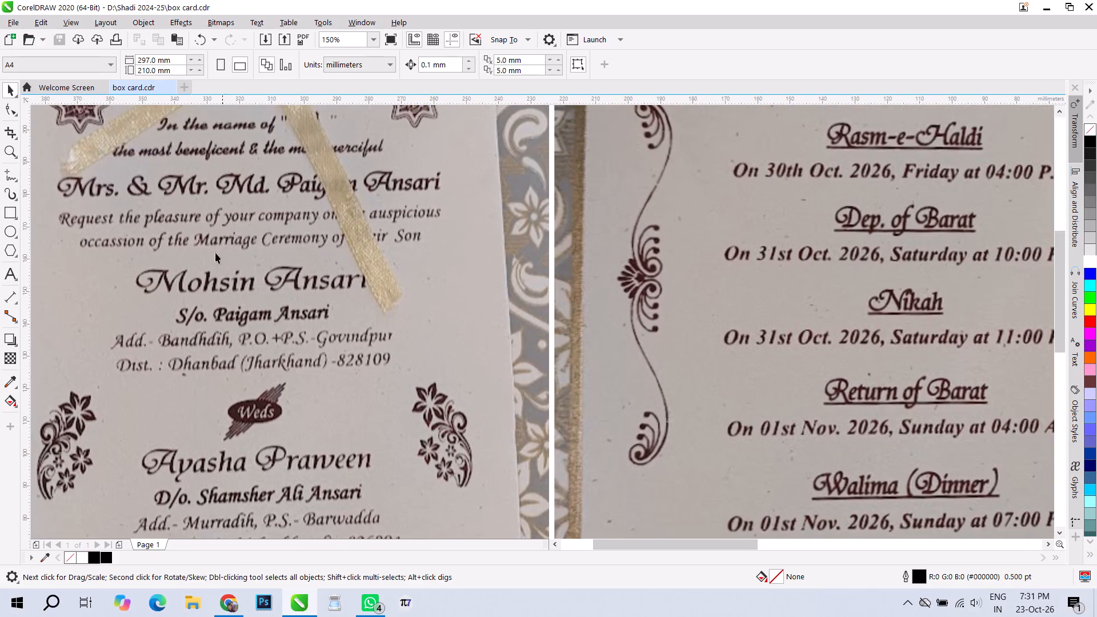
pyautogui.scroll(-1, 127, 343)
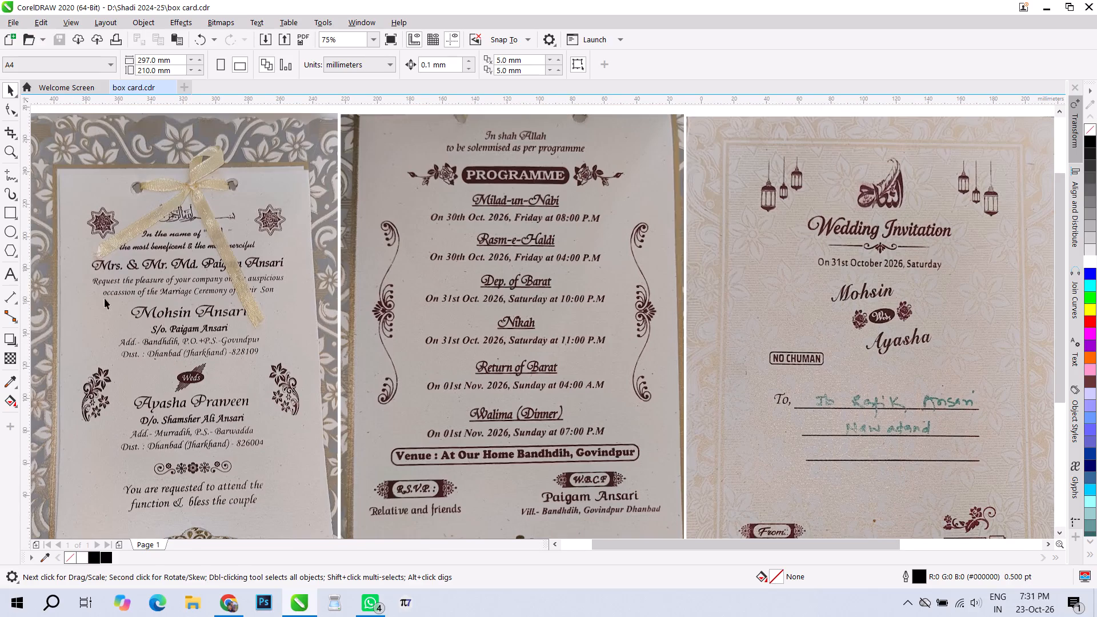
pyautogui.scroll(-1, 112, 190)
pyautogui.scroll(1, 279, 270)
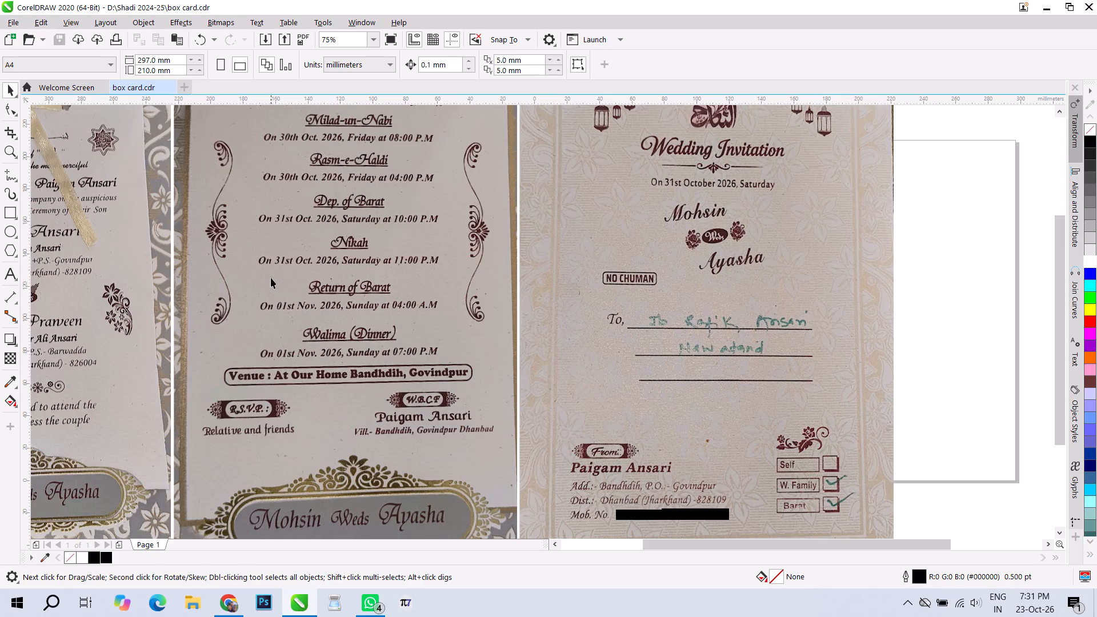
pyautogui.scroll(-1, 271, 278)
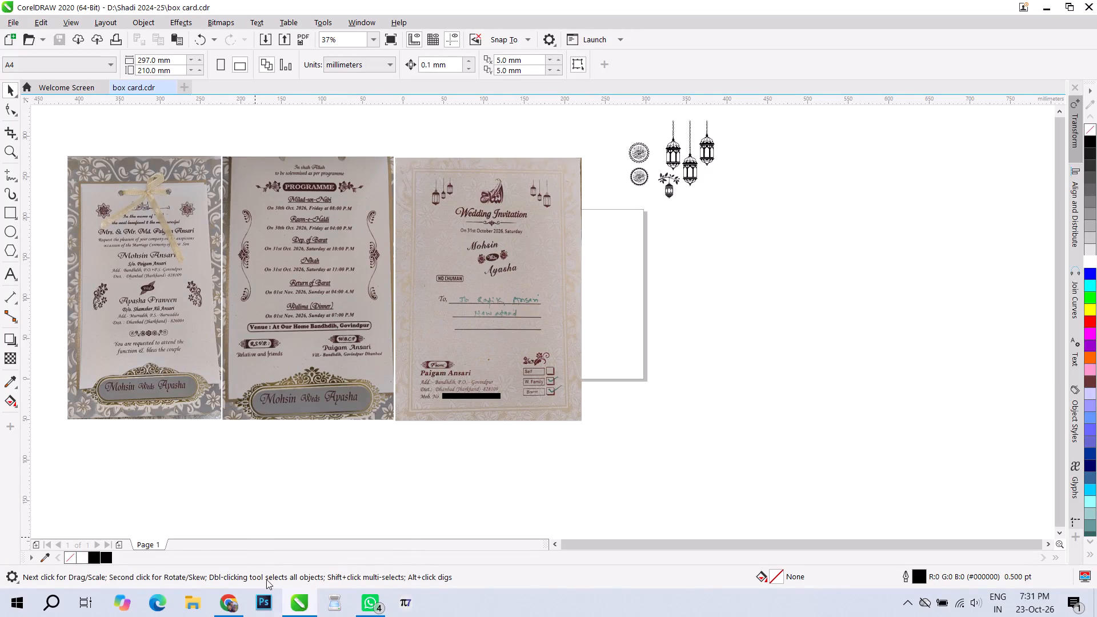
# Switch to Chrome and bring up the card photo open in Google Photos.
pyautogui.click(229, 606)
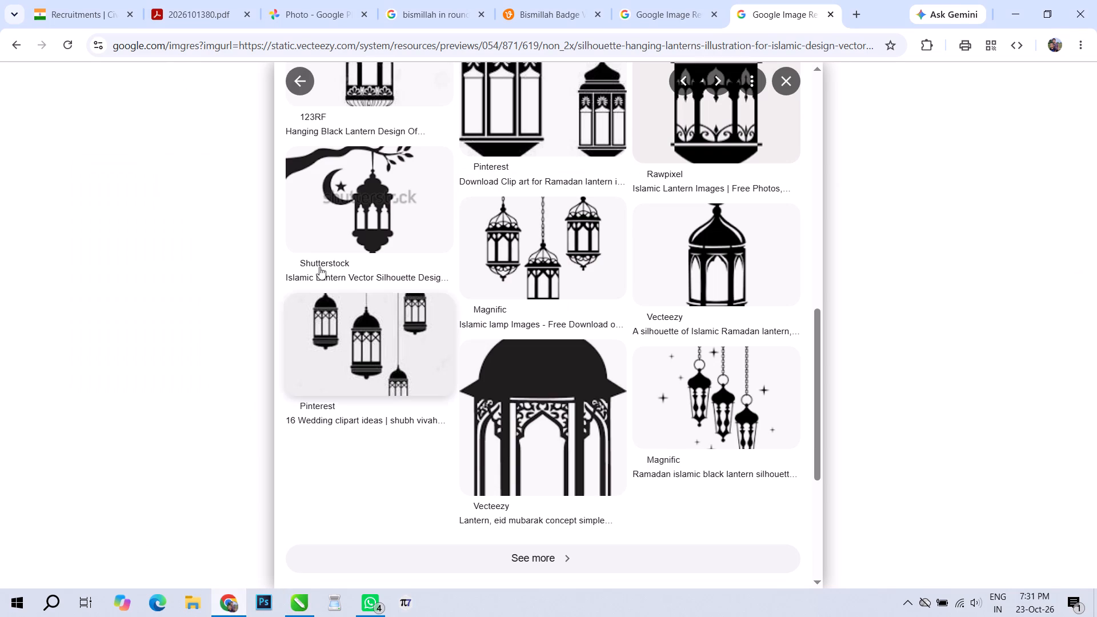
pyautogui.click(212, 19)
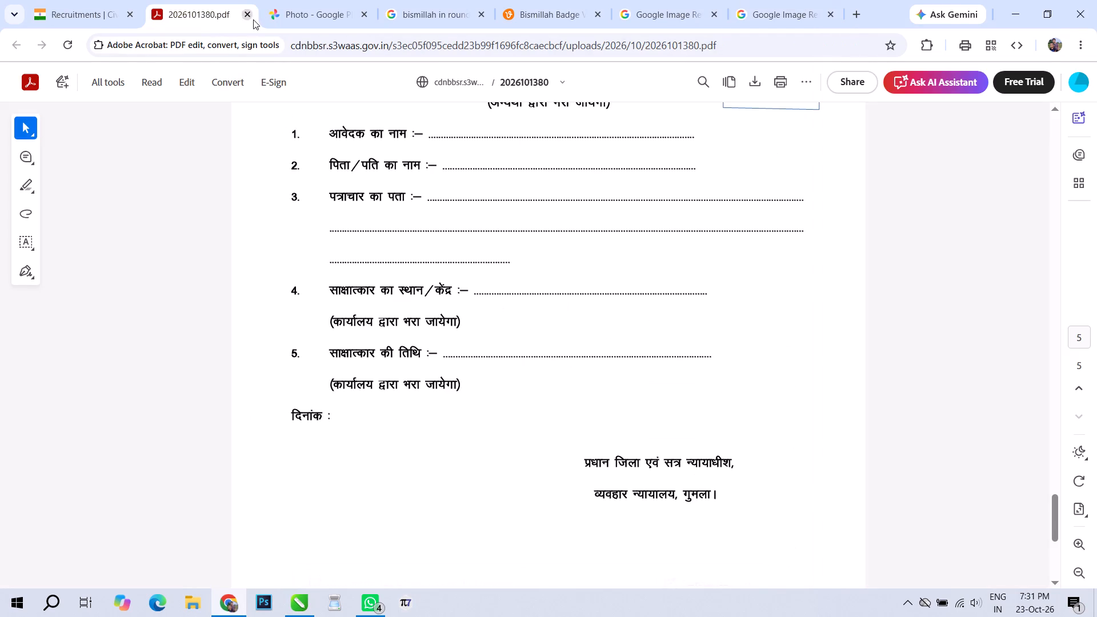
pyautogui.click(292, 13)
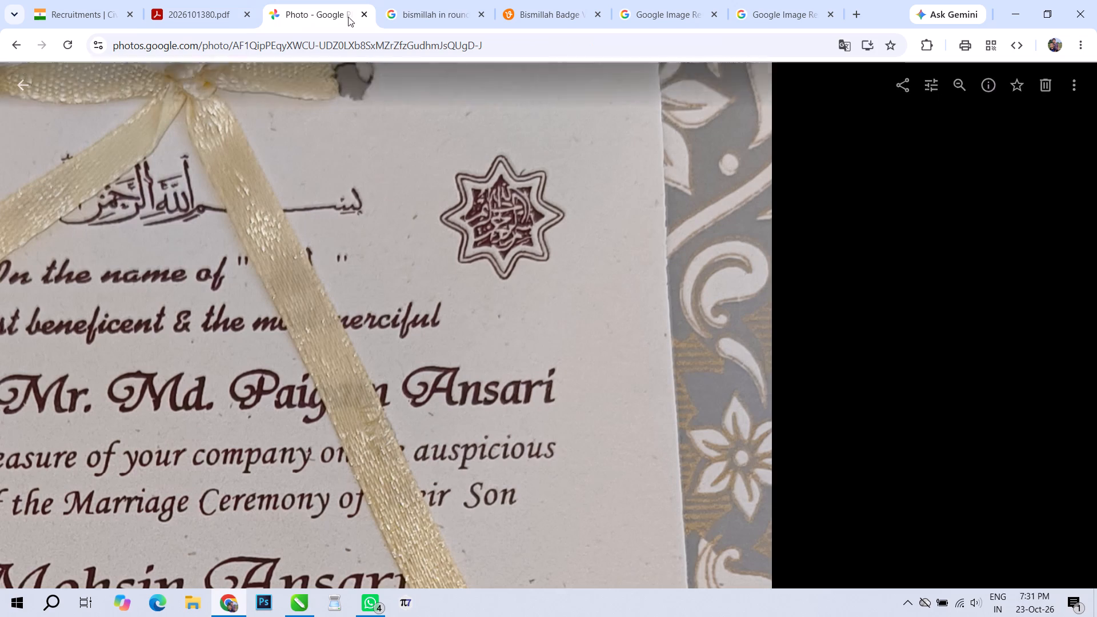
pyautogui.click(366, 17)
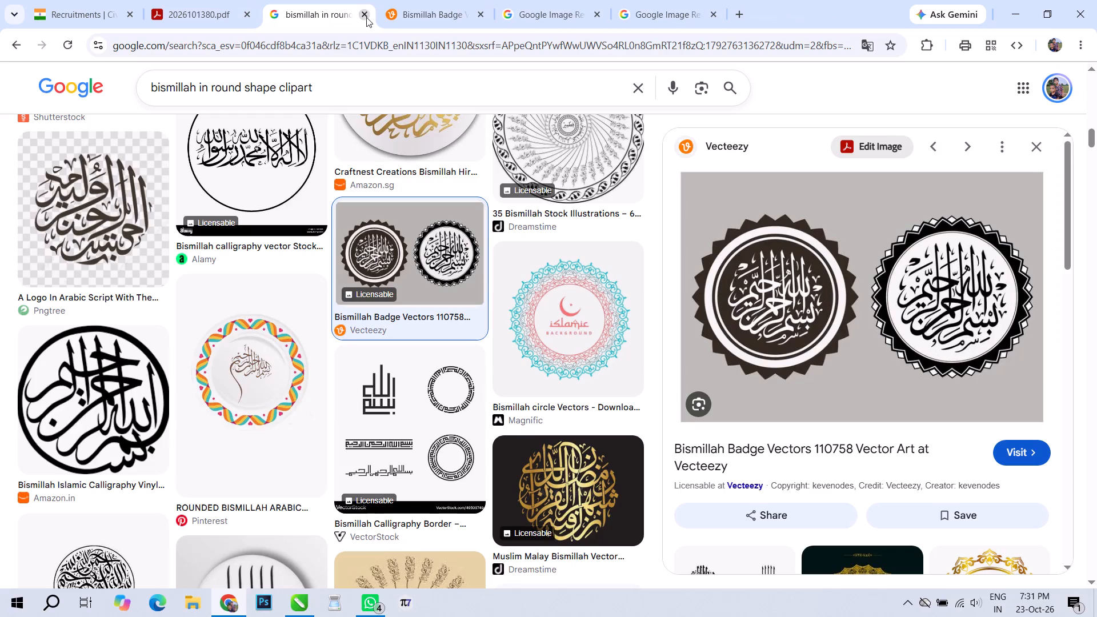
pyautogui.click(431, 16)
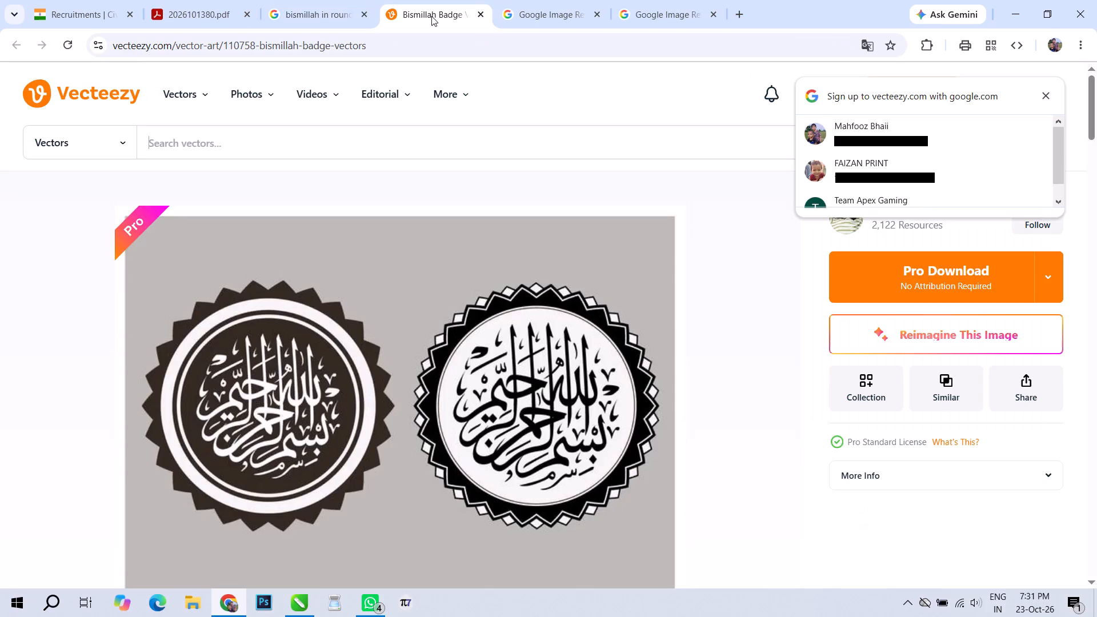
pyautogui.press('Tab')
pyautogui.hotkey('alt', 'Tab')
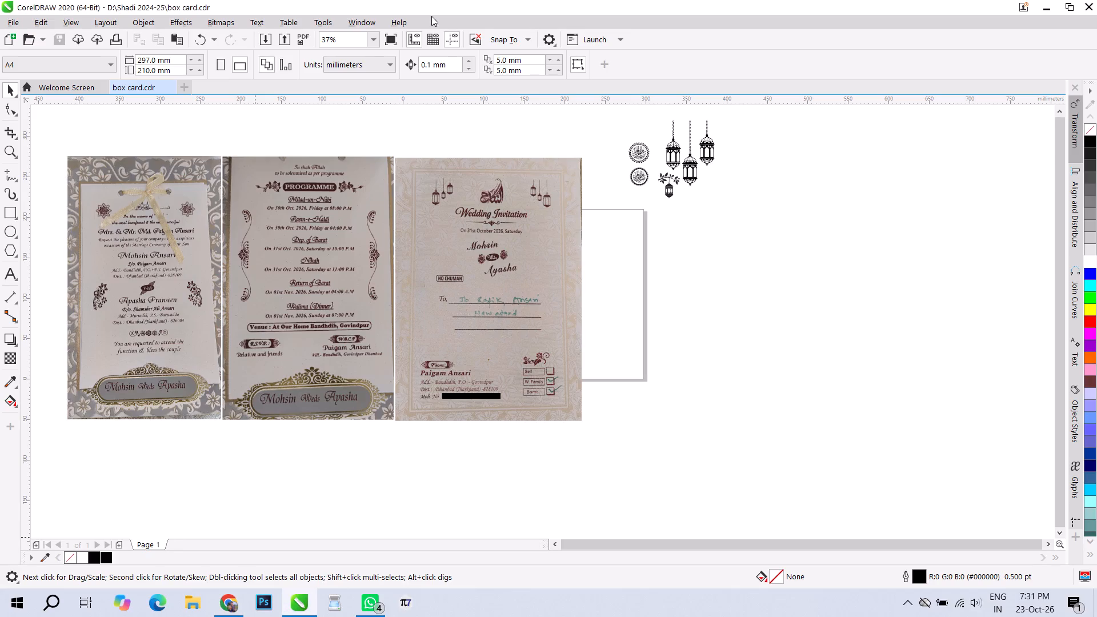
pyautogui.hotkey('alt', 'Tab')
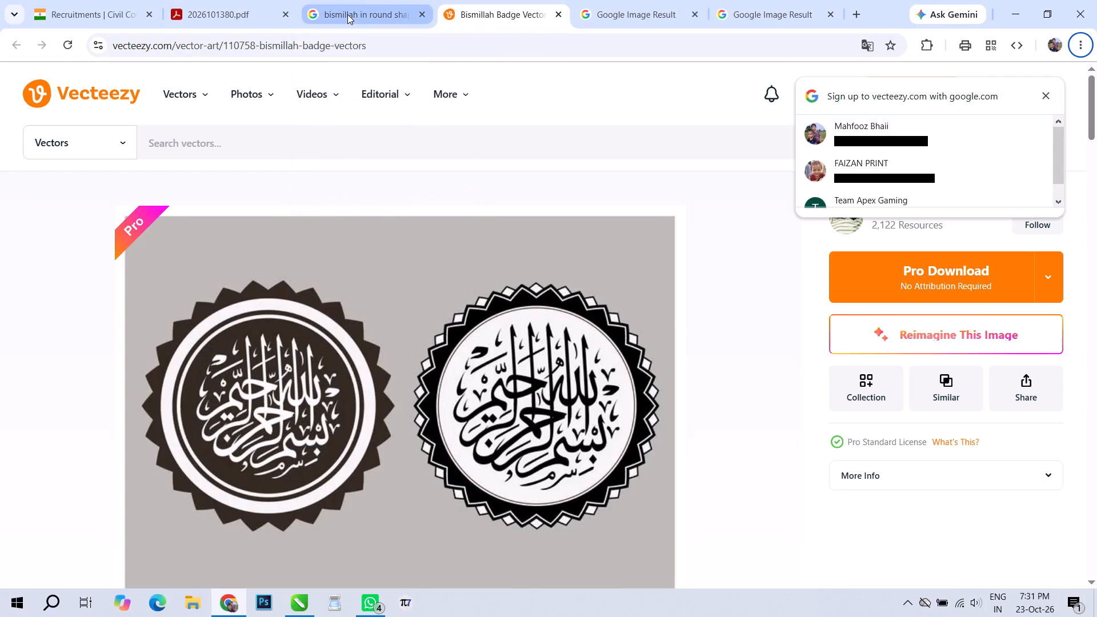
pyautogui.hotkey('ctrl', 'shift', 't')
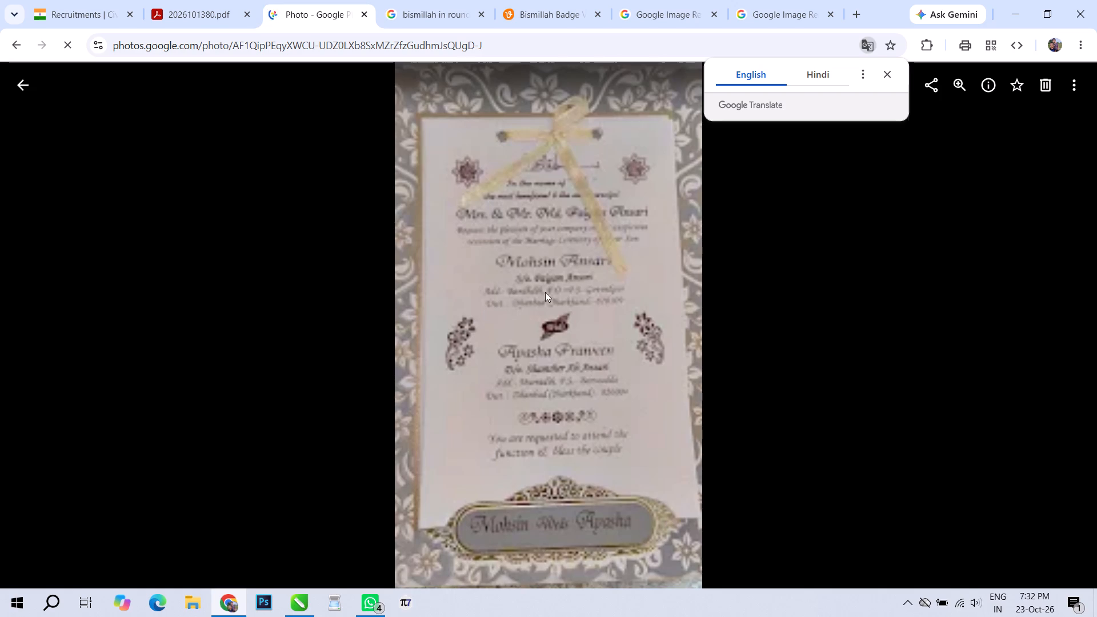
# Return to the photo library and open the Free Fonts for Designers image.
pyautogui.click(23, 88)
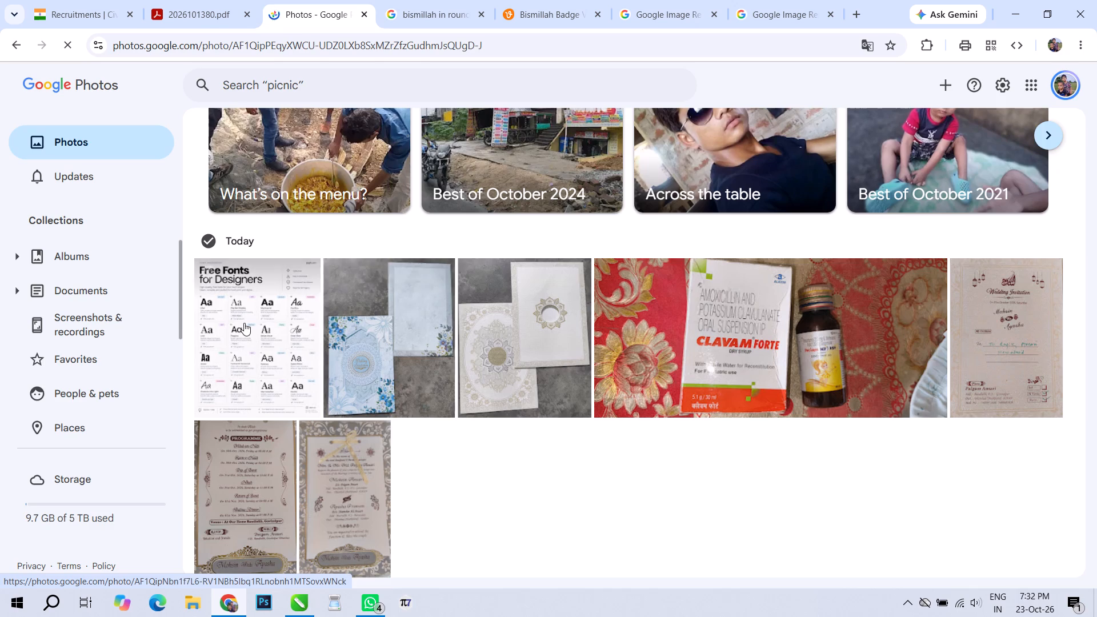
pyautogui.click(244, 323)
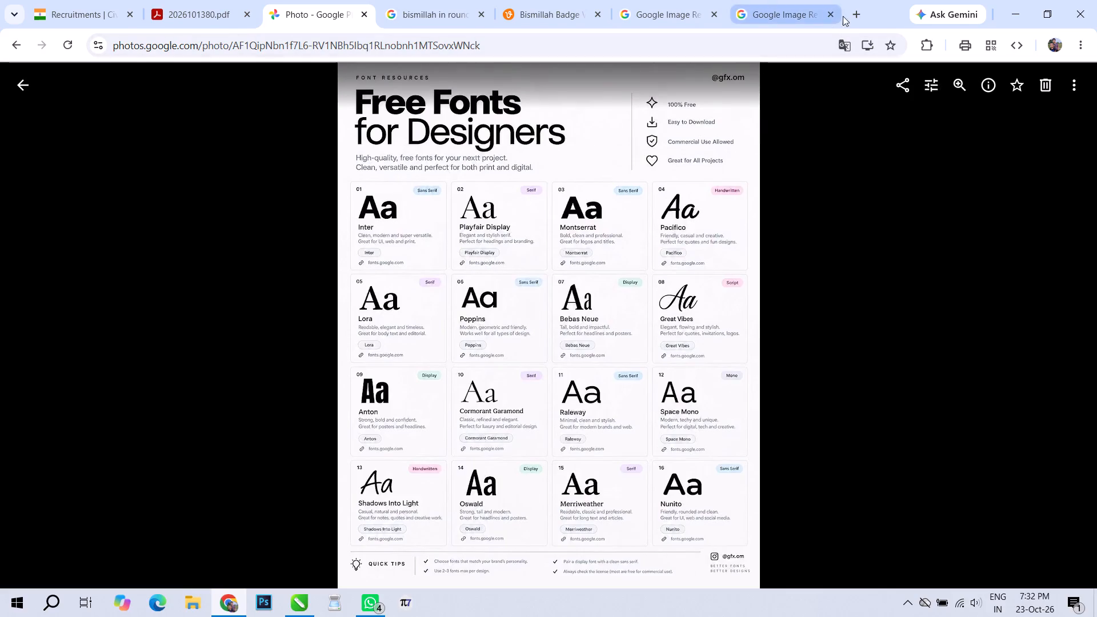
# Search Google in a new tab for "great vibes font".
pyautogui.click(867, 9)
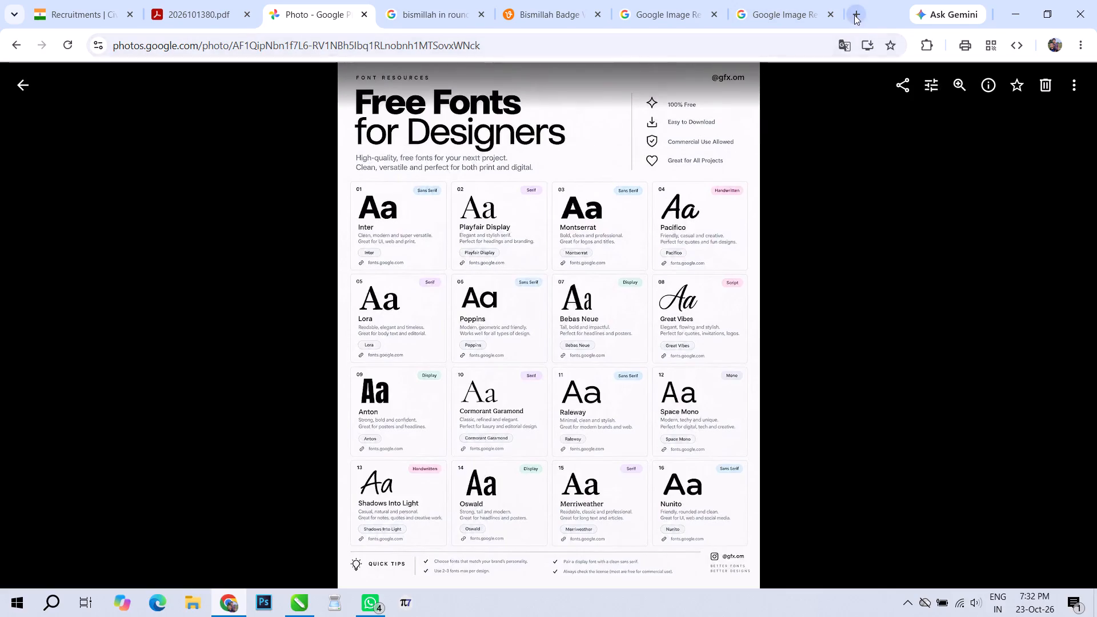
pyautogui.click(854, 15)
pyautogui.click(667, 42)
pyautogui.write('great')
pyautogui.press('space')
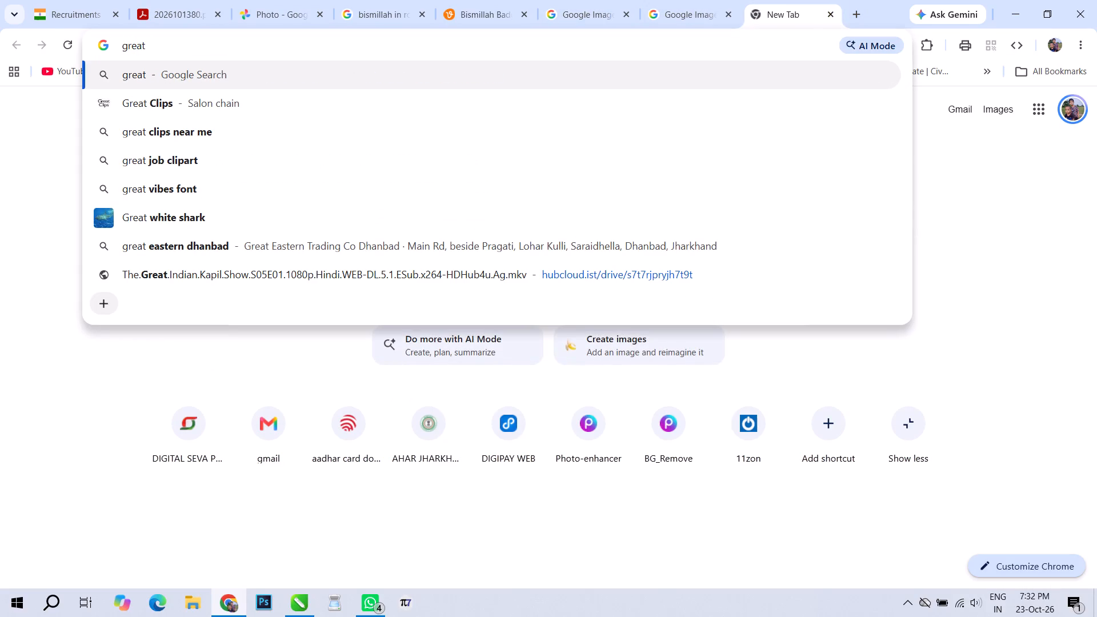
pyautogui.write('vibe')
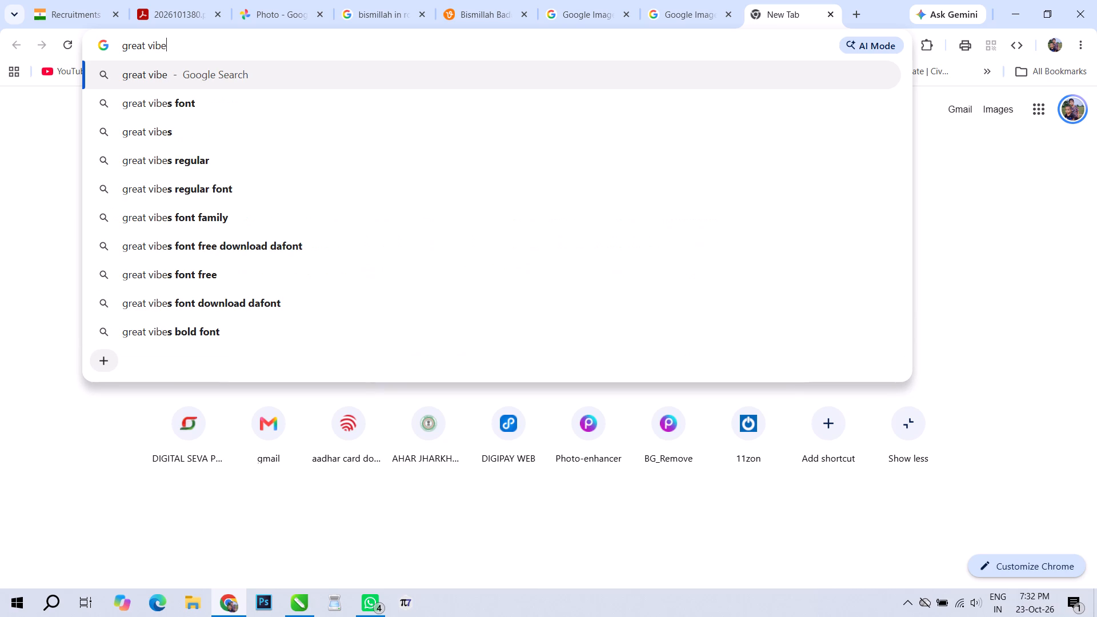
pyautogui.press('s')
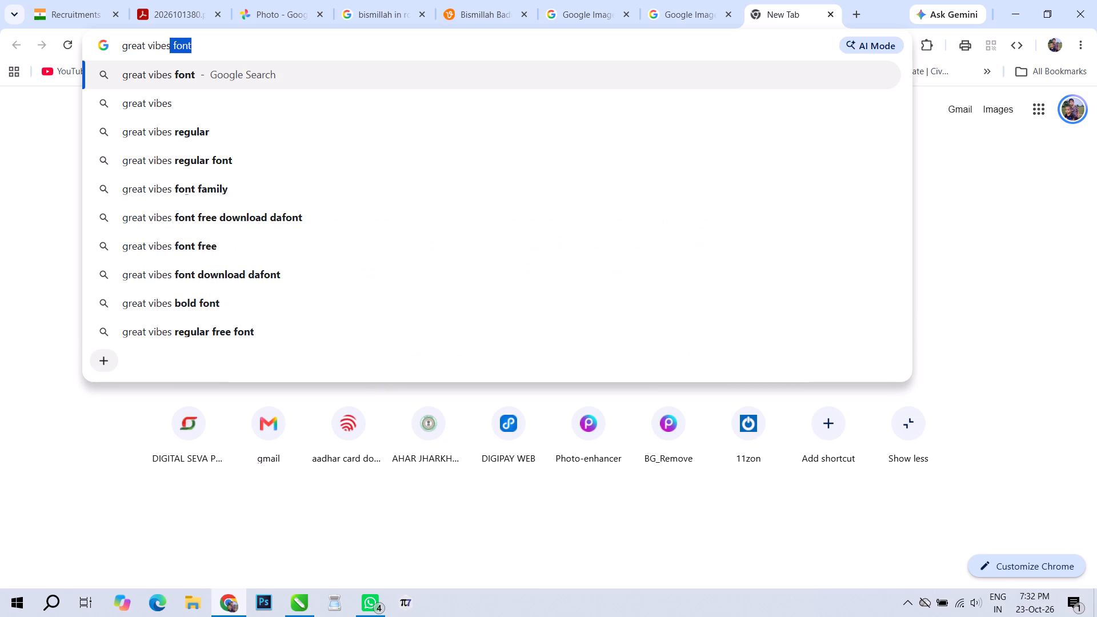
pyautogui.press('Down')
pyautogui.press('Up')
pyautogui.press('space')
pyautogui.press('Return')
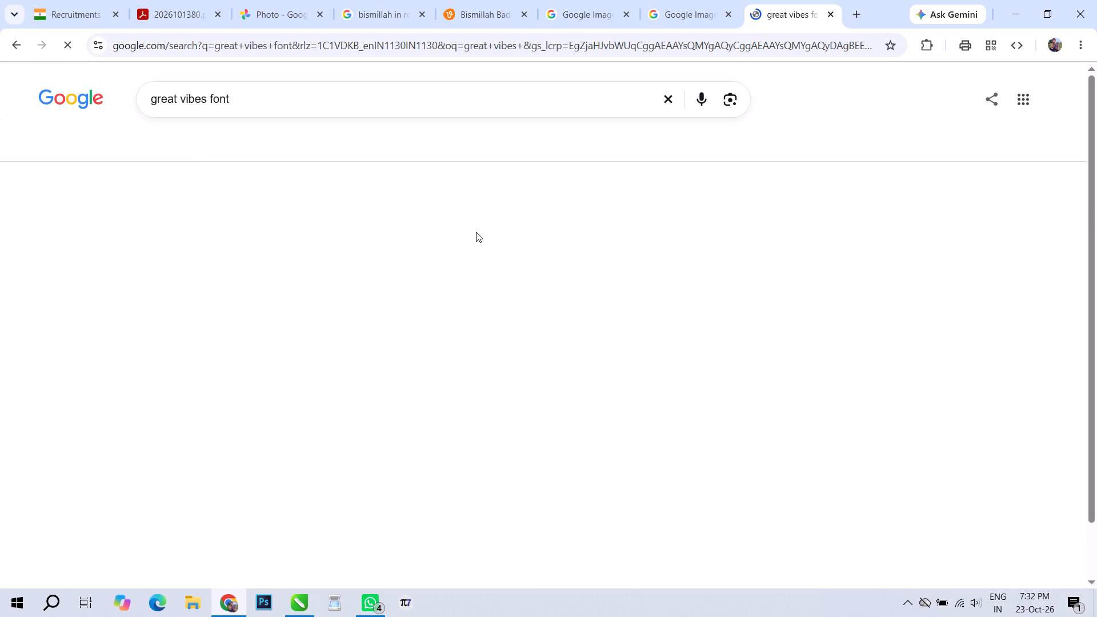
# Examine the Great Vibes specimens on Google Fonts as a candidate for the card's script lettering, and return to the search results.
pyautogui.click(193, 214)
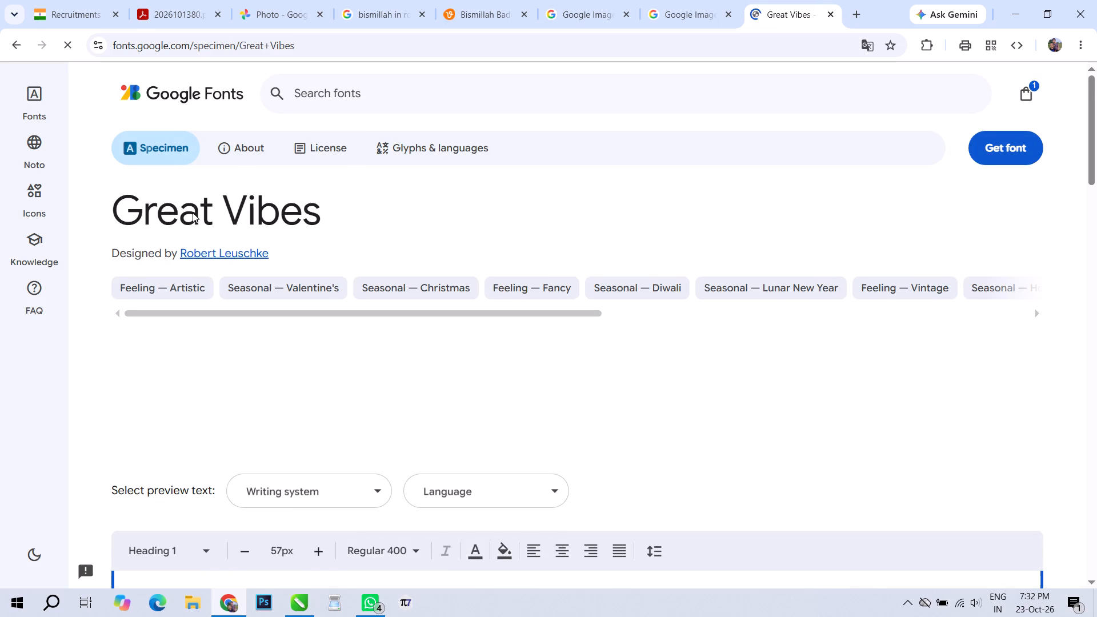
pyautogui.scroll(-4, 193, 213)
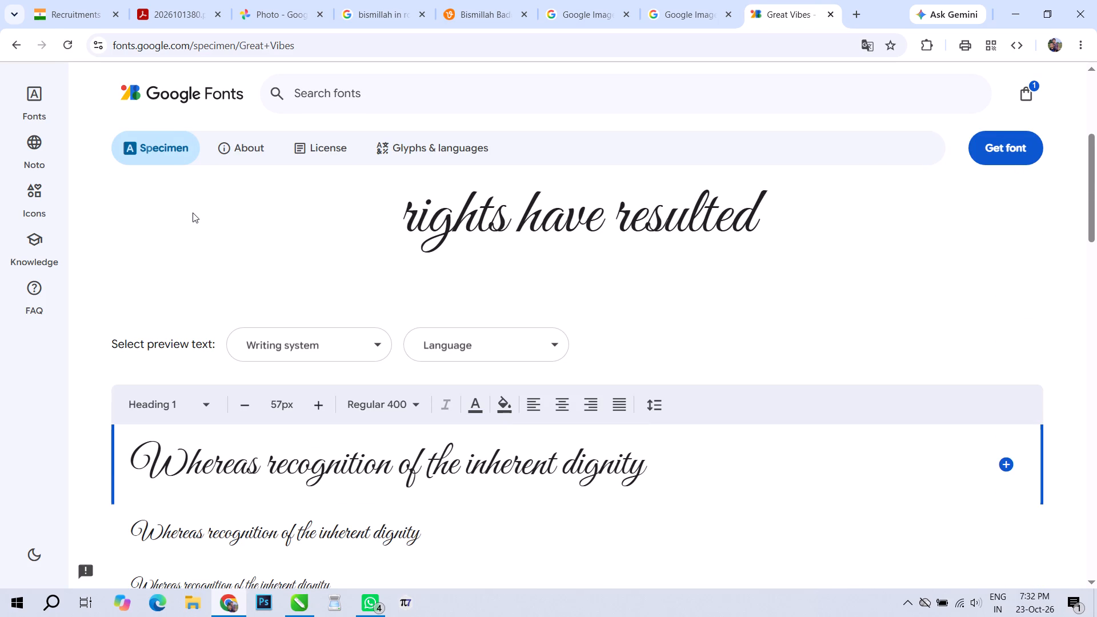
pyautogui.scroll(-2, 193, 213)
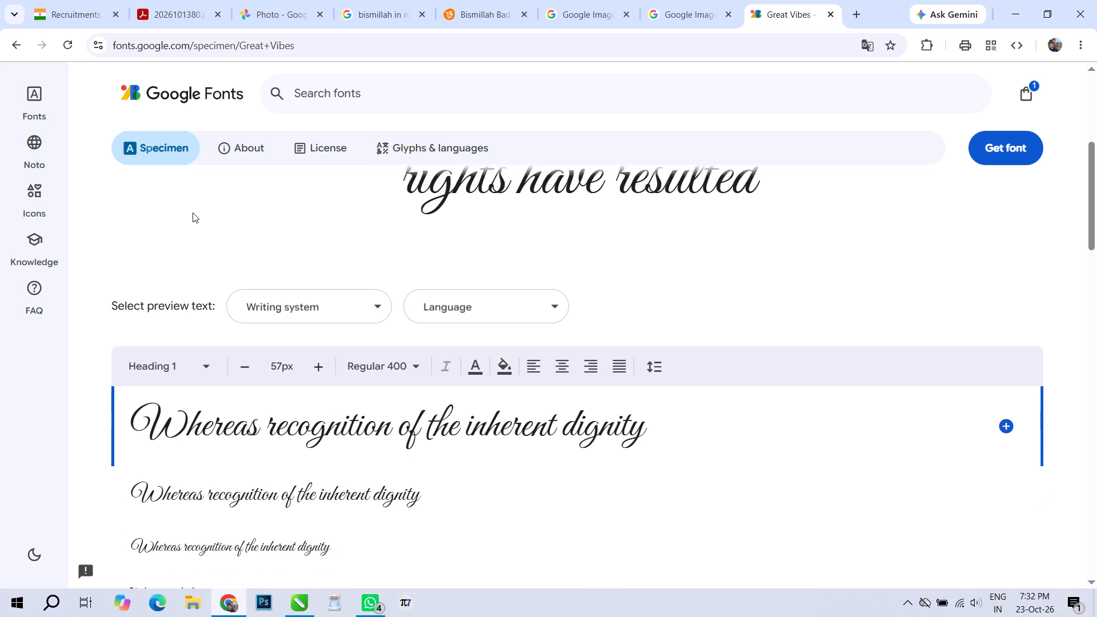
pyautogui.scroll(-7, 193, 213)
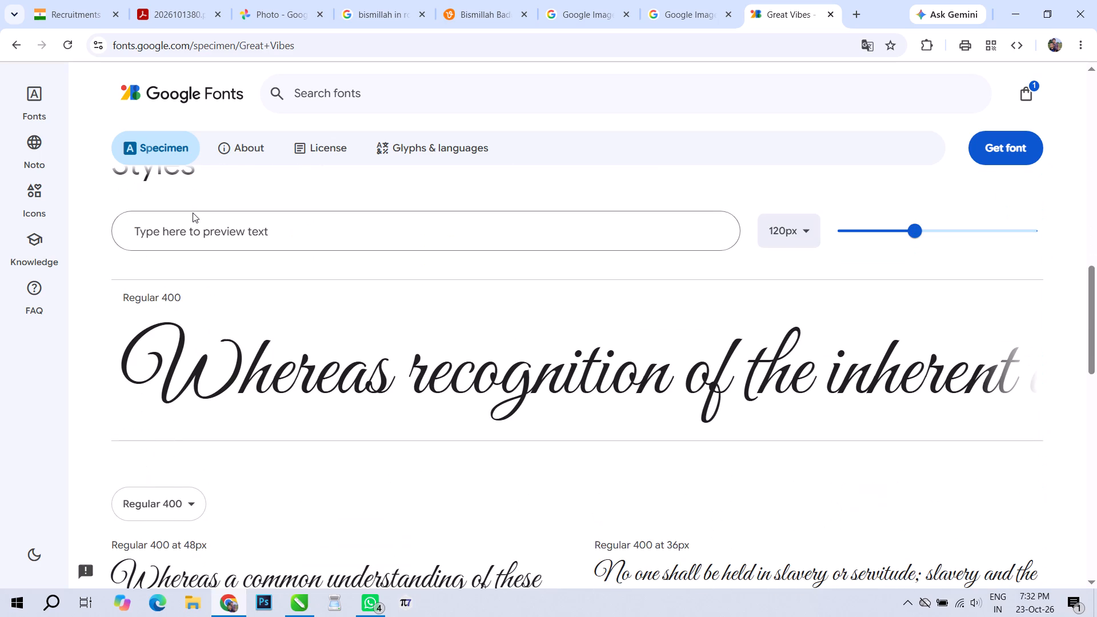
pyautogui.scroll(-4, 193, 213)
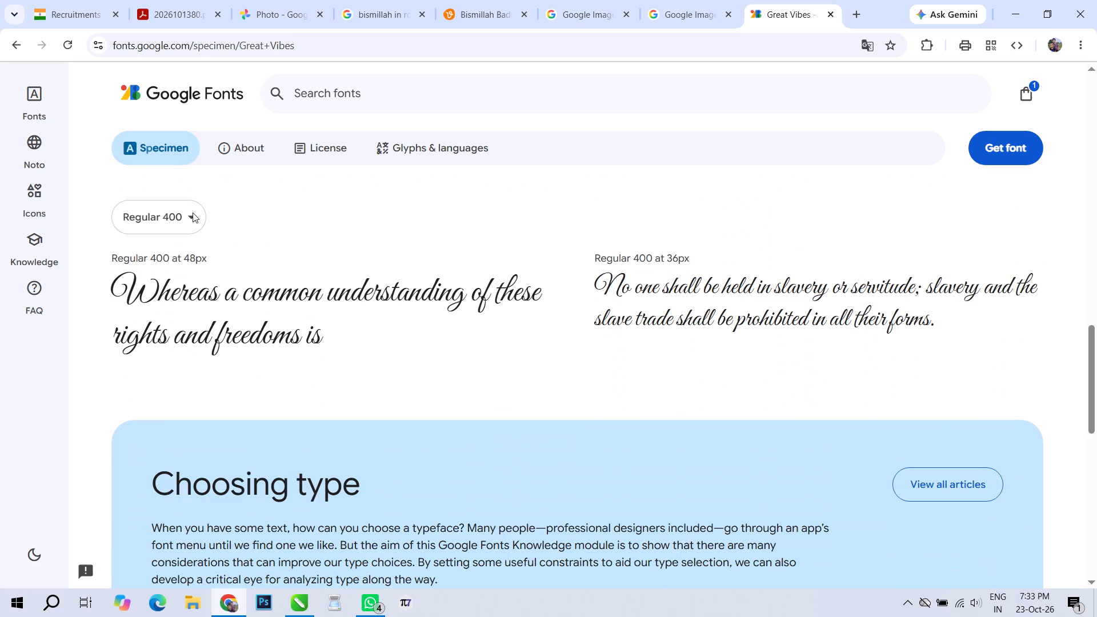
pyautogui.scroll(-16, 193, 213)
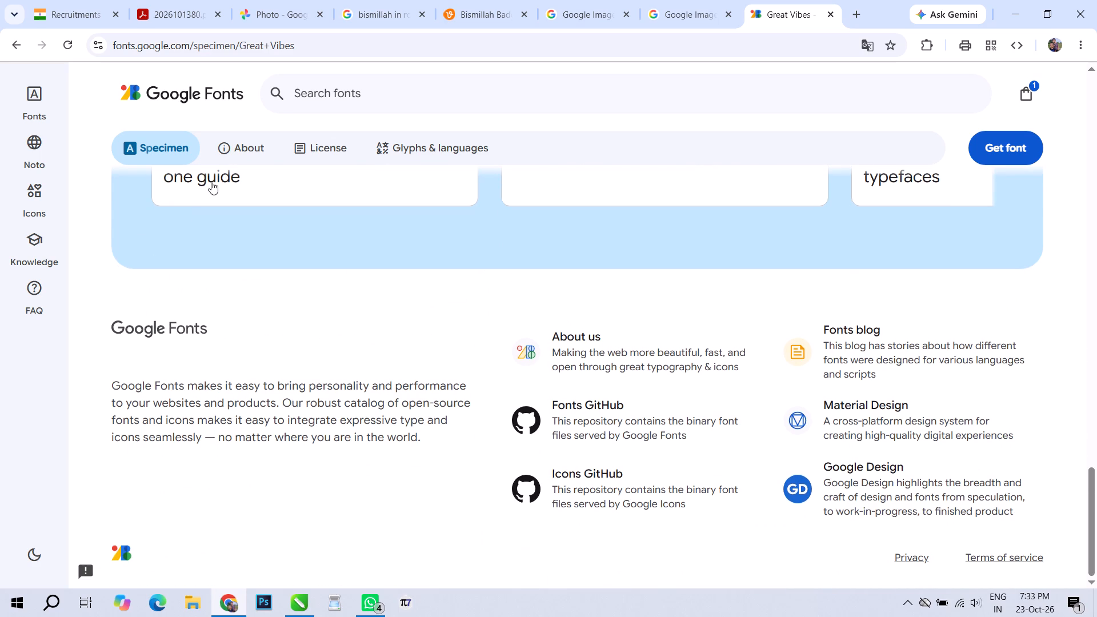
pyautogui.click(10, 37)
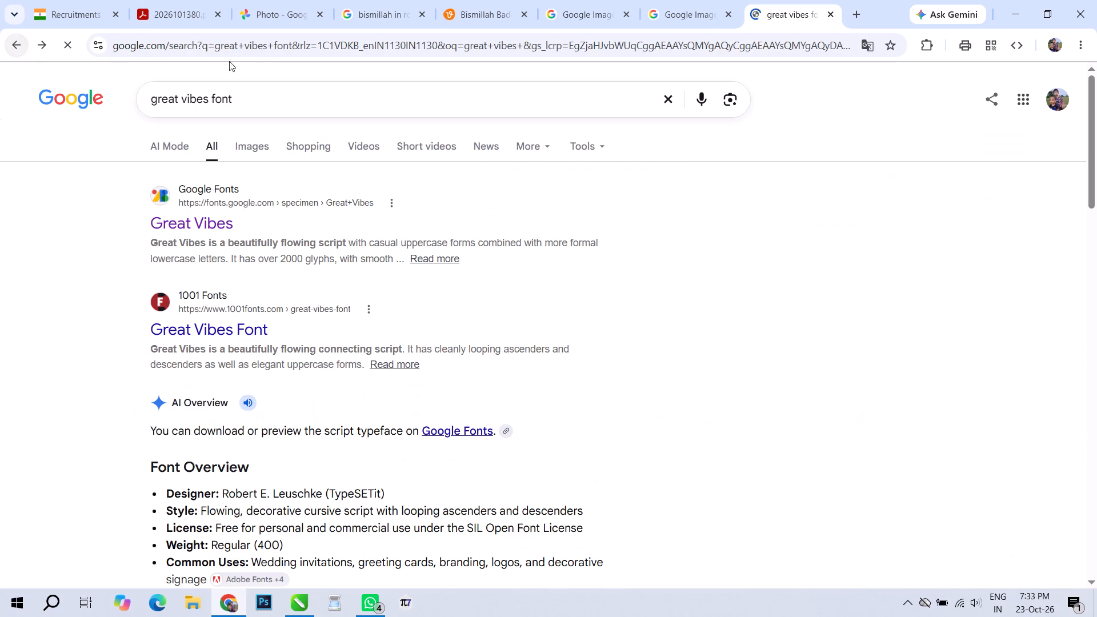
# Glance at the card in CorelDRAW, and recheck the Free Fonts for Designers image in Chrome for another script font.
pyautogui.hotkey('alt', 'Tab')
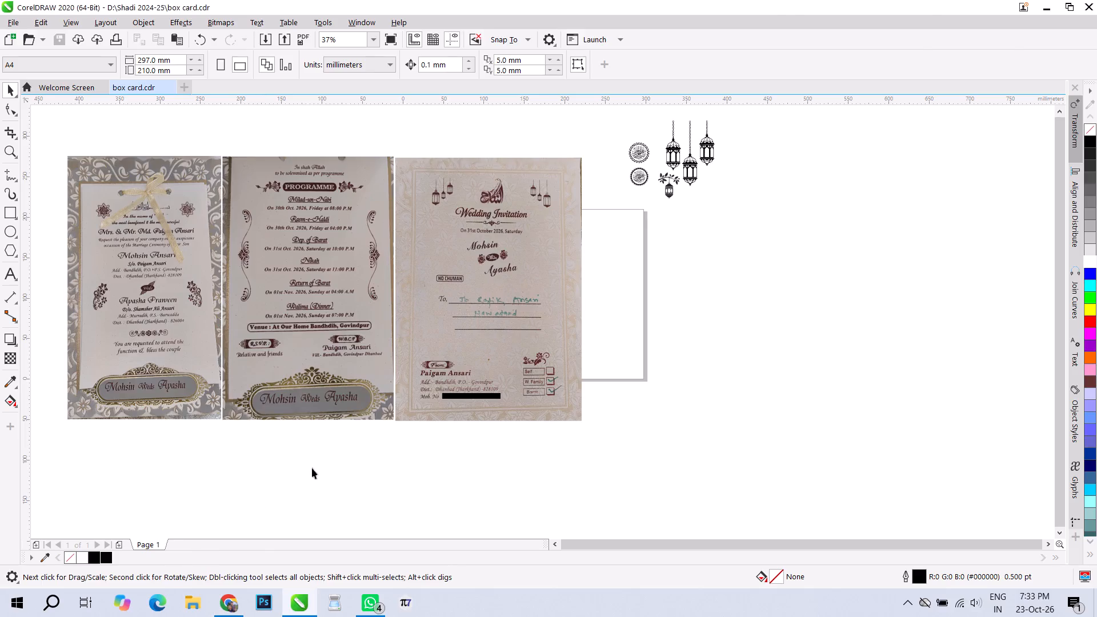
pyautogui.hotkey('alt', 'Tab')
pyautogui.click(663, 0)
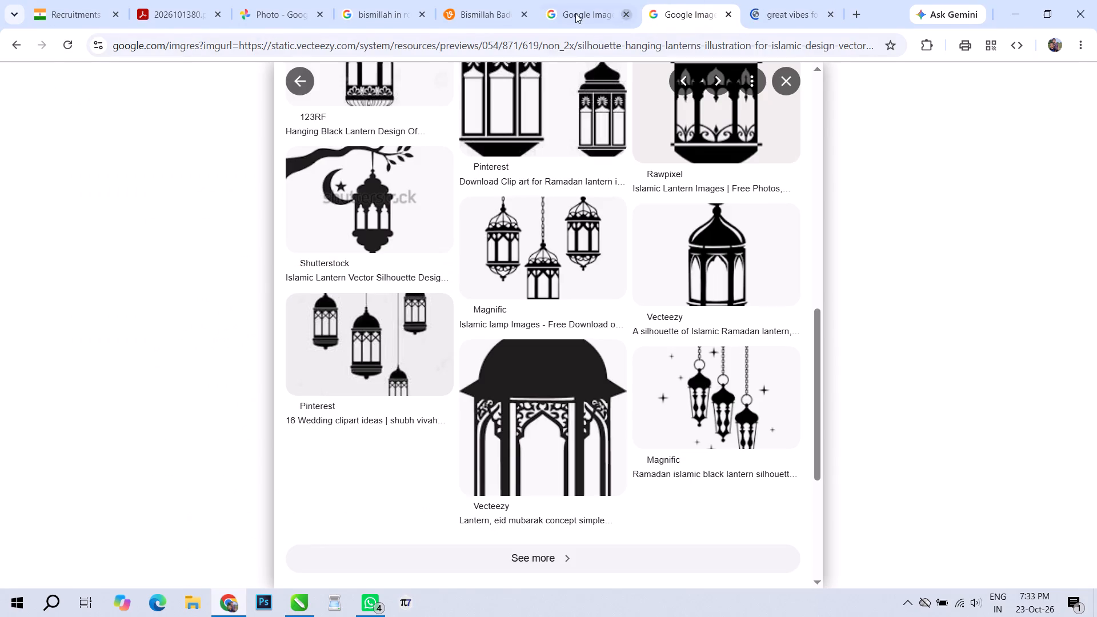
pyautogui.click(498, 6)
pyautogui.click(374, 5)
pyautogui.click(295, 3)
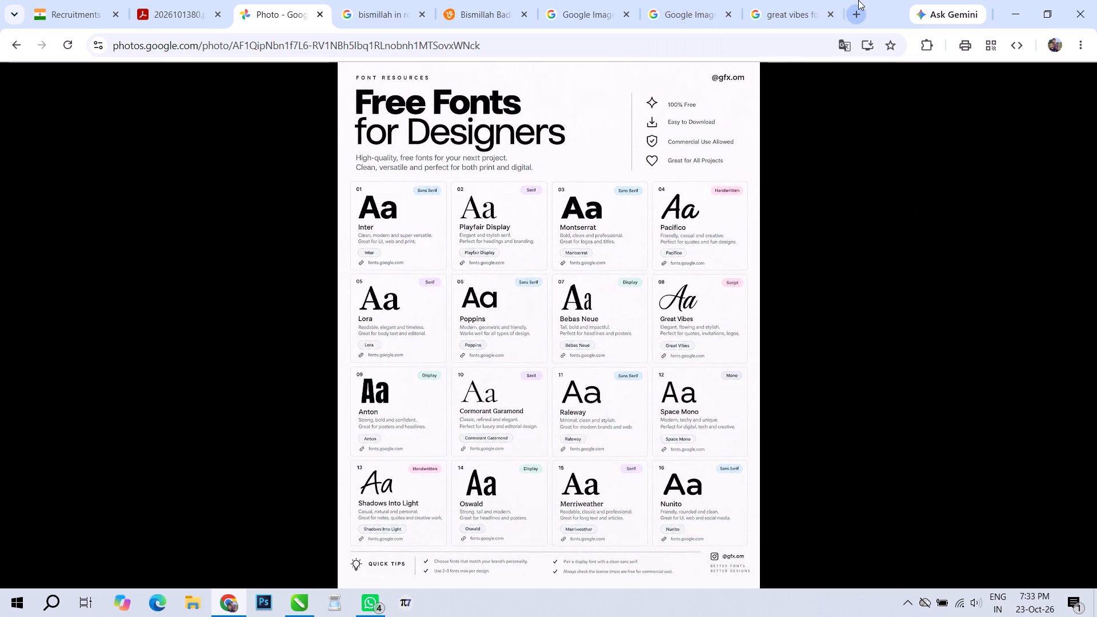
# Search for the Pacifico font and download it from Google Fonts together with the already selected Cinzel family.
pyautogui.click(794, 0)
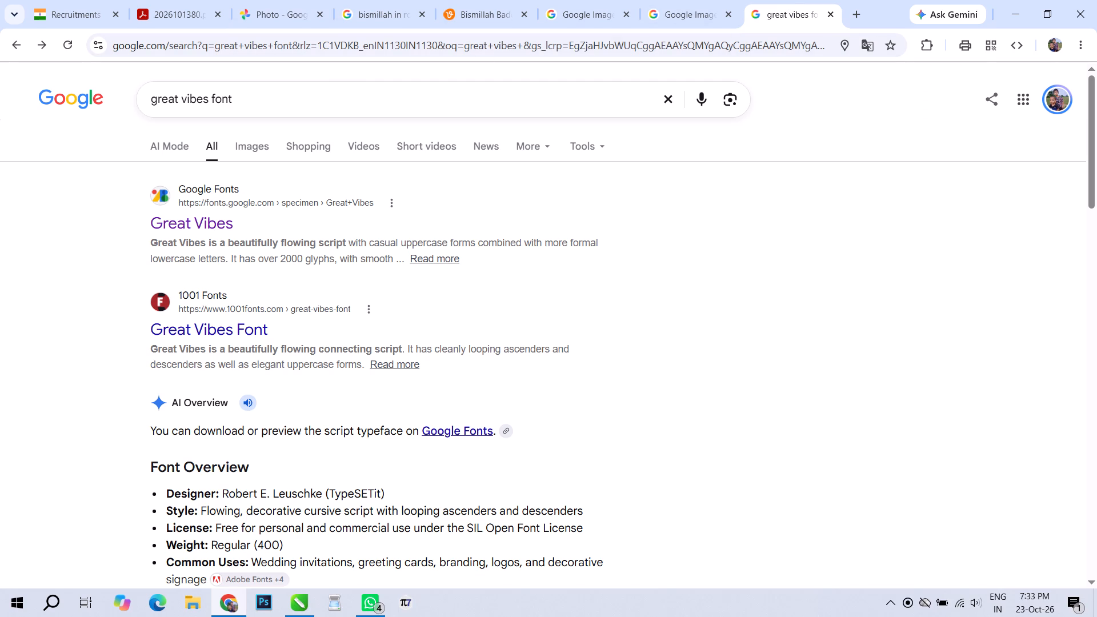
pyautogui.moveTo(209, 98); pyautogui.dragTo(142, 100)
pyautogui.write('pecifico')
pyautogui.press('Return')
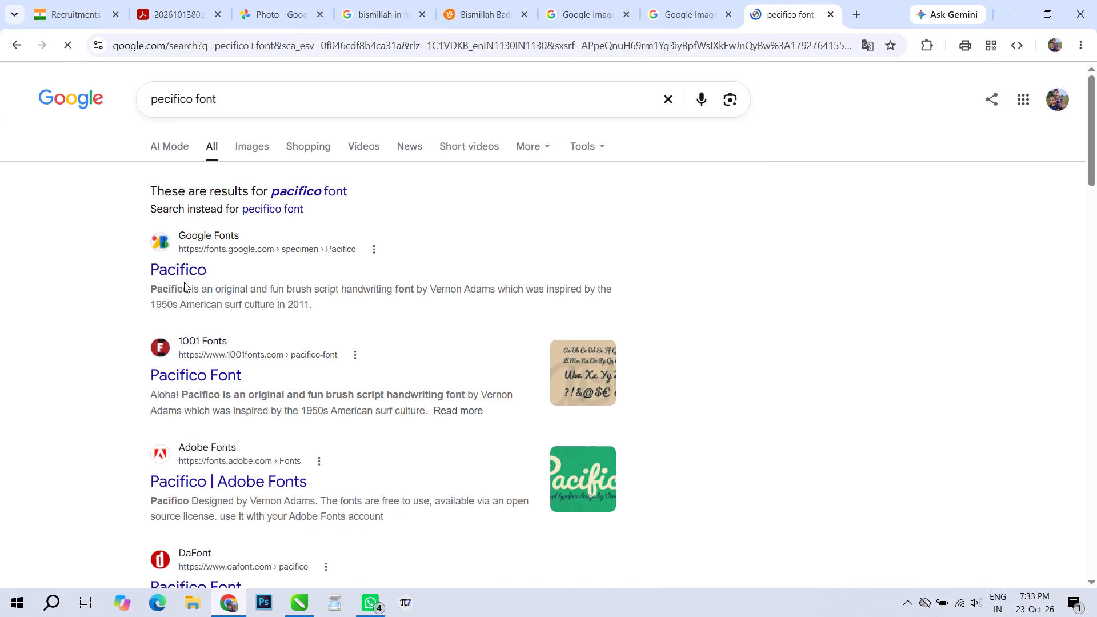
pyautogui.click(185, 271)
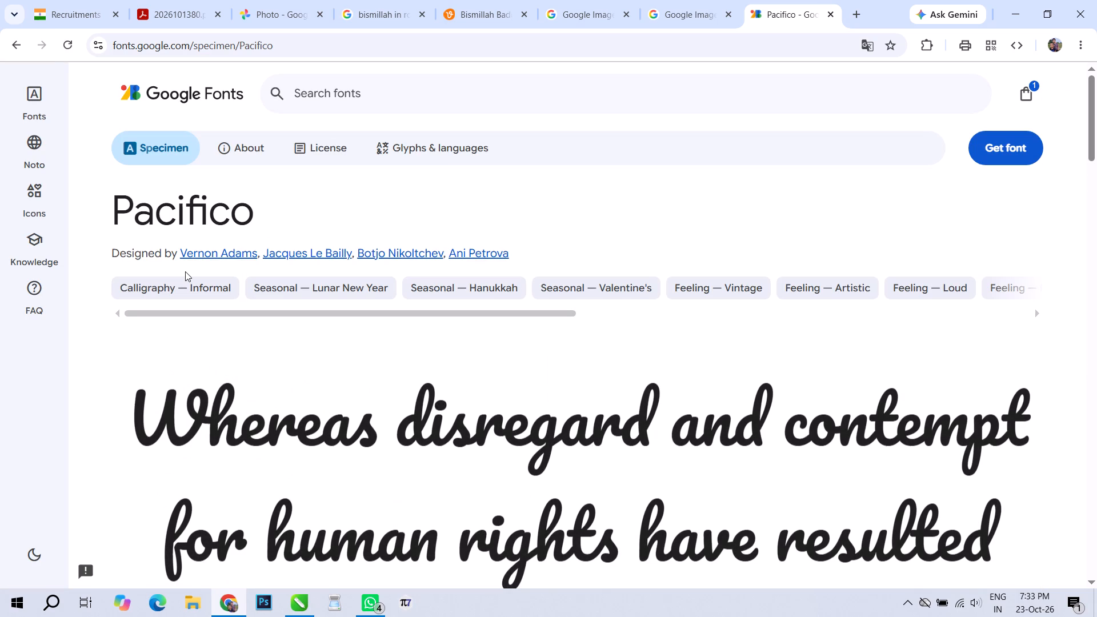
pyautogui.scroll(-2, 185, 271)
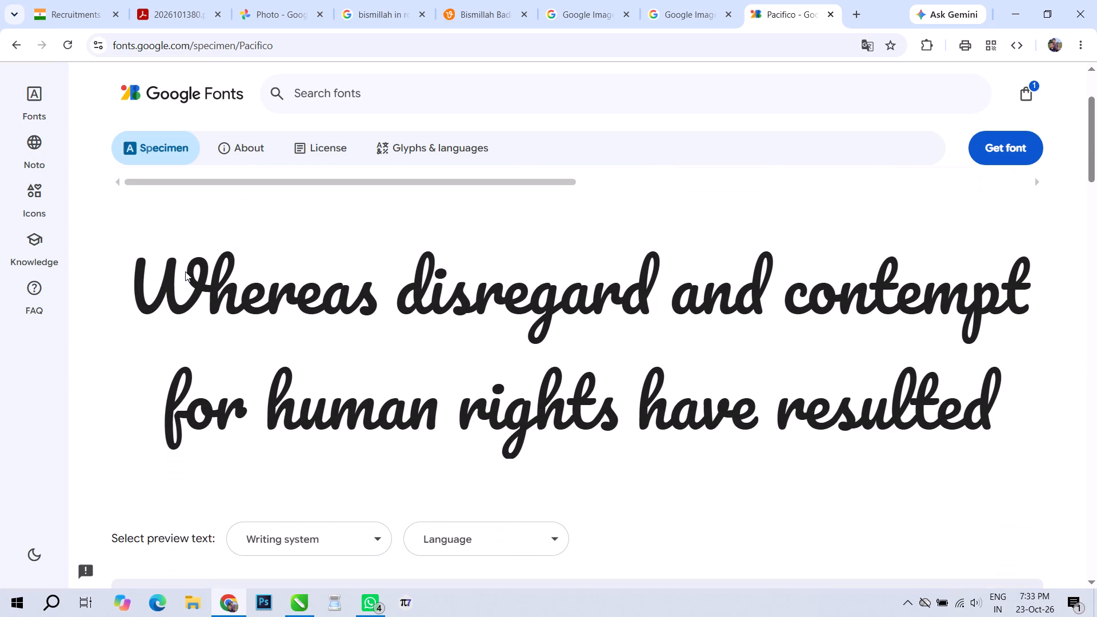
pyautogui.click(999, 159)
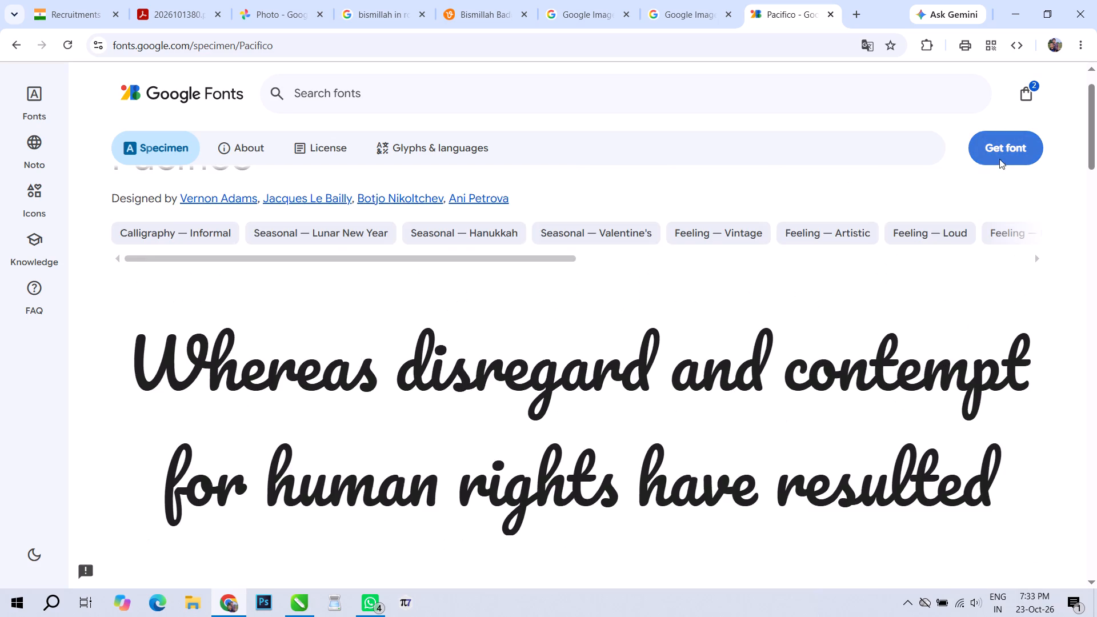
pyautogui.click(907, 302)
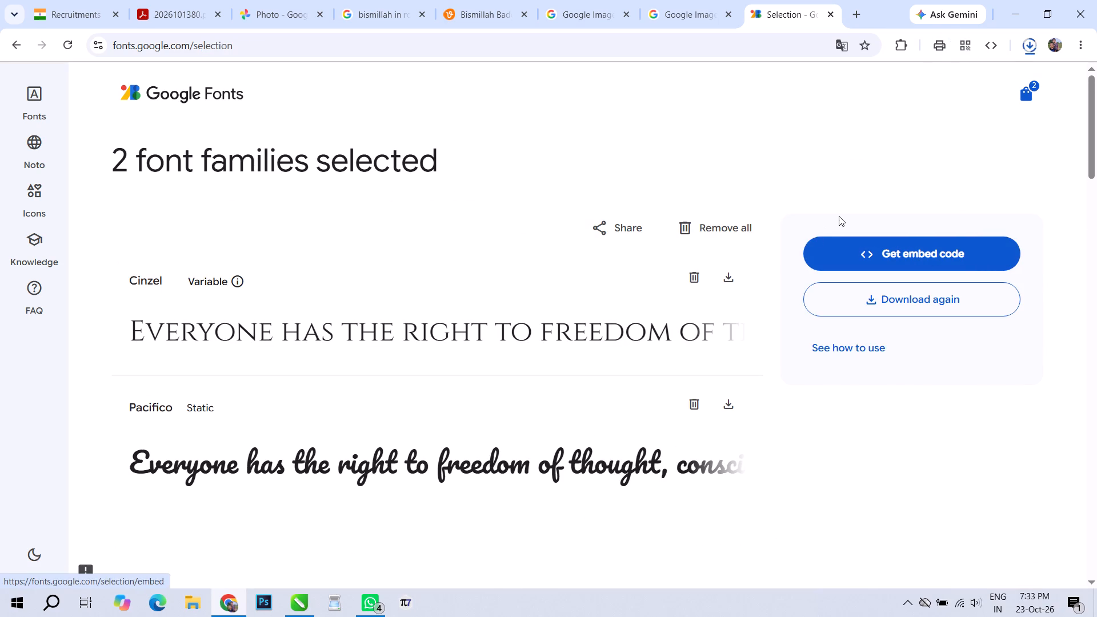
# Locate the downloaded Cinzel,Pacifico archive in the Downloads folder and extract it into its own folder there.
pyautogui.click(1034, 49)
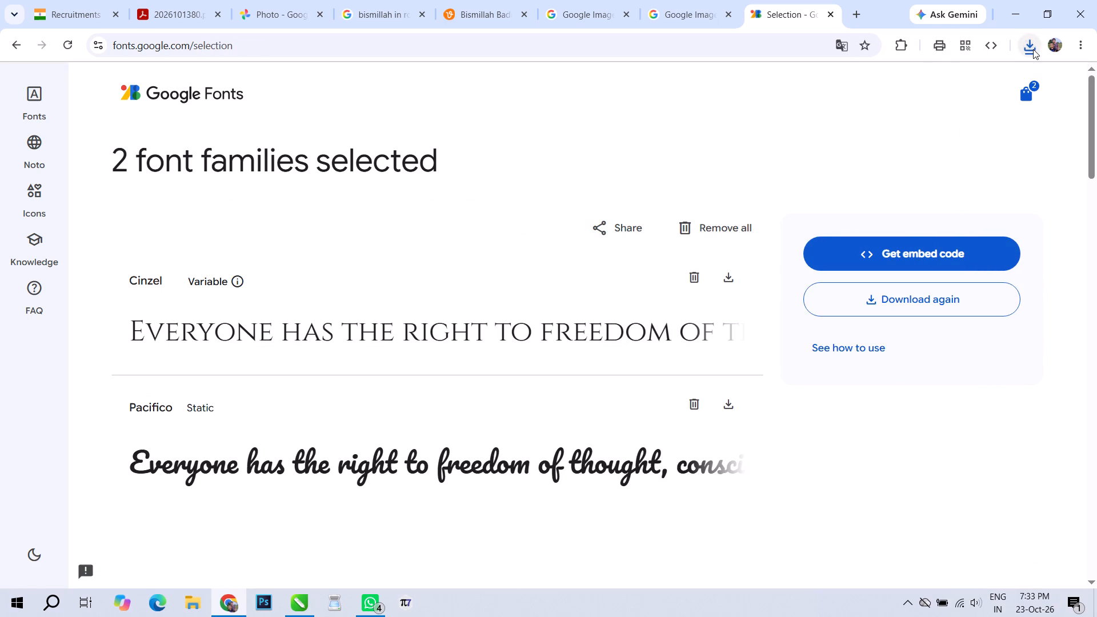
pyautogui.click(1027, 53)
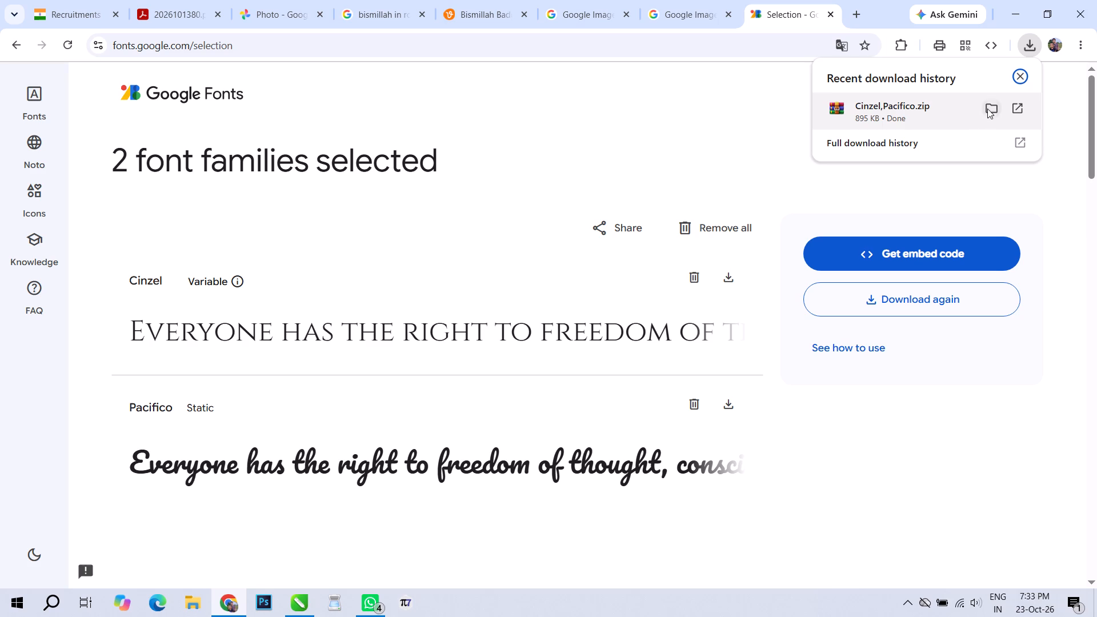
pyautogui.click(987, 109)
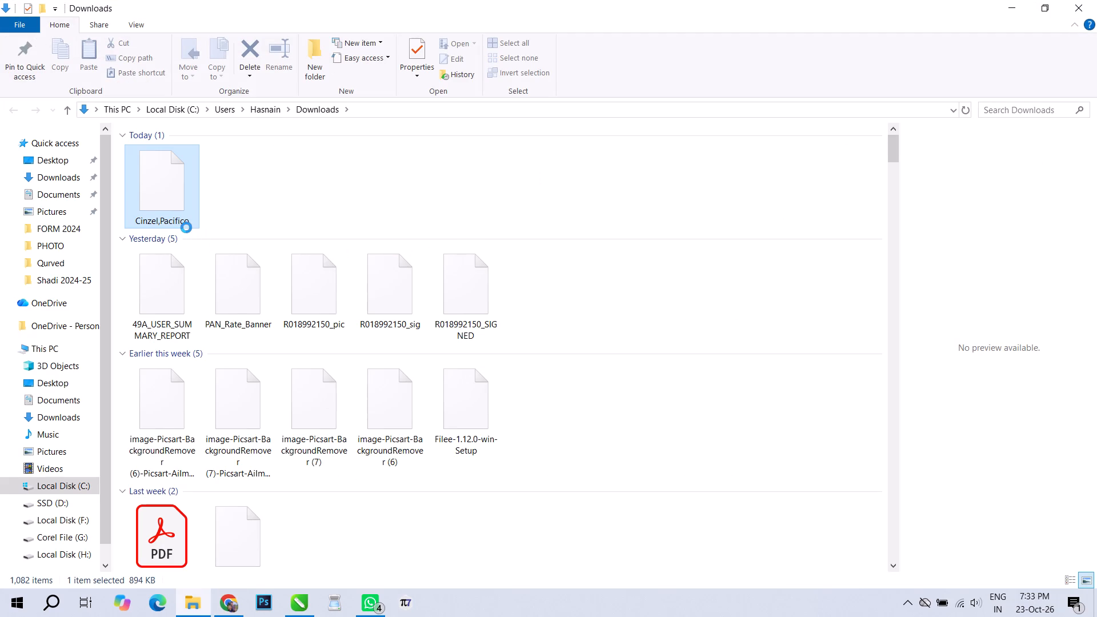
pyautogui.hotkey('alt', 'Tab')
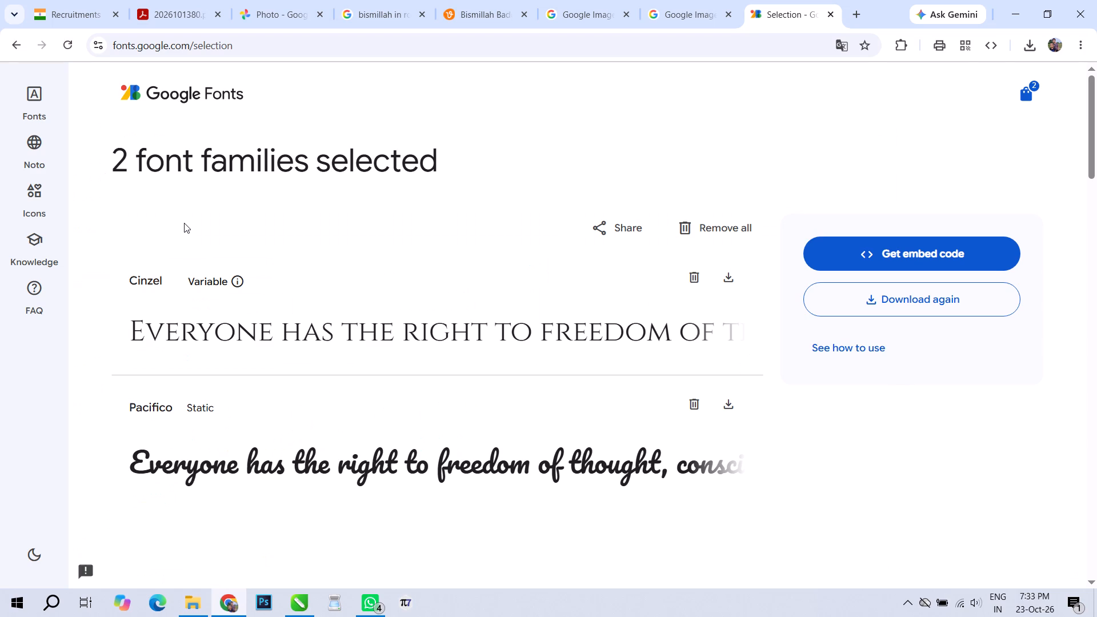
pyautogui.hotkey('alt', 'Tab')
pyautogui.click(185, 219)
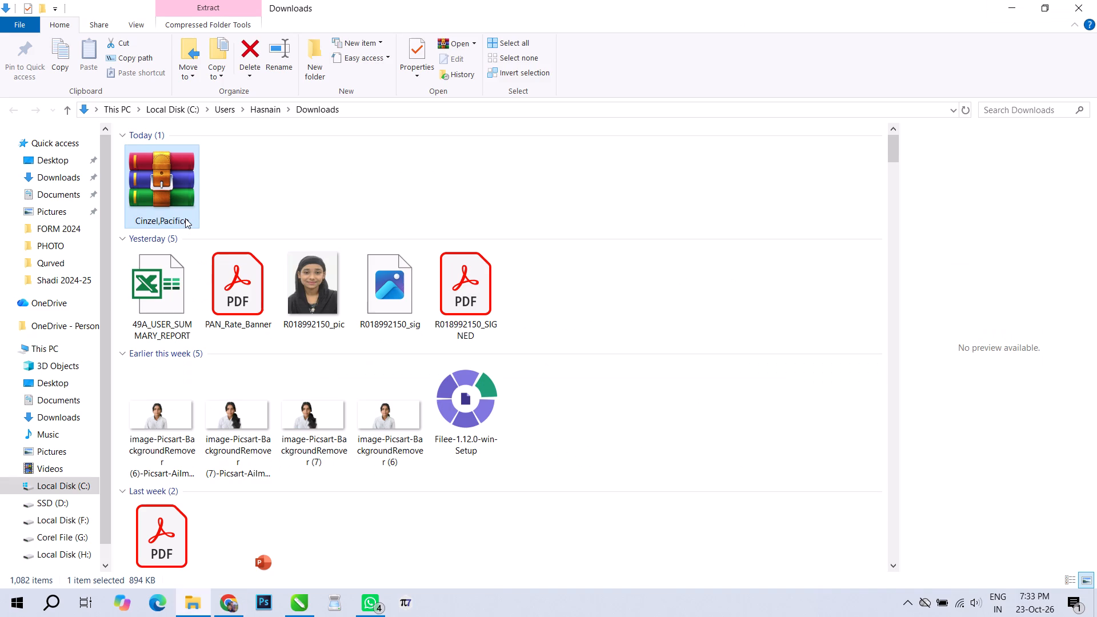
pyautogui.rightClick(185, 218)
pyautogui.click(236, 305)
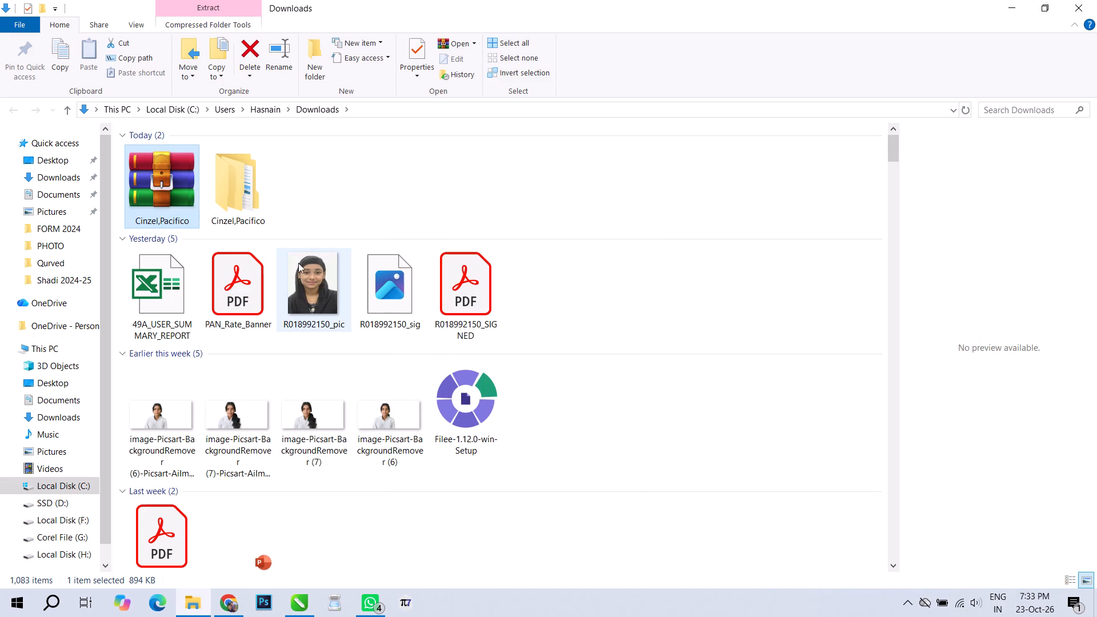
# Install the Pacifico-Regular font from the extracted Pacifico folder.
pyautogui.doubleClick(260, 213)
pyautogui.doubleClick(182, 170)
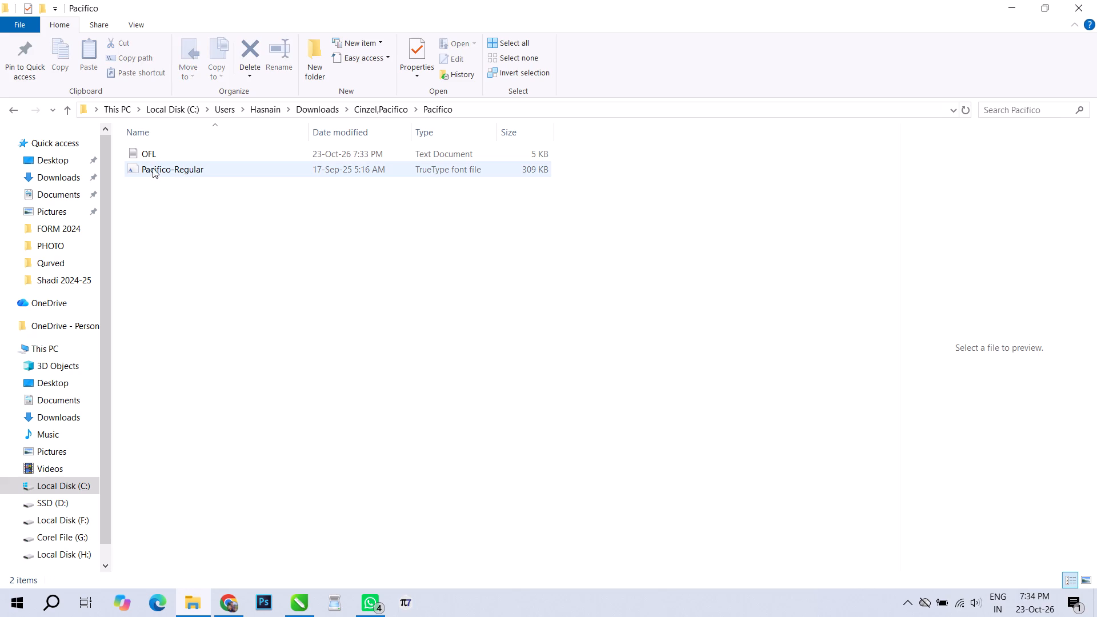
pyautogui.click(146, 170)
pyautogui.rightClick(146, 170)
pyautogui.click(186, 229)
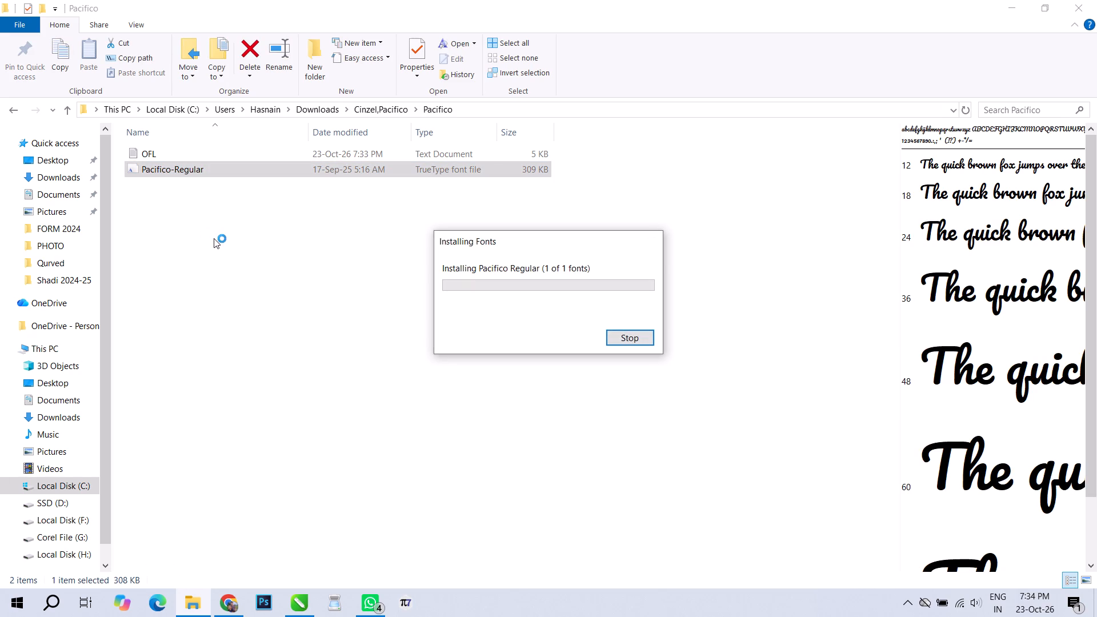
pyautogui.press('Tab')
# Switch to CorelDRAW and add two-line artistic text reading Mohsin and Ayasha beside the couple's names in the wedding invitation photo.
pyautogui.hotkey('alt', 'Tab')
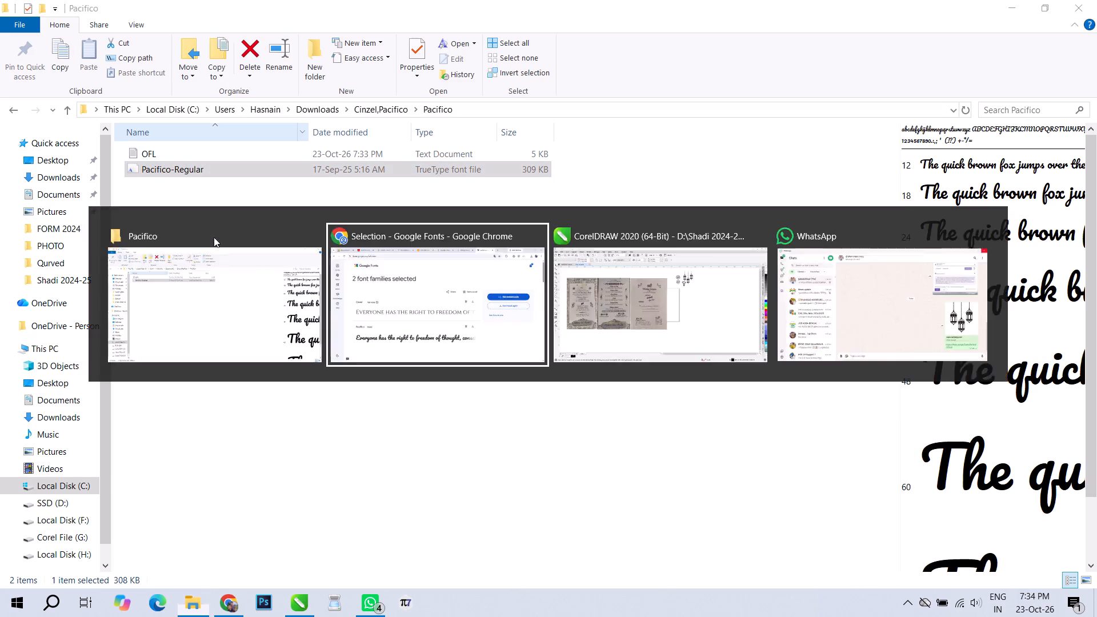
pyautogui.hotkey('alt', 'Tab')
pyautogui.hotkey('alt', 'Tab')
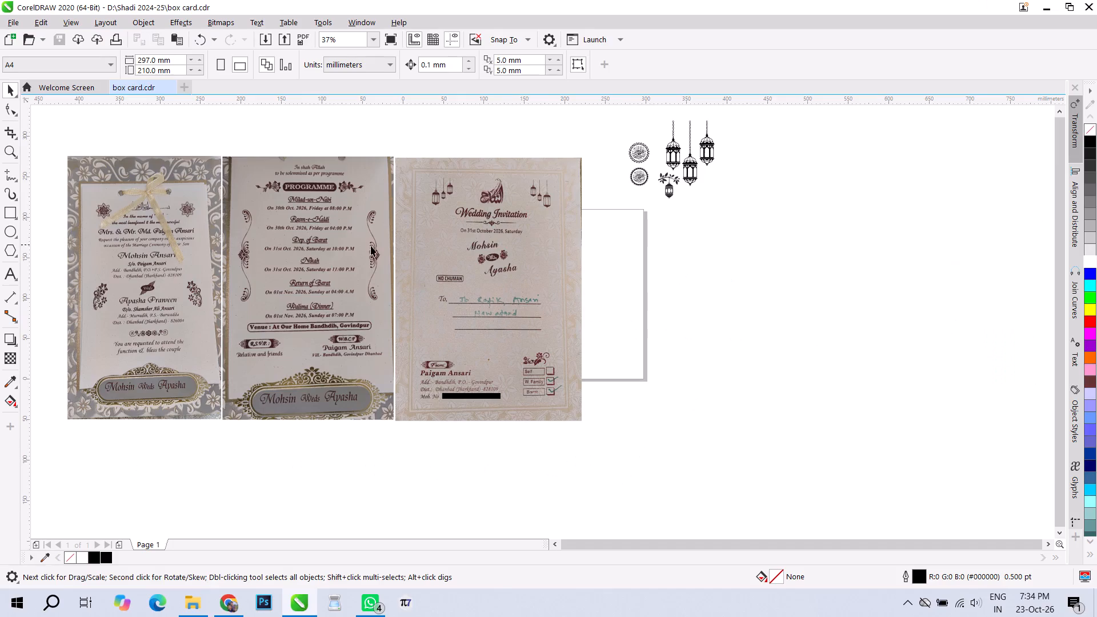
pyautogui.scroll(3, 543, 223)
pyautogui.scroll(-1, 501, 165)
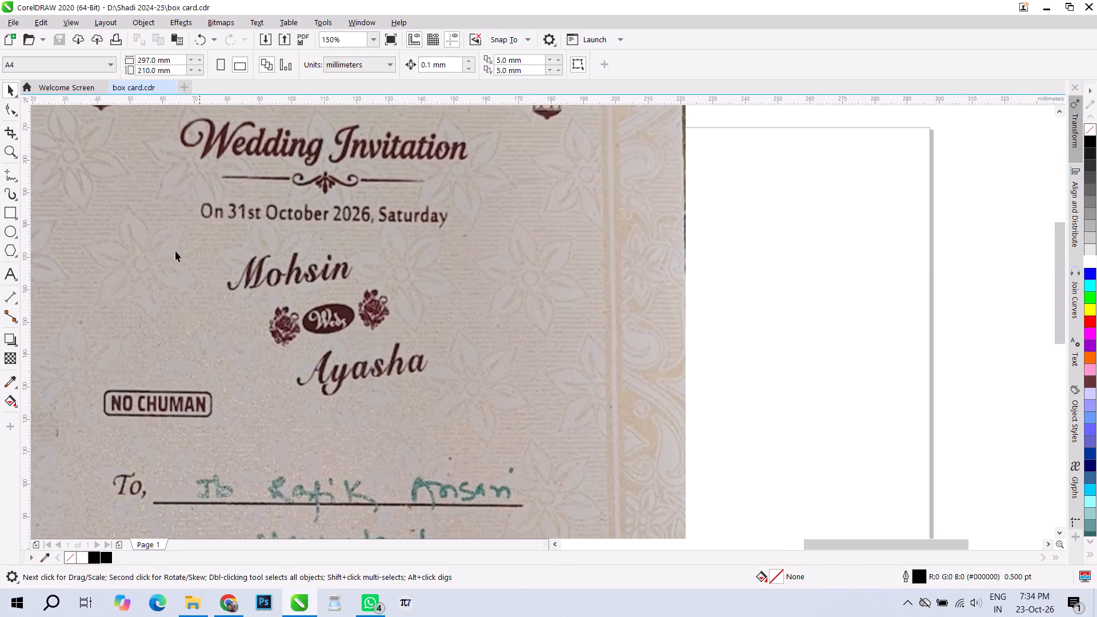
pyautogui.click(13, 275)
pyautogui.click(478, 278)
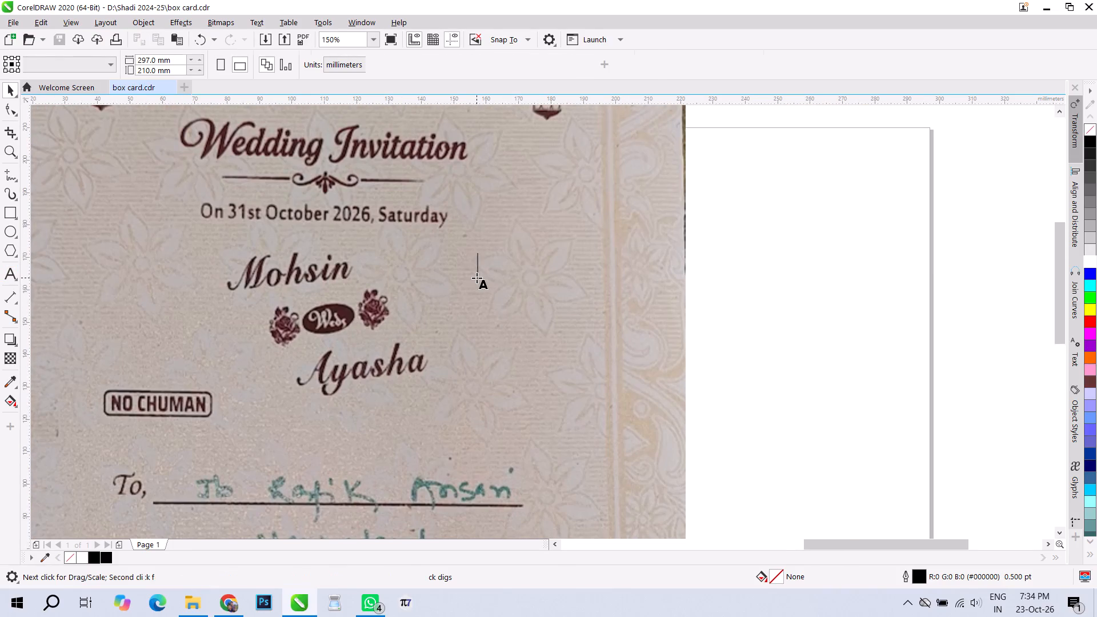
pyautogui.write('Mo')
pyautogui.write('hsin')
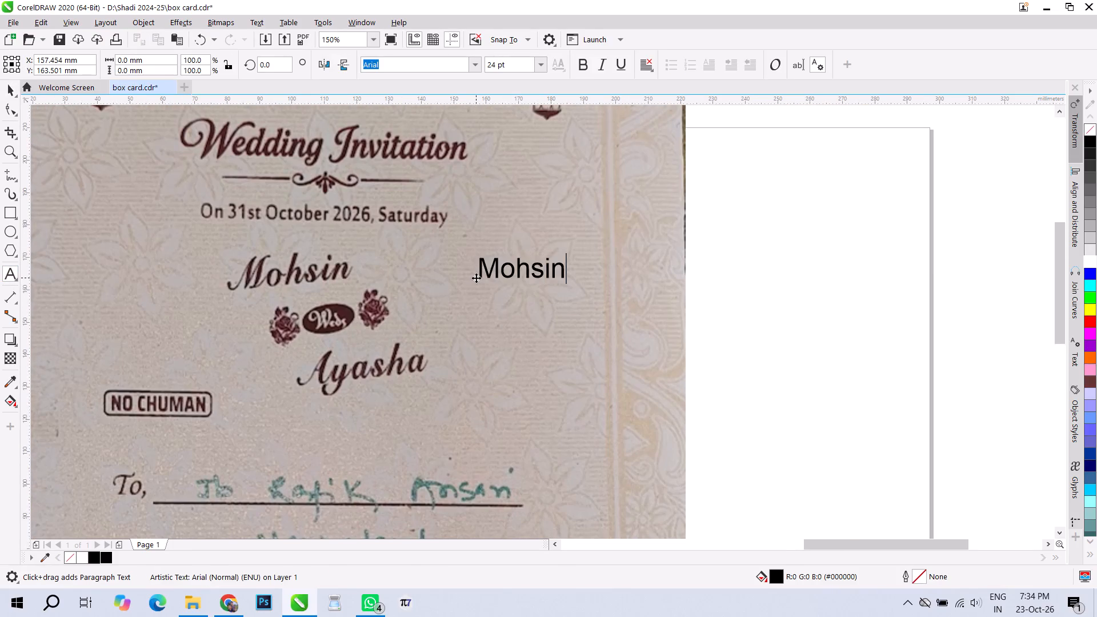
pyautogui.press('Return')
pyautogui.press('y')
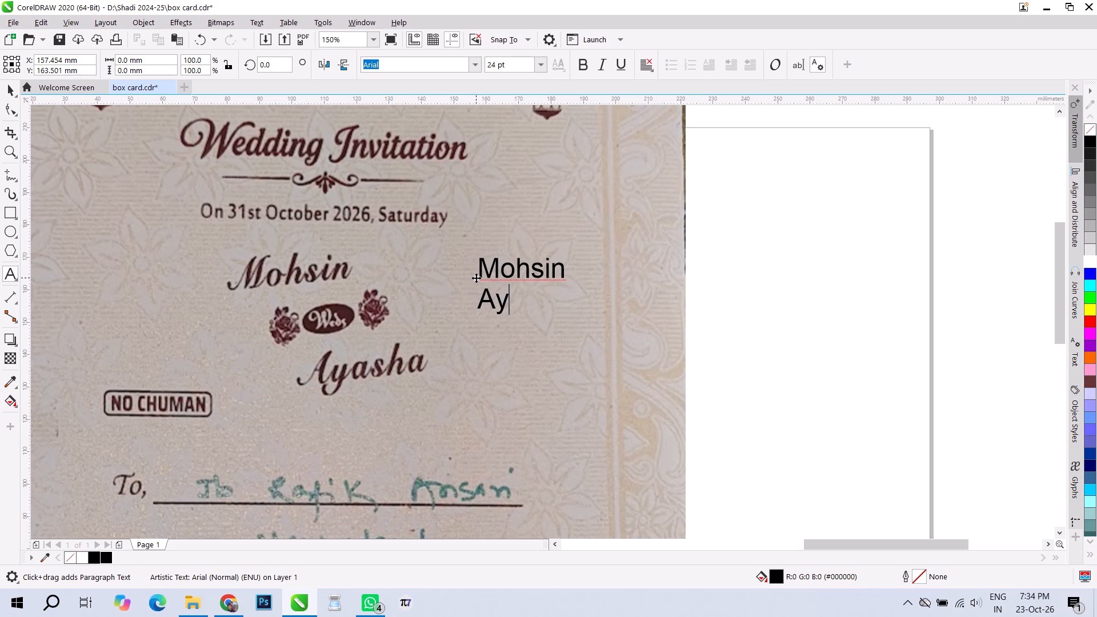
pyautogui.press('e')
pyautogui.press('BackSpace')
pyautogui.press('a')
pyautogui.write('sha')
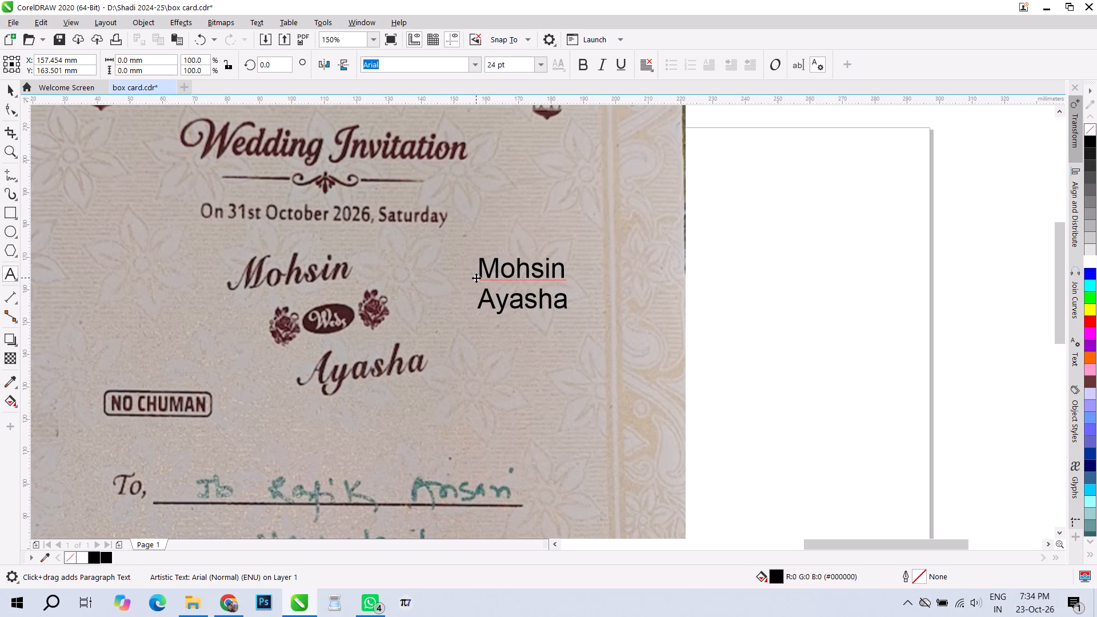
# Break the two-line text apart into separate names and shift Ayasha slightly down and to the right of Mohsin.
pyautogui.hotkey('ctrl', 'k')
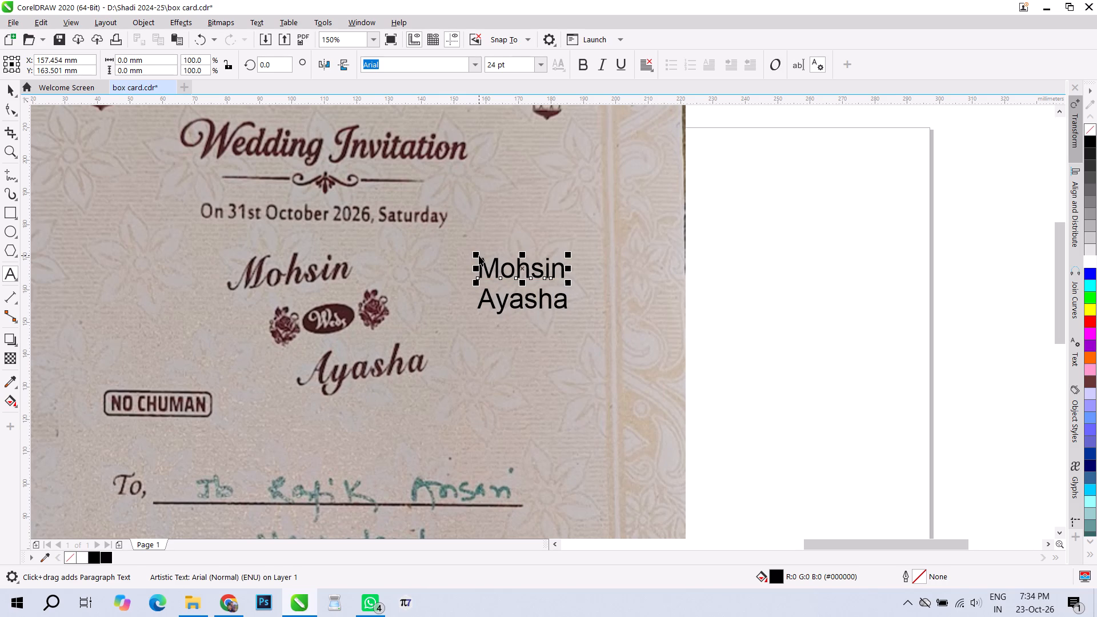
pyautogui.moveTo(560, 302); pyautogui.dragTo(566, 302)
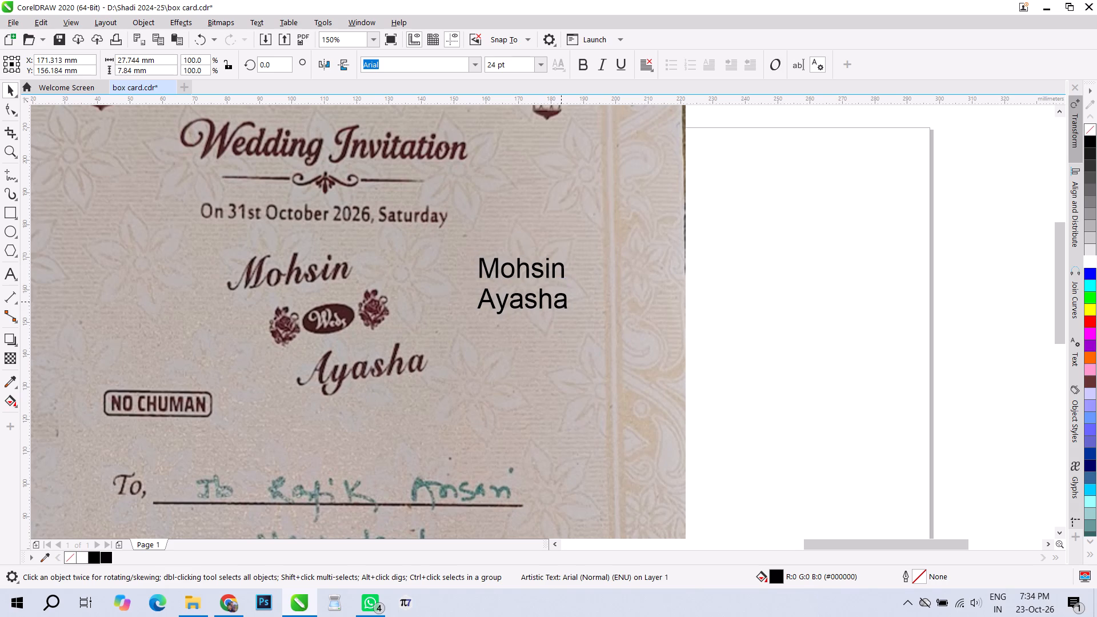
pyautogui.moveTo(566, 302); pyautogui.dragTo(581, 312)
# Set both the Mohsin and Ayasha texts in the Pacifico font.
pyautogui.moveTo(788, 221); pyautogui.dragTo(451, 342)
pyautogui.click(480, 62)
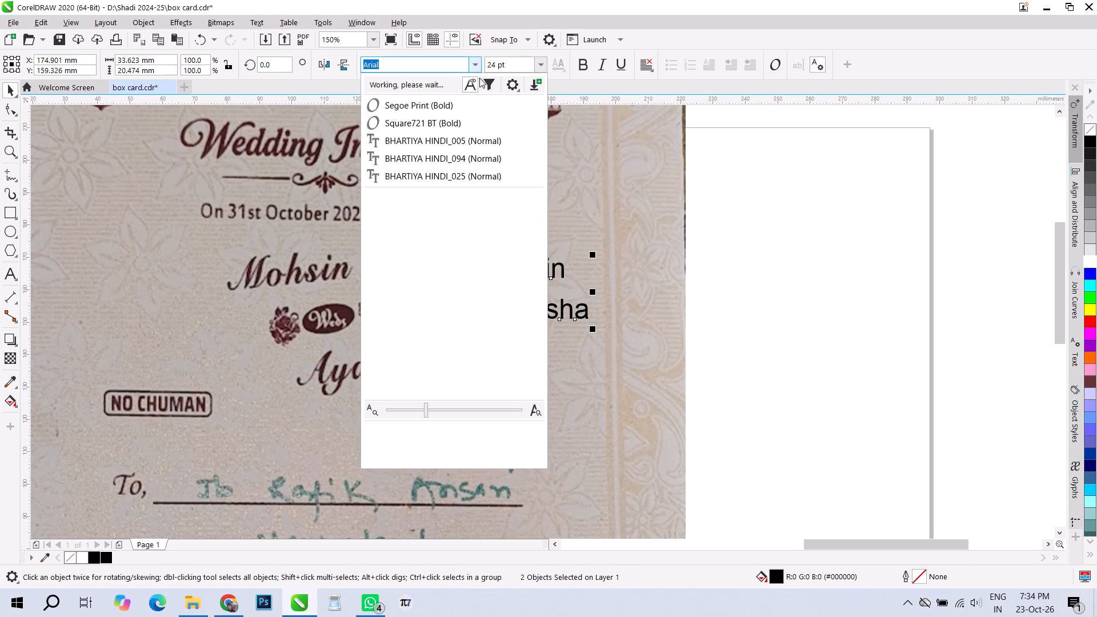
pyautogui.press('p')
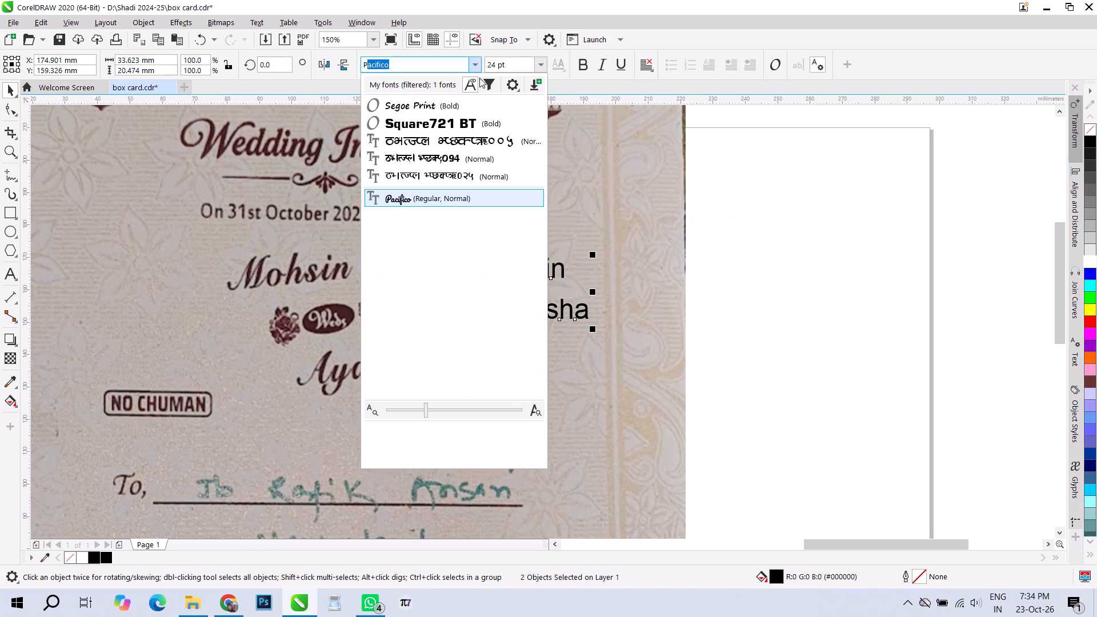
pyautogui.click(419, 201)
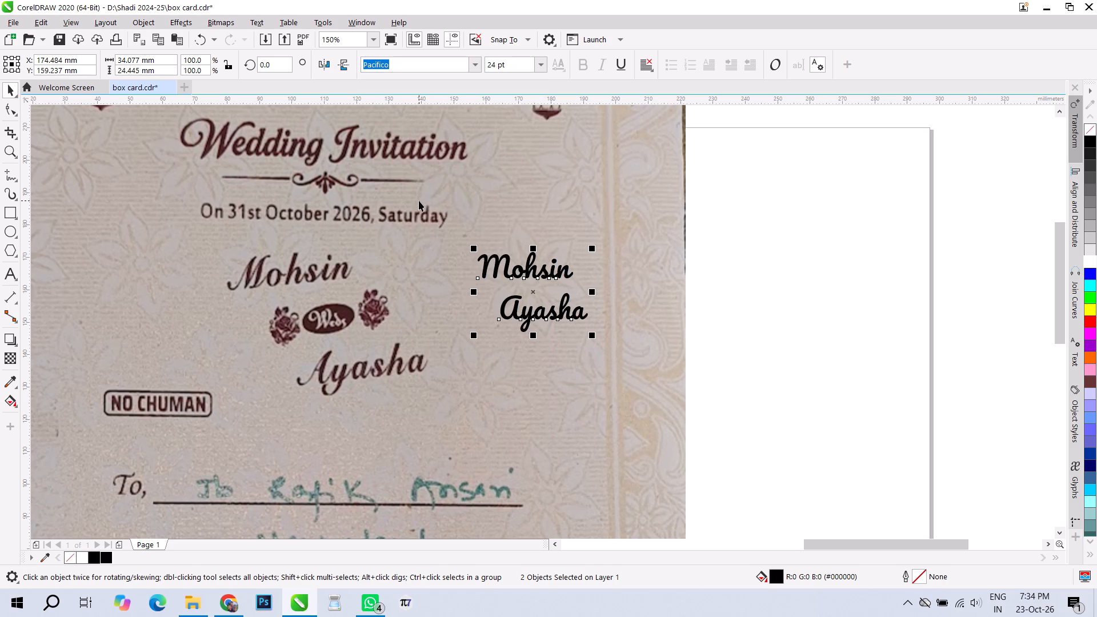
# Enlarge both names proportionally to about 36 pt and move Ayasha farther down and right, away from Mohsin.
pyautogui.moveTo(596, 338); pyautogui.dragTo(637, 365)
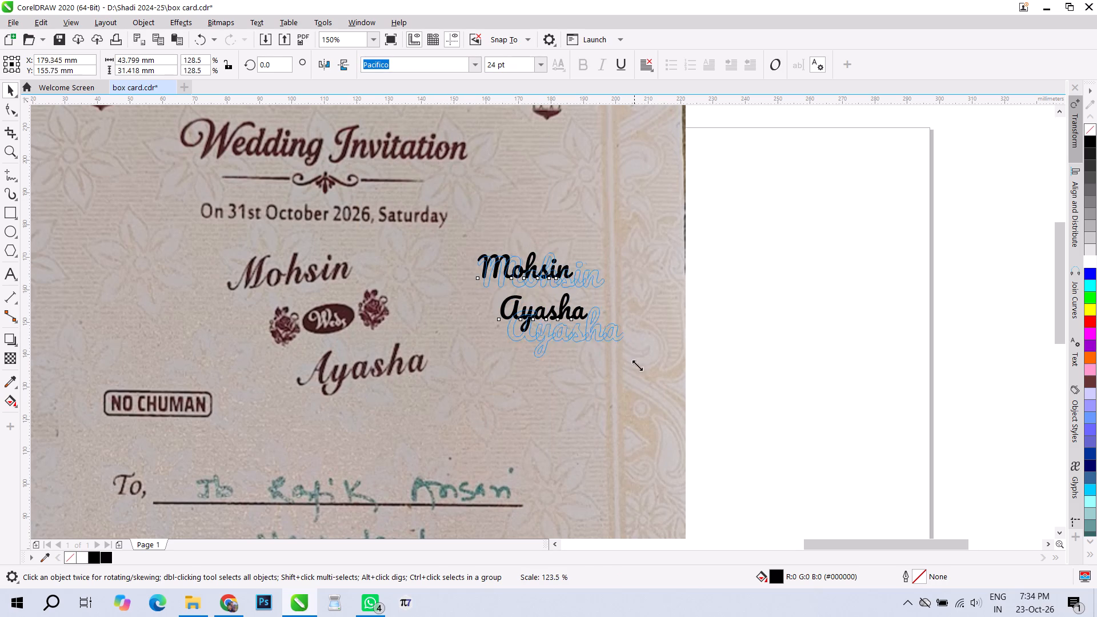
pyautogui.moveTo(637, 365); pyautogui.dragTo(653, 383)
pyautogui.click(787, 293)
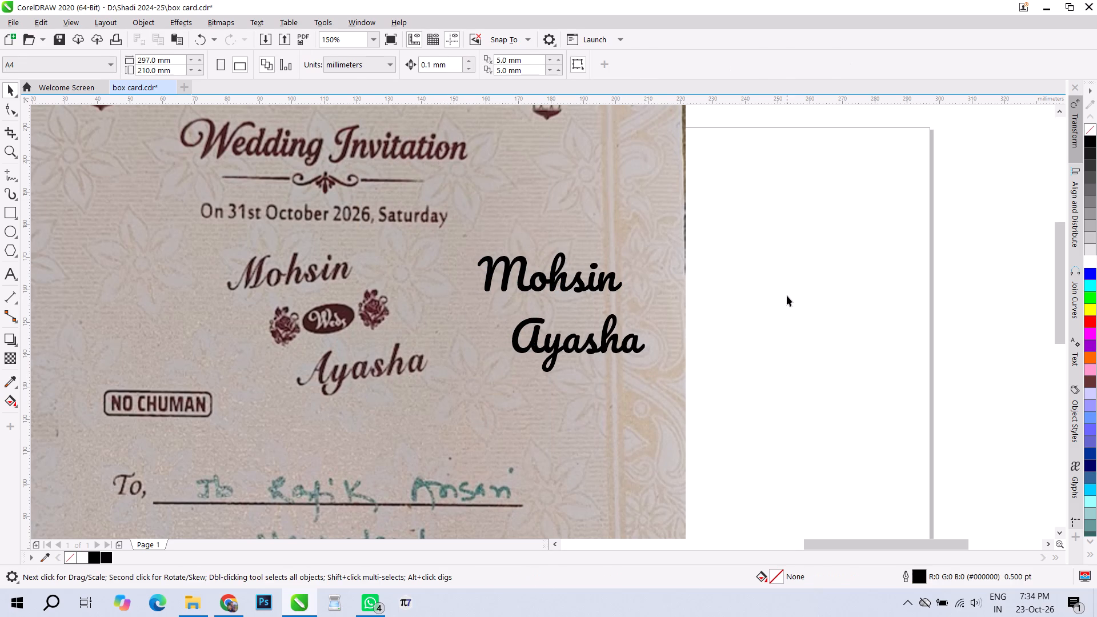
pyautogui.moveTo(617, 351); pyautogui.dragTo(632, 369)
pyautogui.click(771, 278)
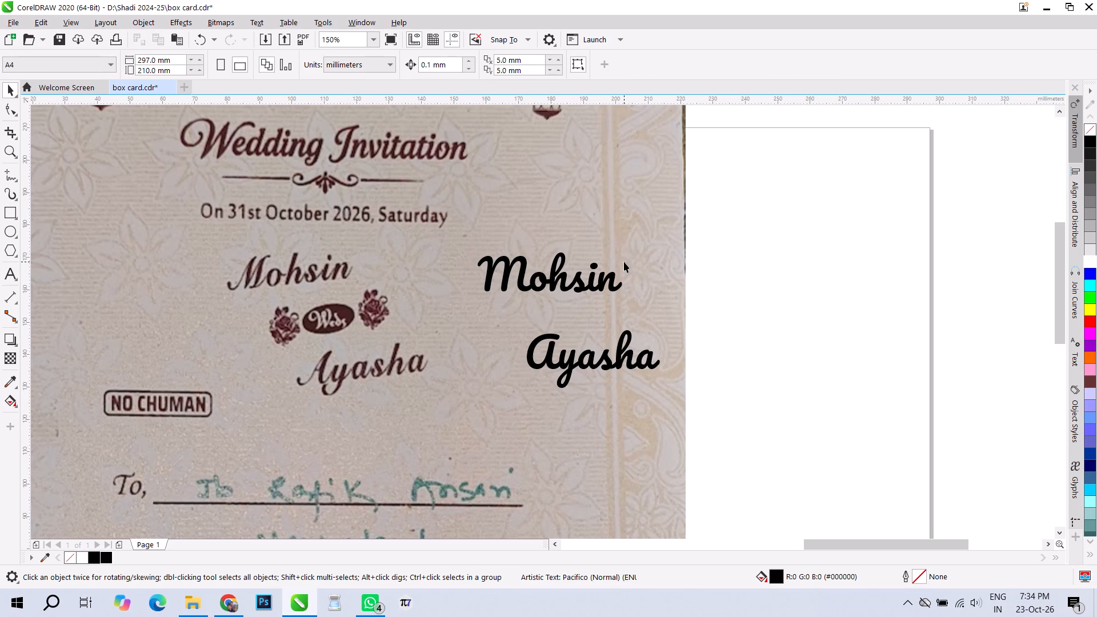
# Place Mohsin and Ayasha over the matching printed names in the invitation photo to compare the lettering.
pyautogui.moveTo(554, 284); pyautogui.dragTo(303, 279)
pyautogui.moveTo(555, 366); pyautogui.dragTo(334, 379)
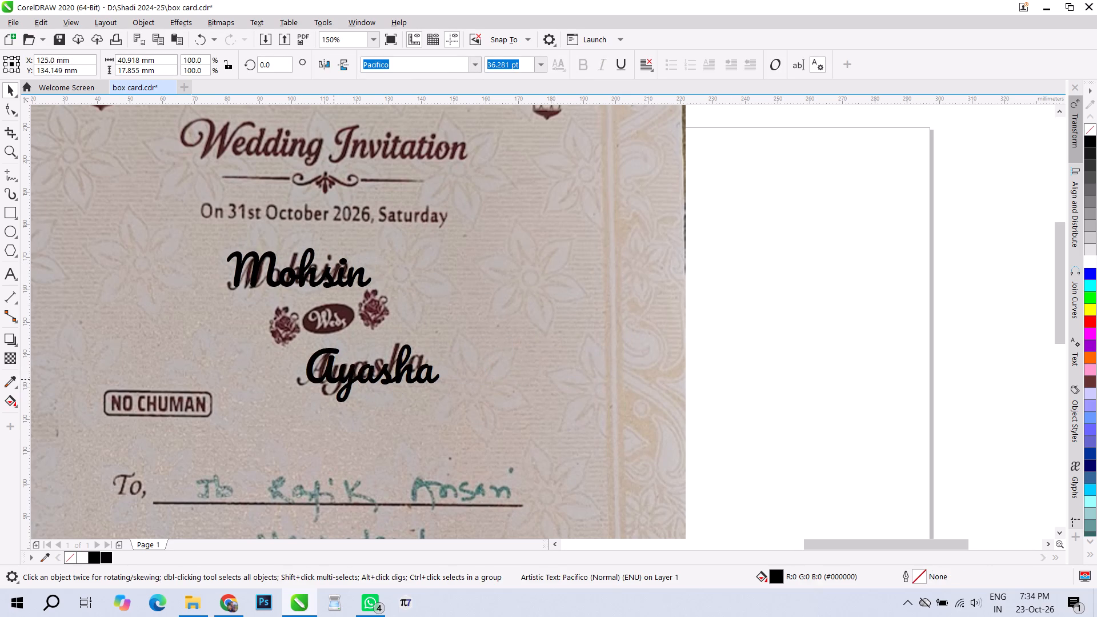
pyautogui.moveTo(334, 379); pyautogui.dragTo(332, 377)
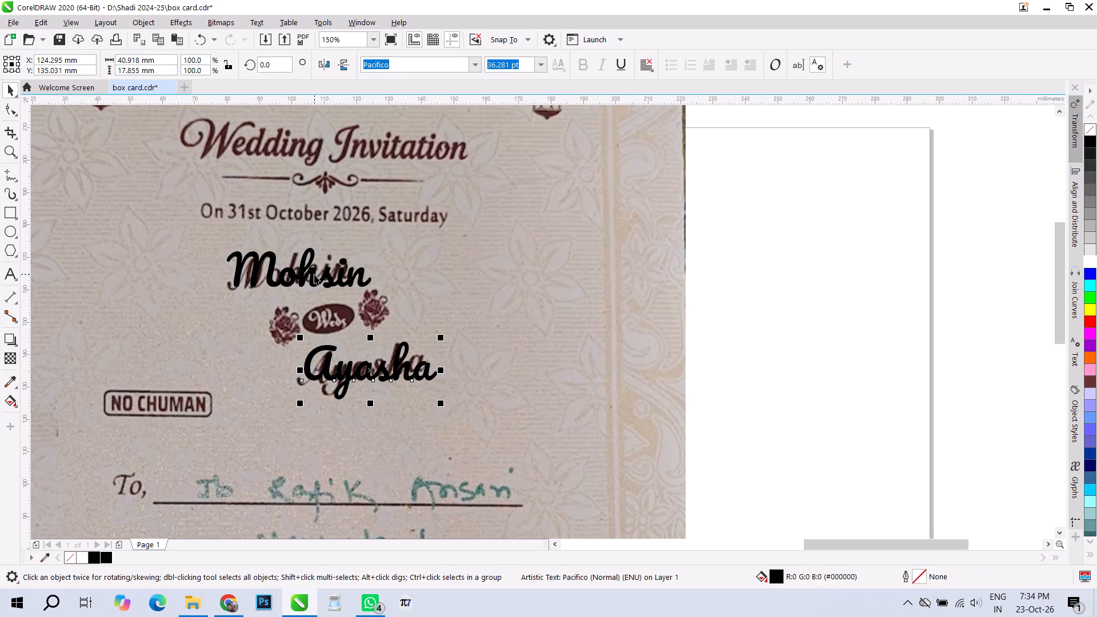
# Move both names together to the right of the printed names and scale them down slightly about their centre.
pyautogui.keyDown('shift'); pyautogui.click(315, 282); pyautogui.keyUp('shift')
pyautogui.moveTo(315, 285); pyautogui.dragTo(481, 290)
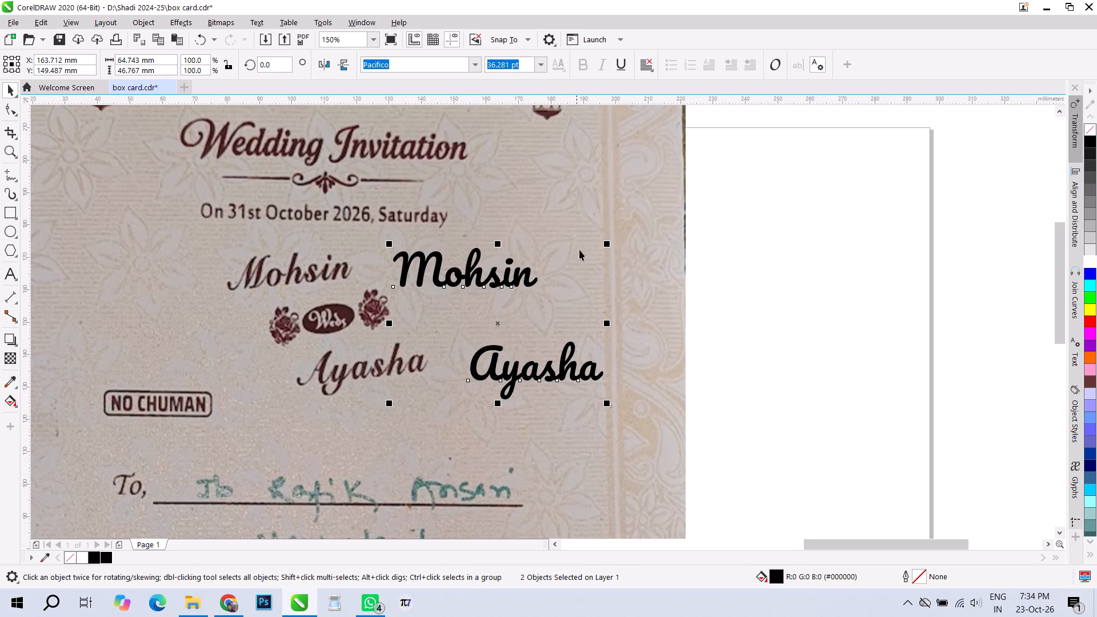
pyautogui.keyDown('shift'); pyautogui.moveTo(605, 244); pyautogui.dragTo(597, 241); pyautogui.keyUp('shift')
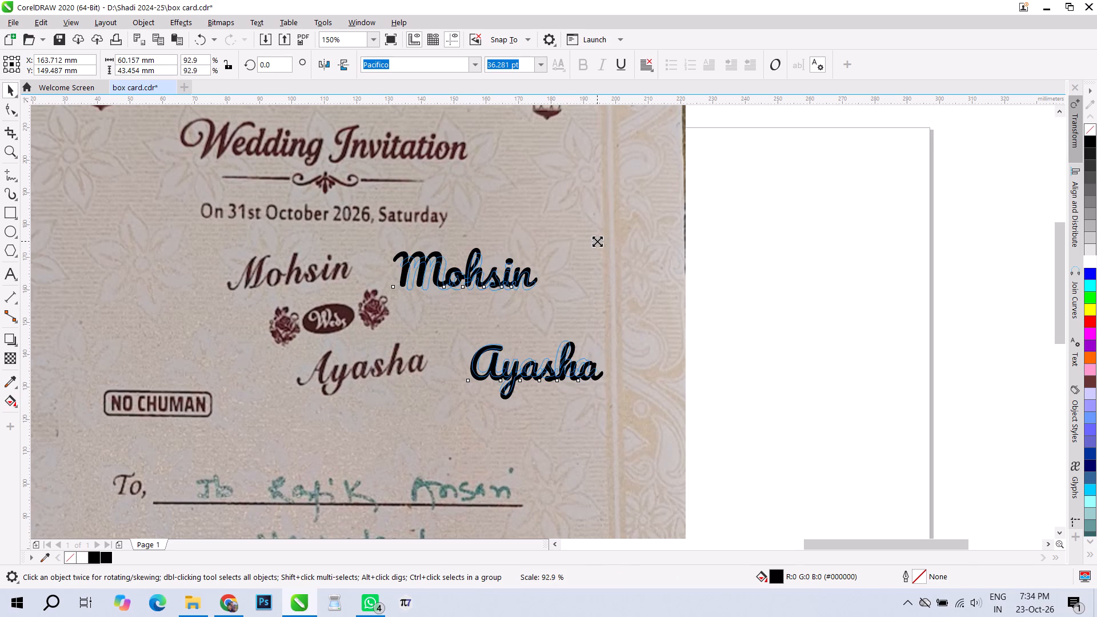
pyautogui.keyDown('shift'); pyautogui.moveTo(597, 241); pyautogui.dragTo(596, 241); pyautogui.keyUp('shift')
pyautogui.click(734, 228)
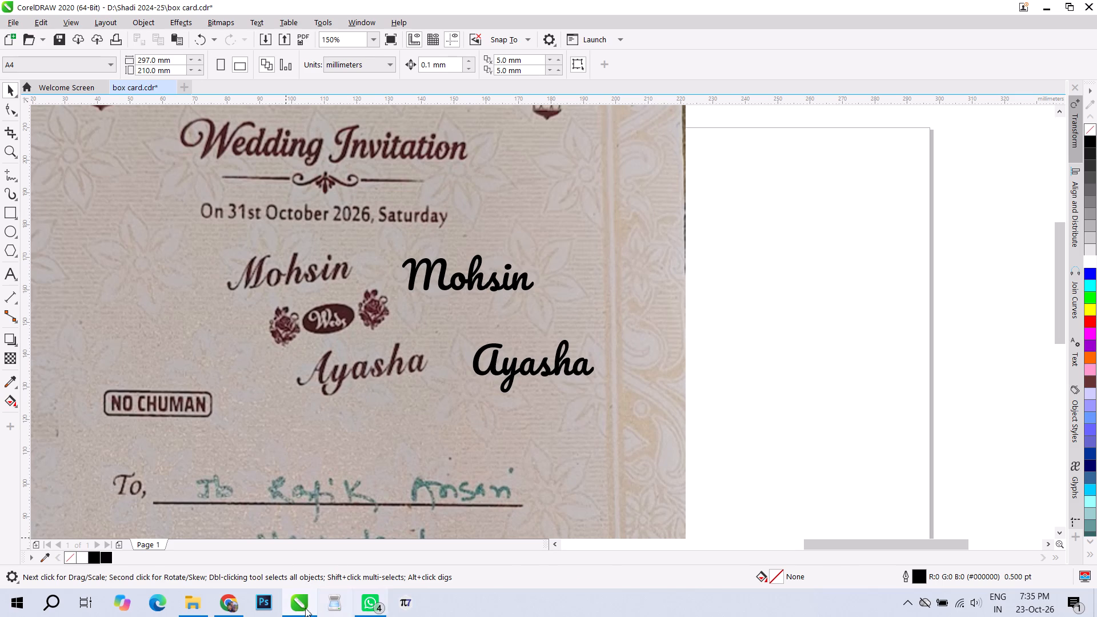
pyautogui.click(233, 605)
pyautogui.click(292, 2)
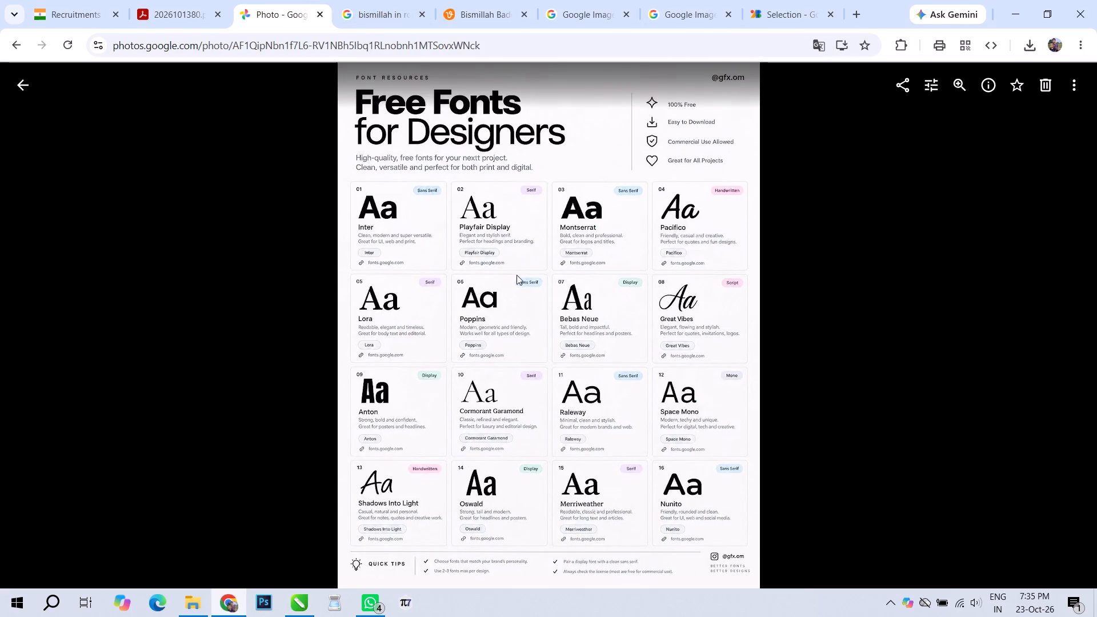
pyautogui.scroll(8, 734, 329)
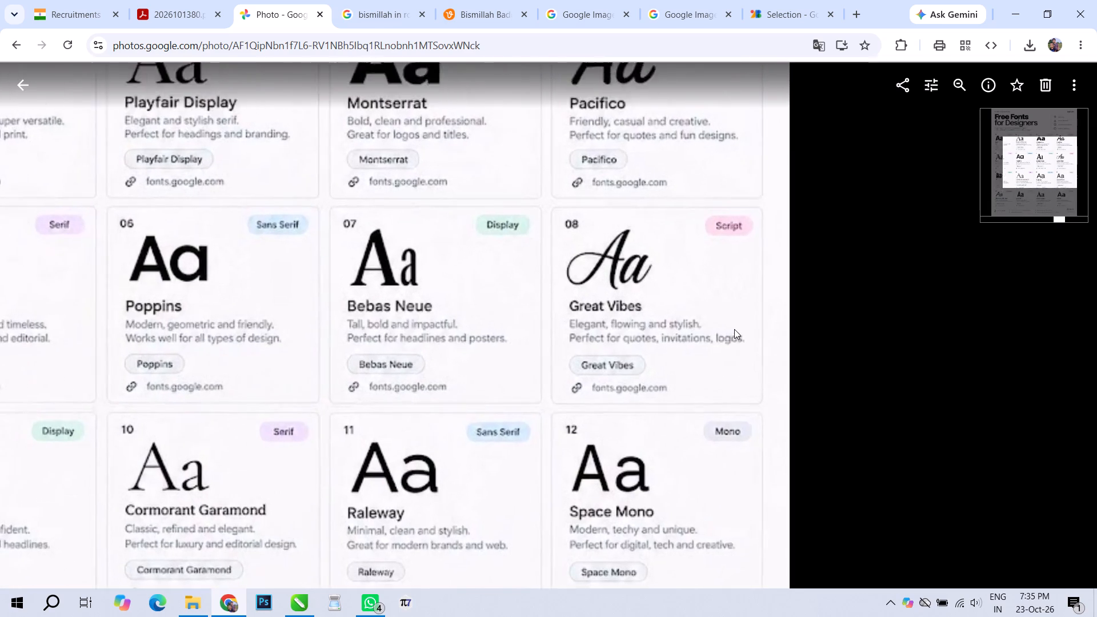
pyautogui.scroll(1, 734, 329)
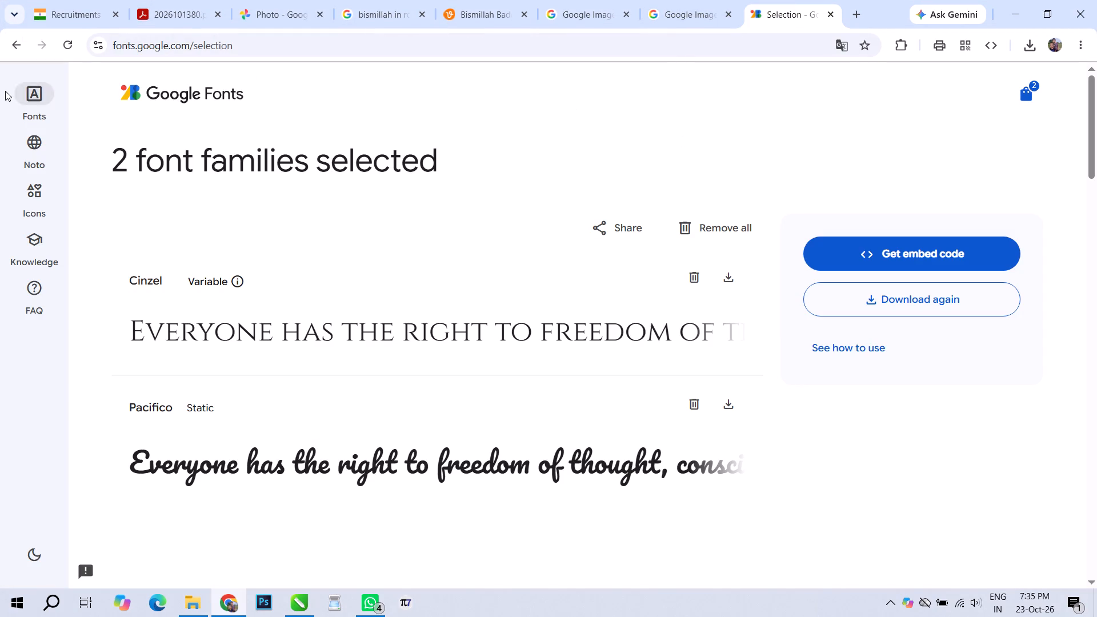
pyautogui.click(27, 92)
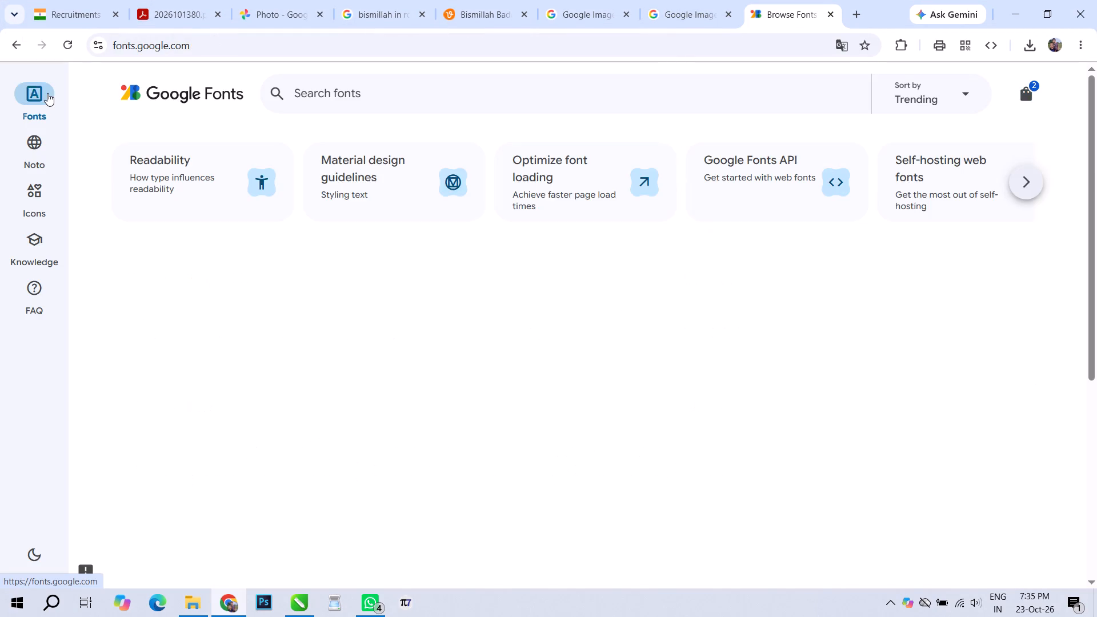
pyautogui.click(365, 95)
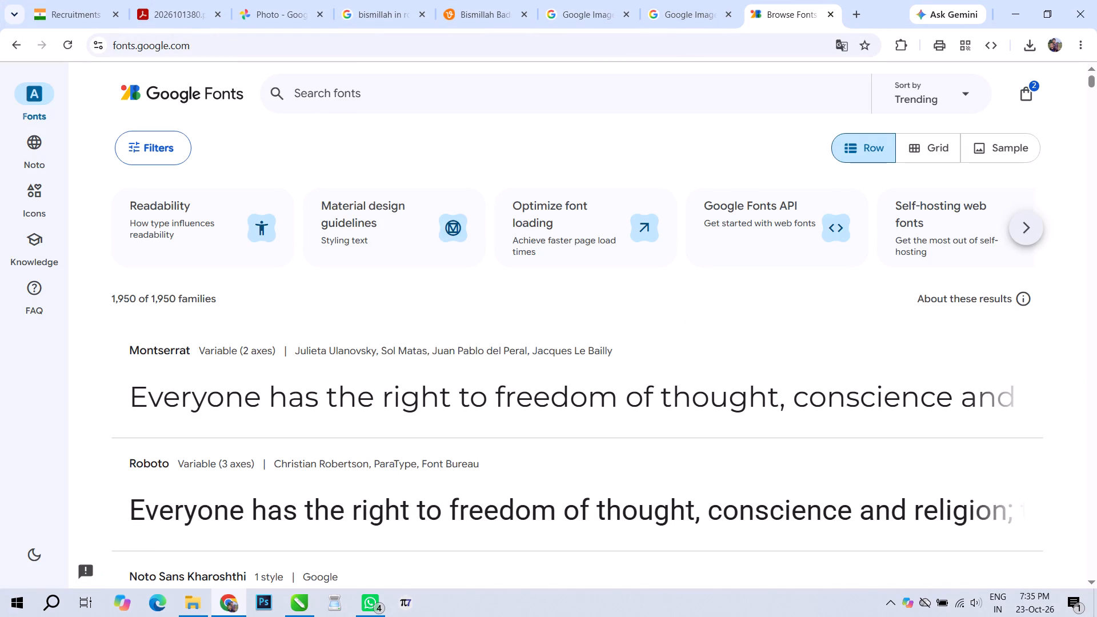
pyautogui.write('invita')
pyautogui.write('ion')
pyautogui.press('space')
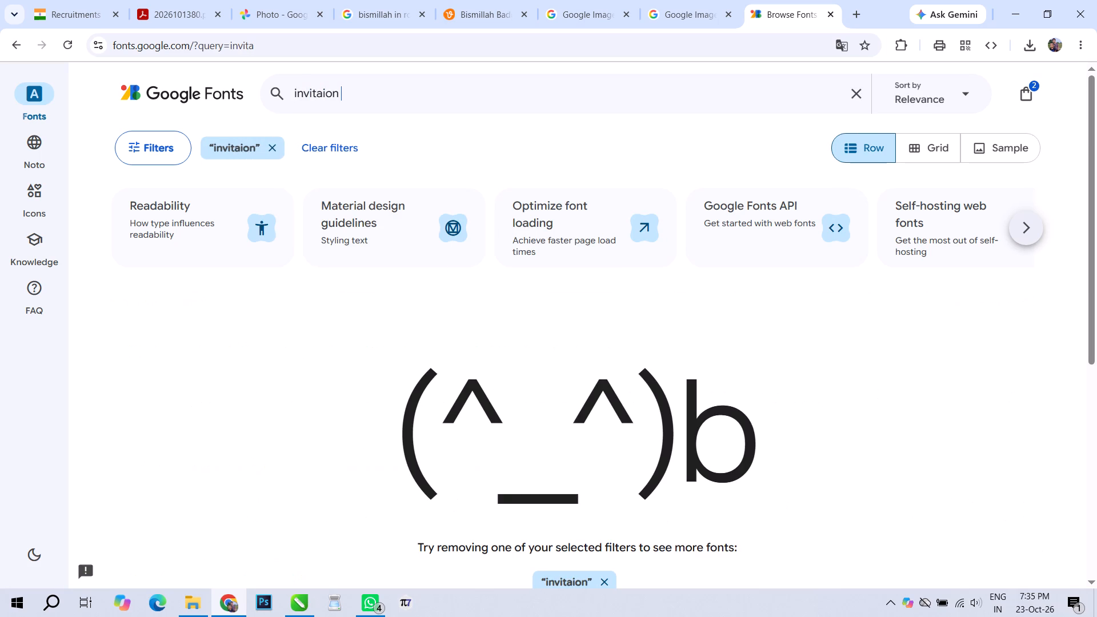
pyautogui.write('logo')
pyautogui.press('space')
pyautogui.write('font')
pyautogui.press('Return')
pyautogui.press('Return')
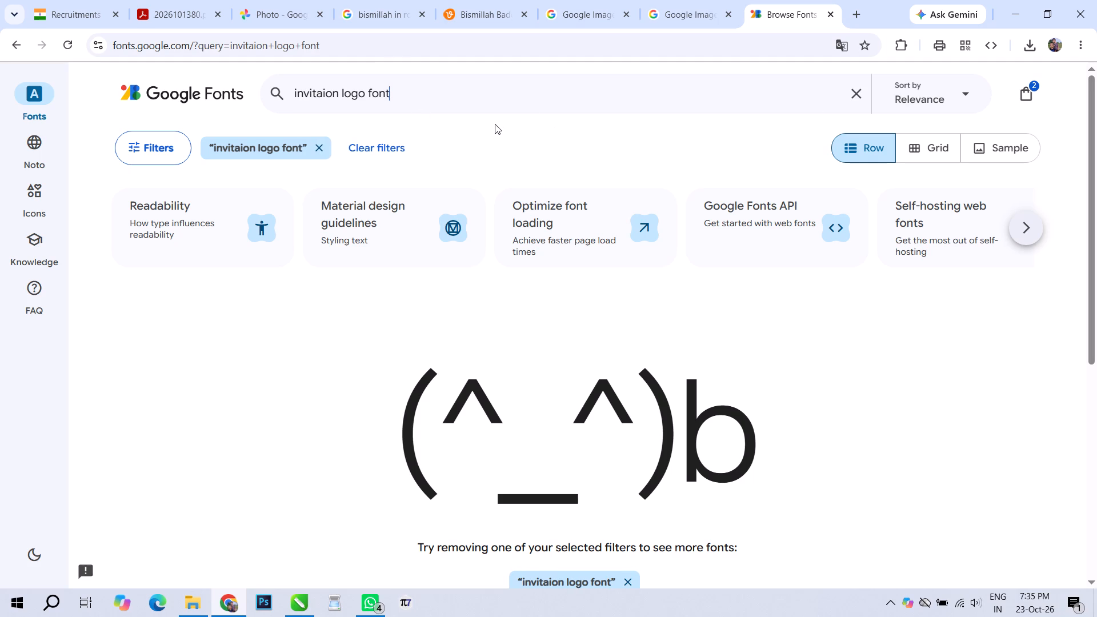
pyautogui.scroll(-3, 495, 124)
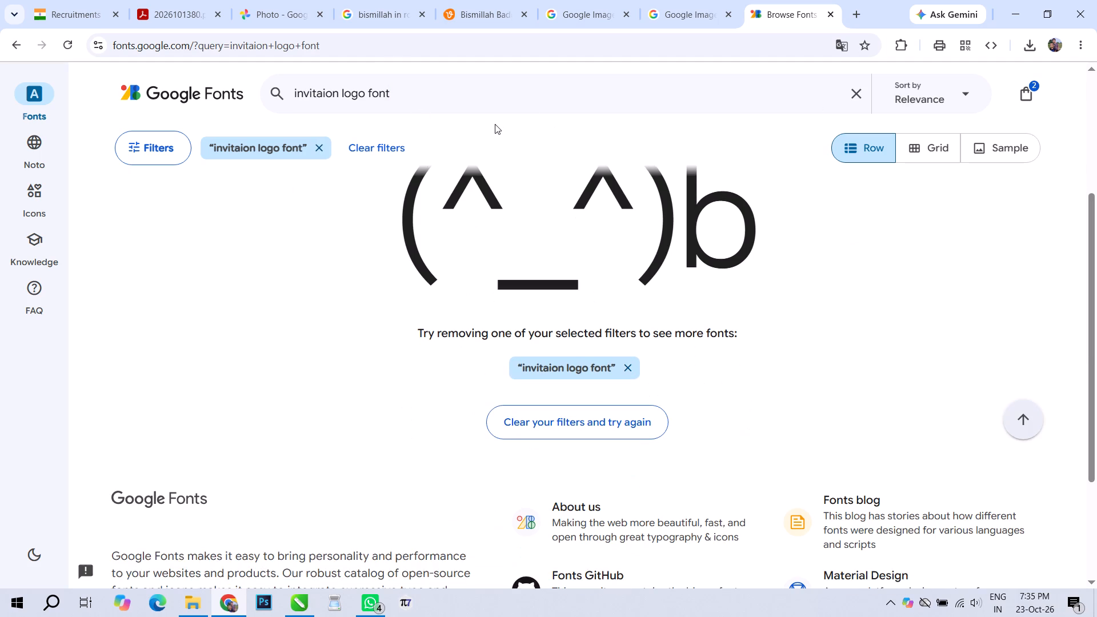
pyautogui.press('Return')
pyautogui.press('Return')
pyautogui.press('Return')
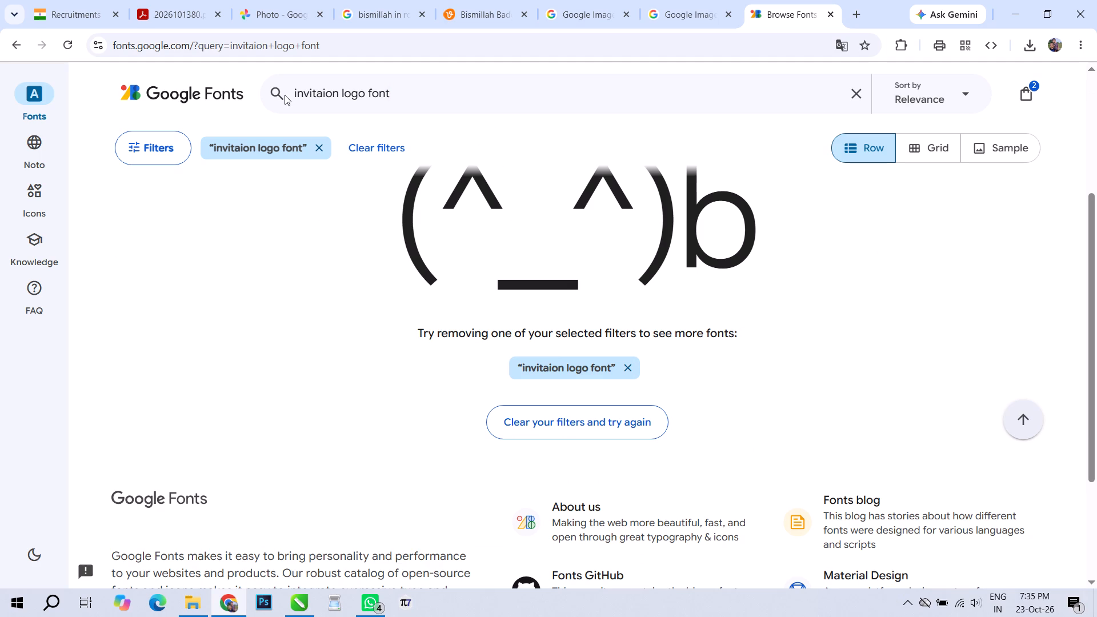
pyautogui.scroll(-5, 373, 285)
pyautogui.scroll(4, 373, 286)
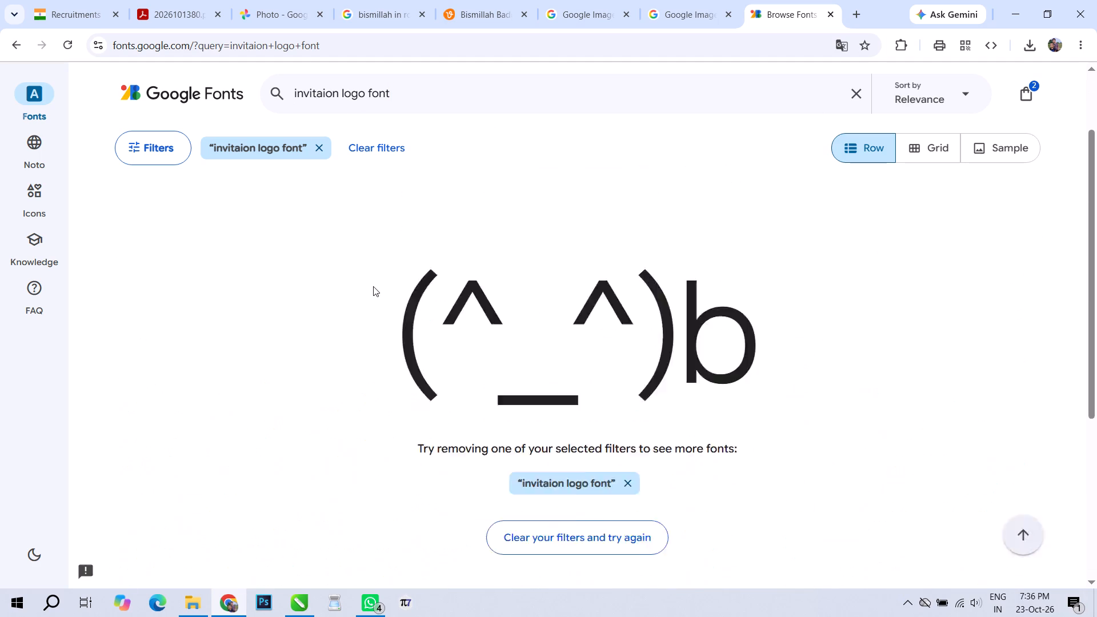
# Clear the "invitaion logo font" search and examine the full Google Fonts catalogue for a script font matching the printed names.
pyautogui.scroll(6, 373, 286)
pyautogui.click(864, 93)
pyautogui.scroll(-2, 504, 290)
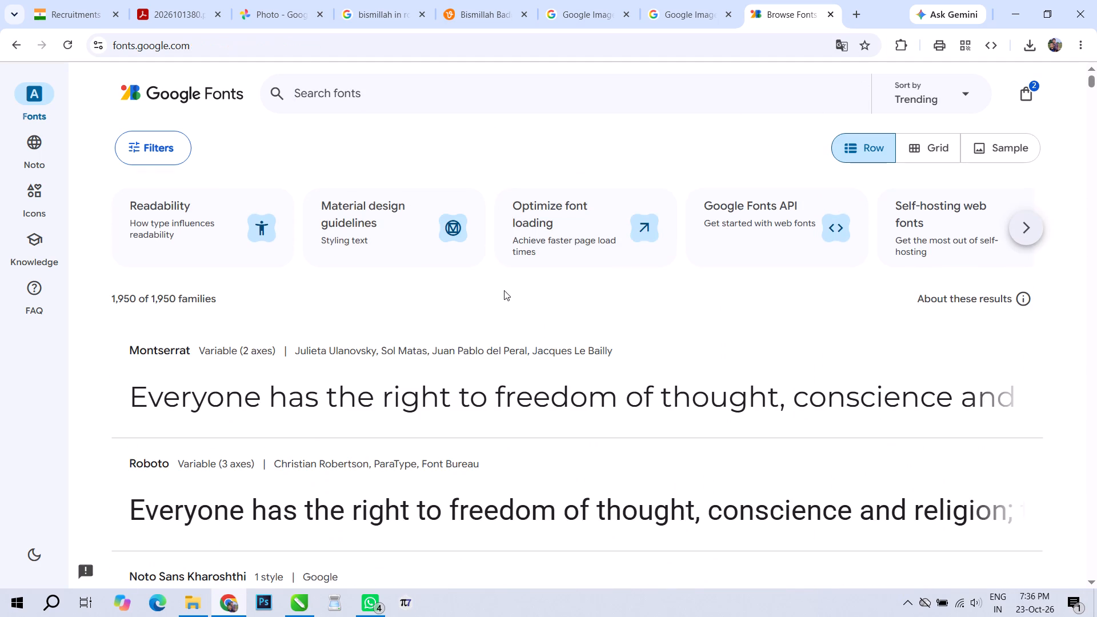
pyautogui.scroll(-13, 504, 290)
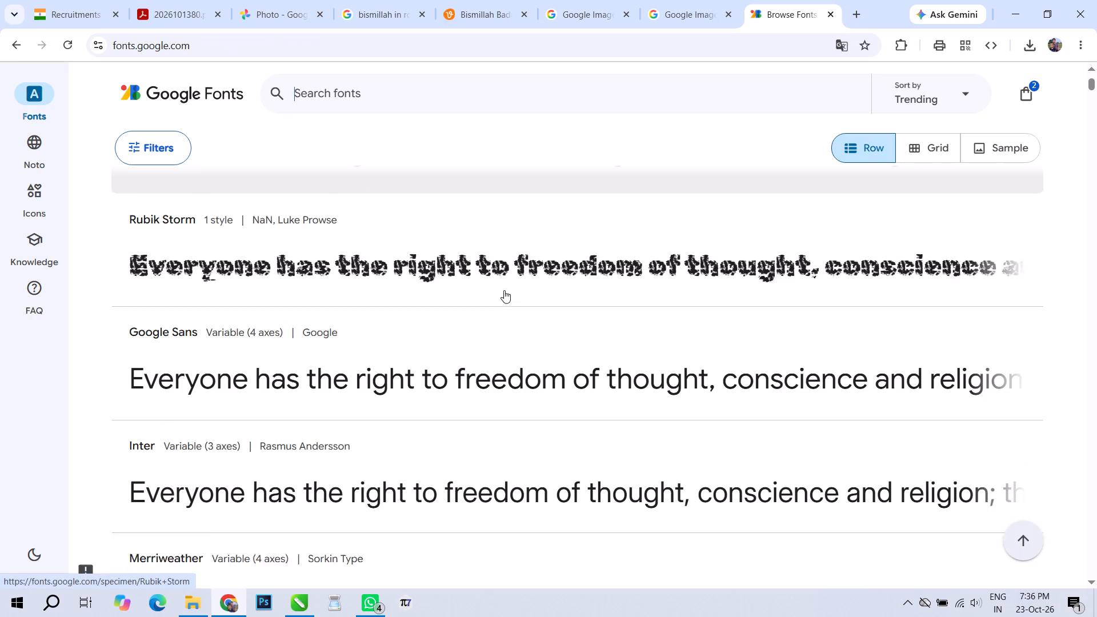
pyautogui.scroll(-8, 504, 290)
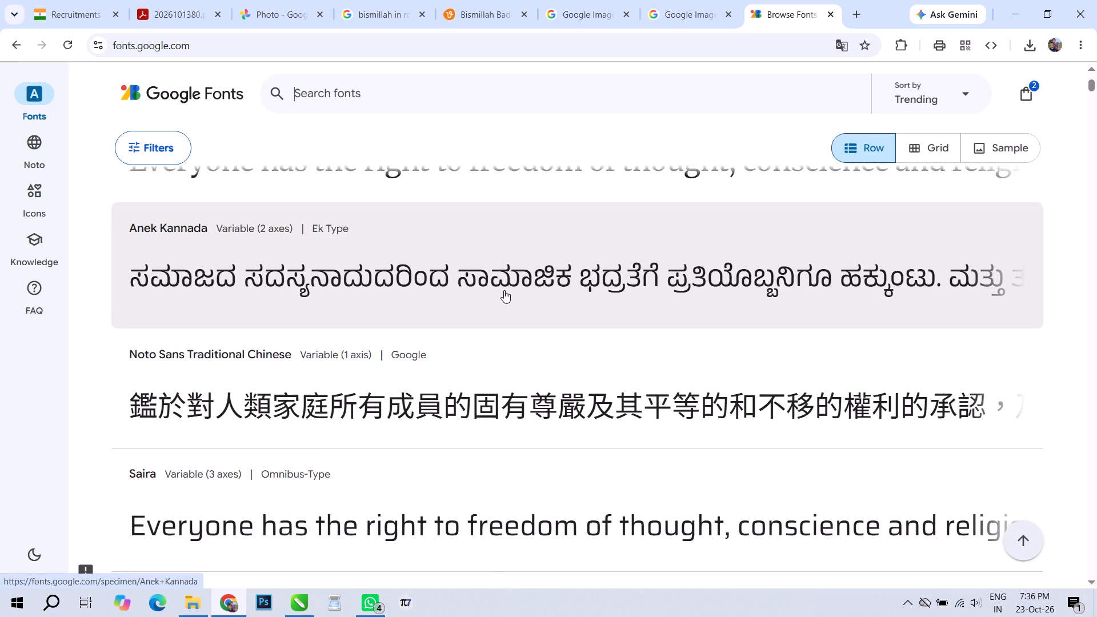
pyautogui.scroll(-6, 504, 290)
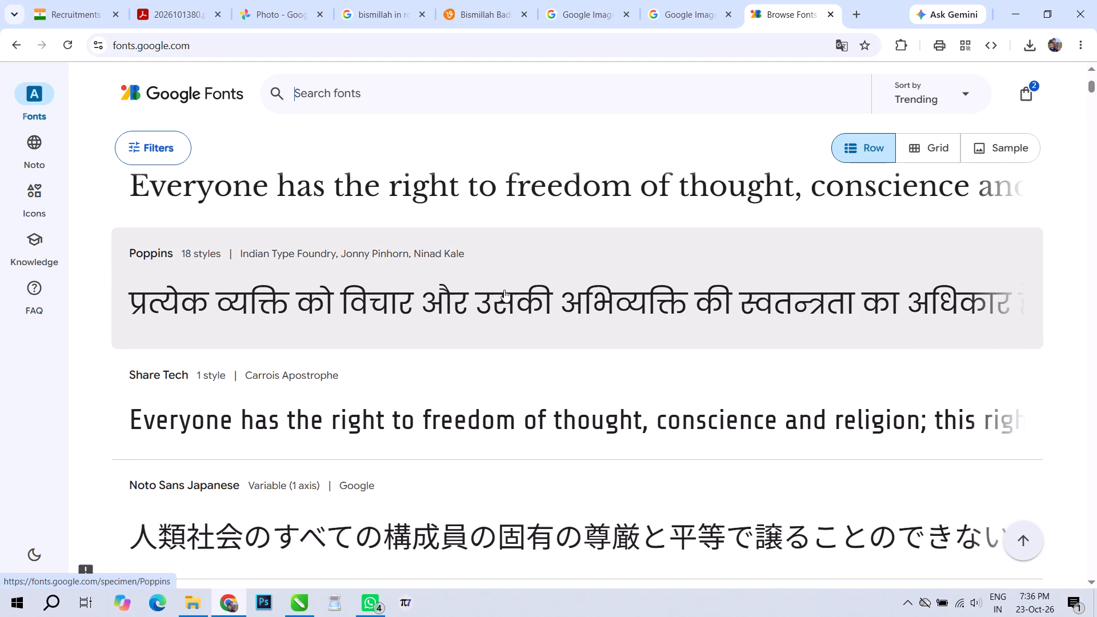
pyautogui.scroll(-1, 504, 290)
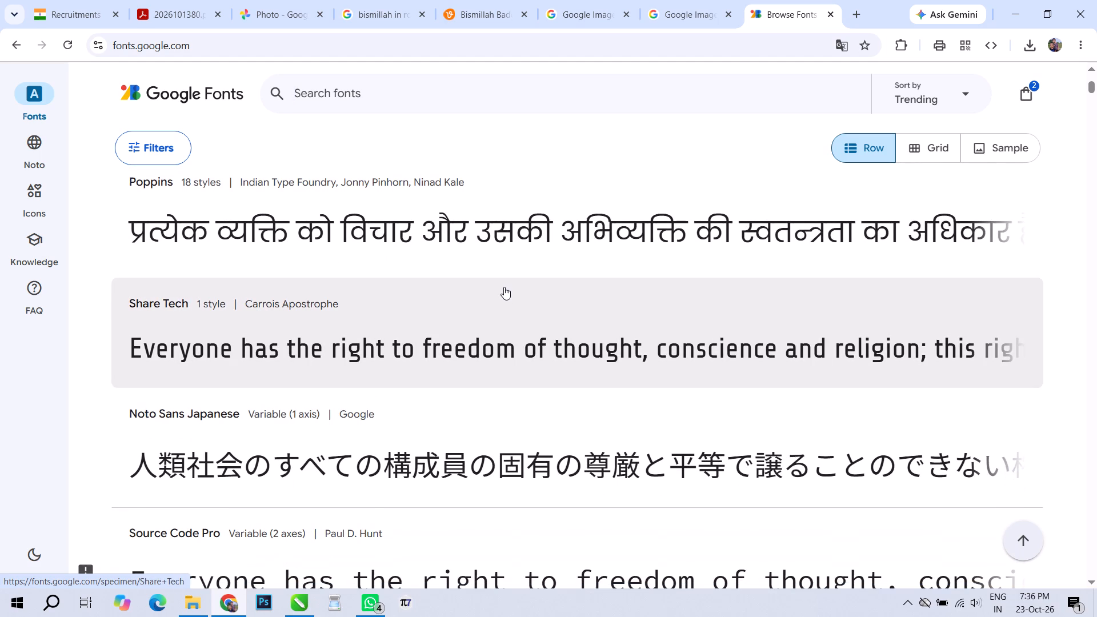
pyautogui.scroll(-6, 504, 287)
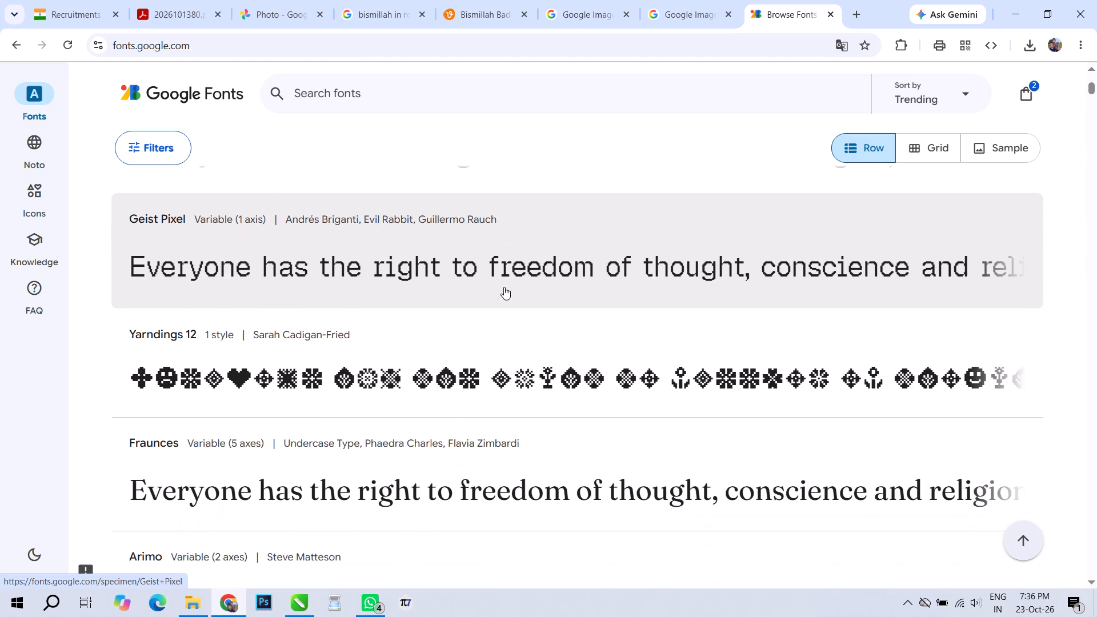
pyautogui.scroll(-8, 504, 287)
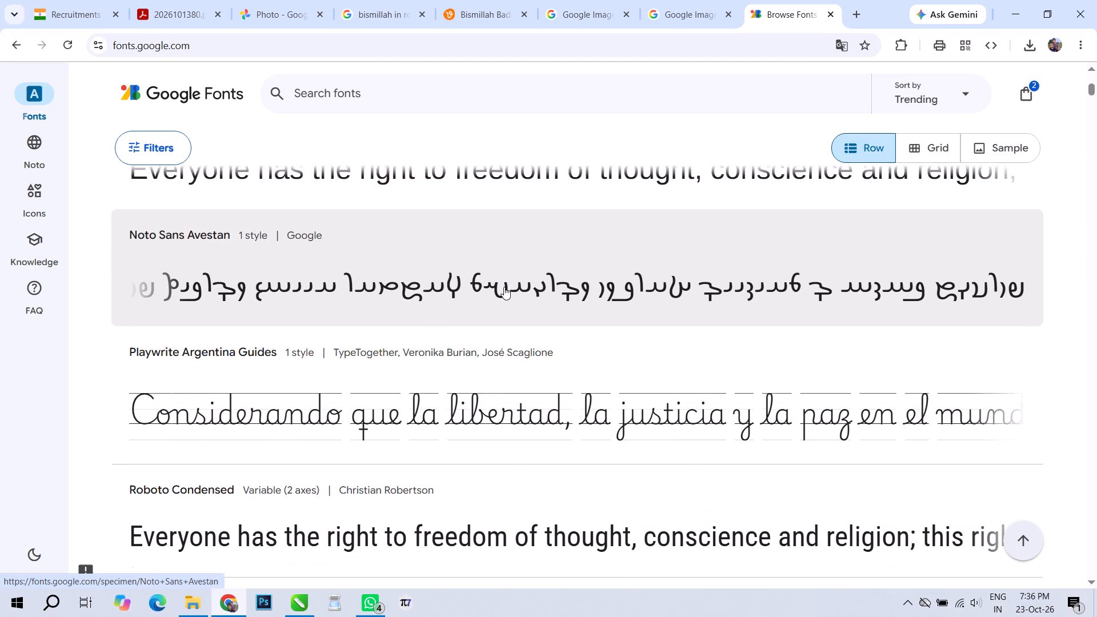
pyautogui.scroll(-17, 504, 287)
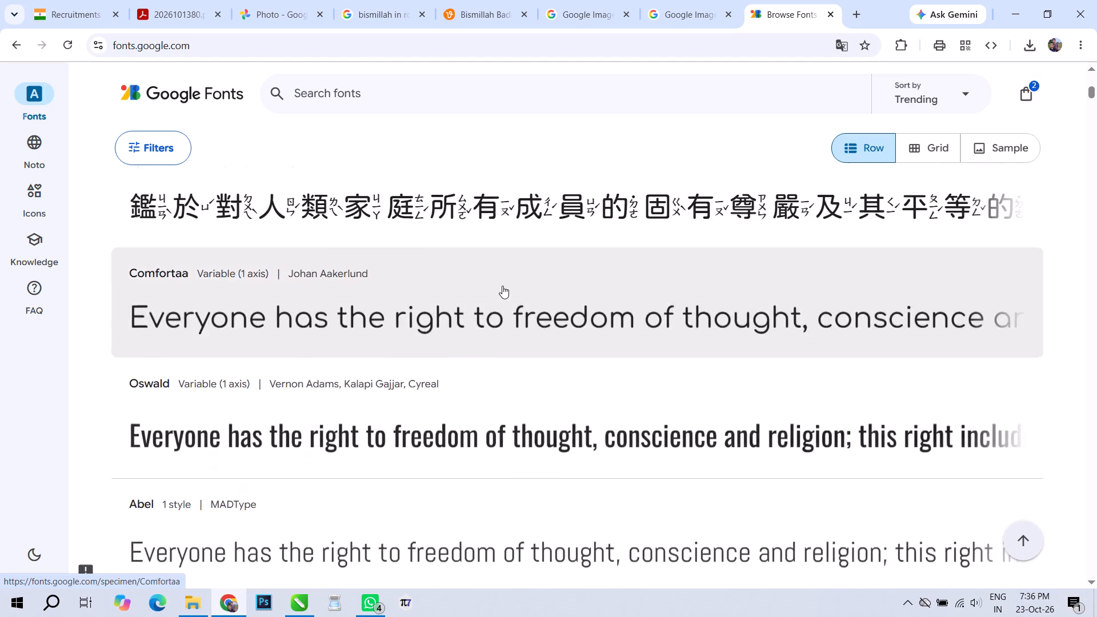
pyautogui.scroll(-12, 502, 286)
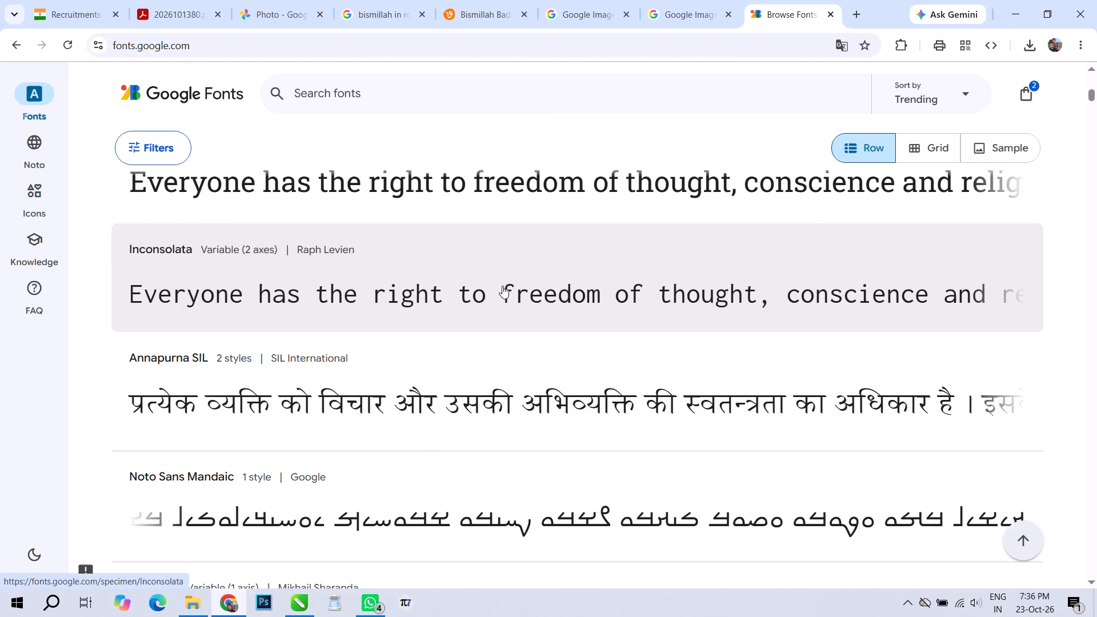
pyautogui.scroll(-10, 502, 286)
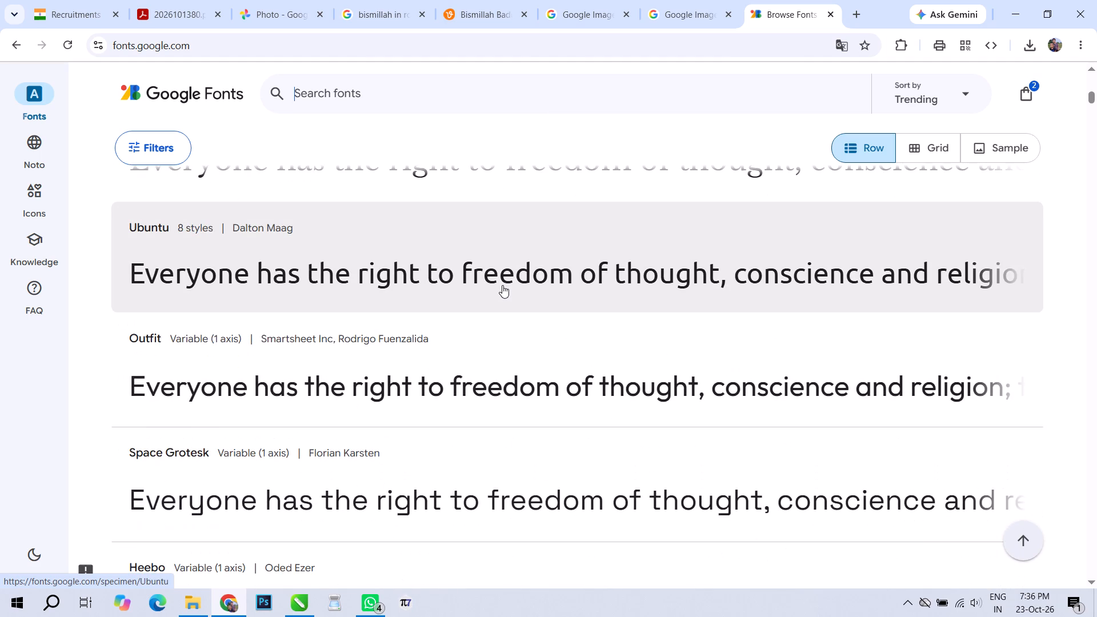
pyautogui.scroll(-16, 502, 285)
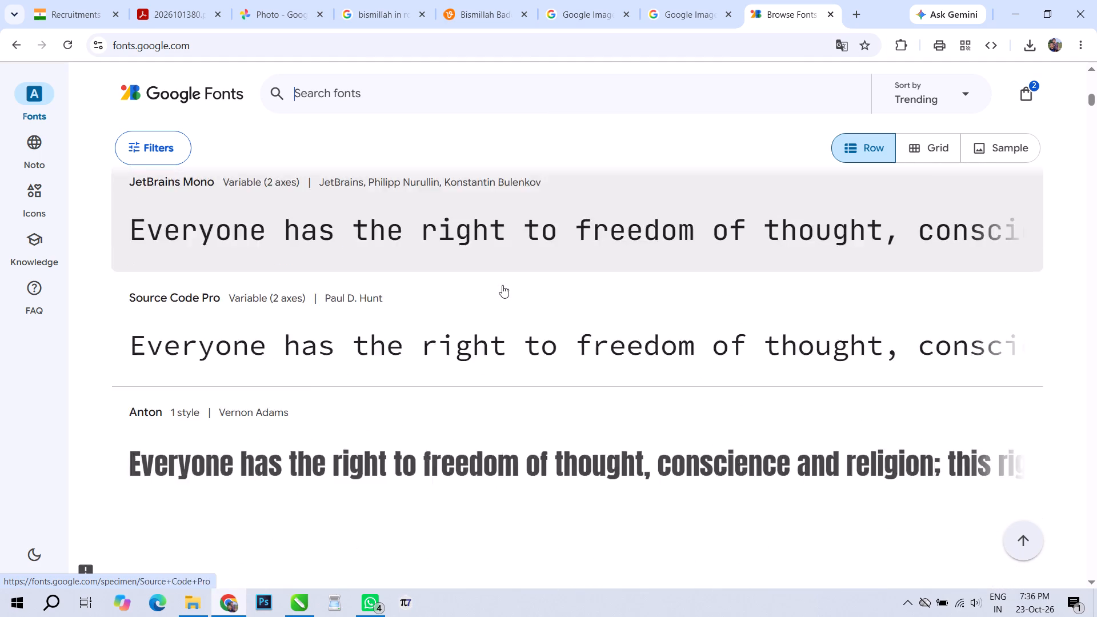
pyautogui.scroll(-5, 502, 285)
pyautogui.scroll(5, 502, 285)
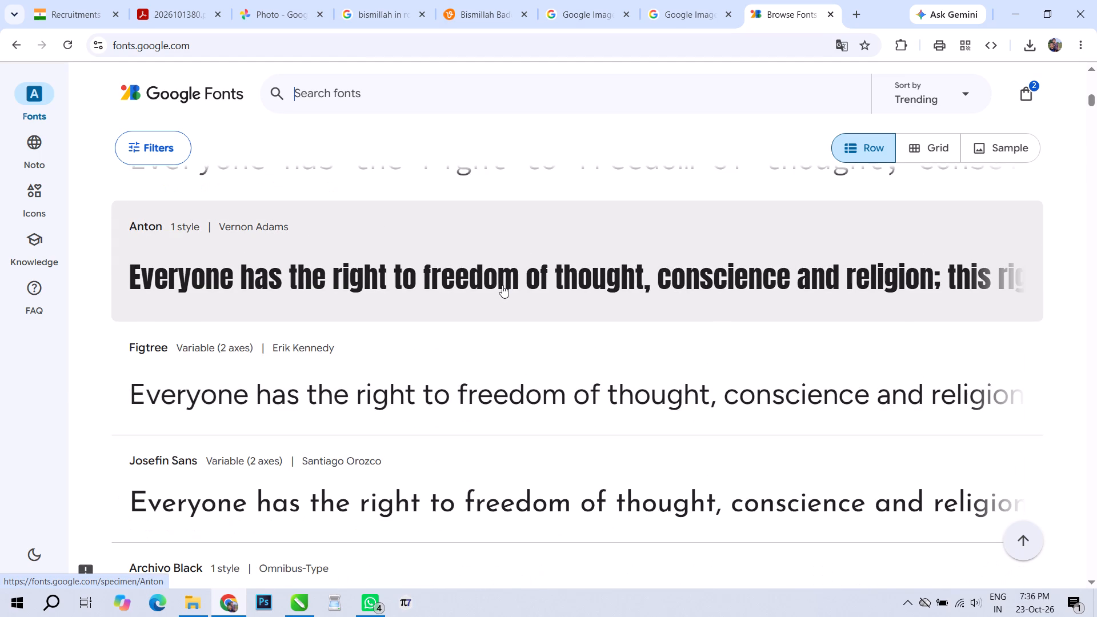
pyautogui.scroll(-3, 502, 285)
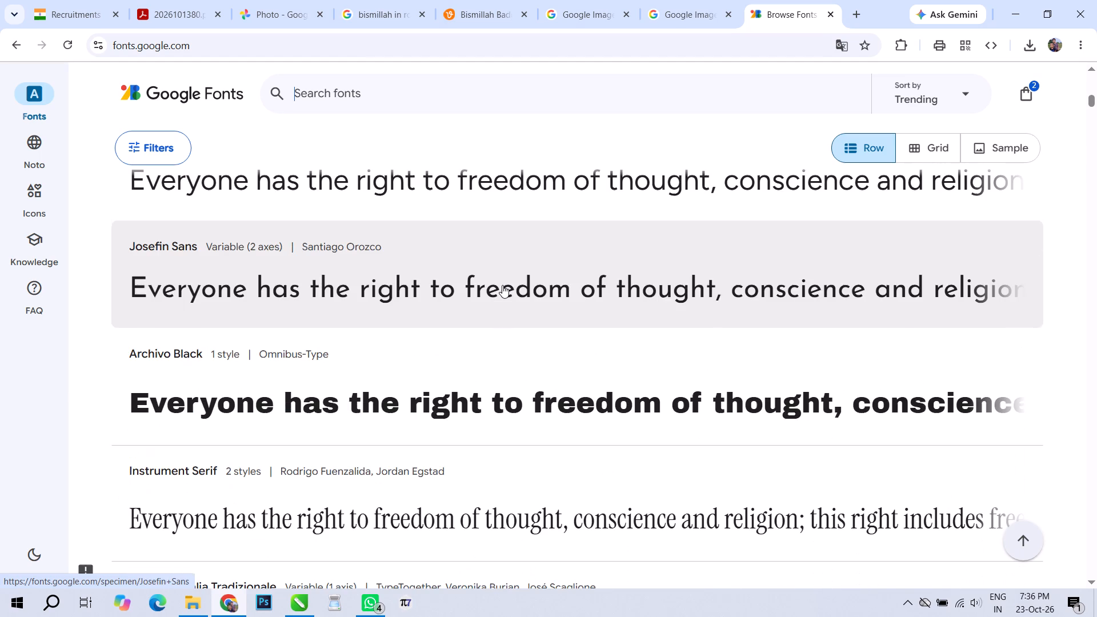
pyautogui.scroll(-13, 502, 285)
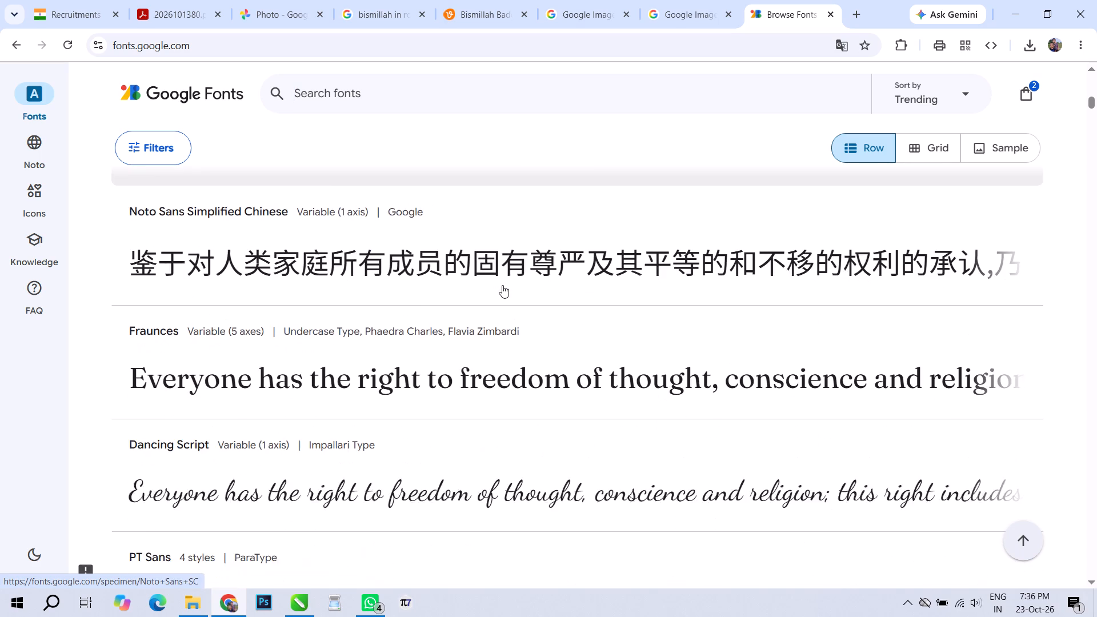
pyautogui.scroll(-5, 502, 285)
pyautogui.scroll(5, 502, 285)
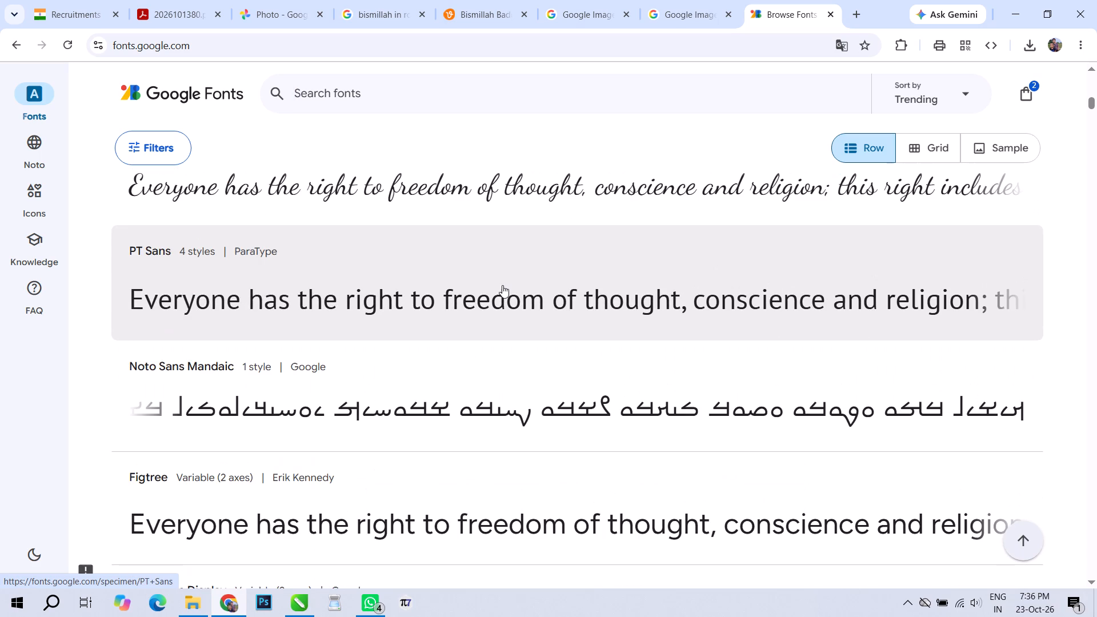
pyautogui.scroll(-11, 502, 285)
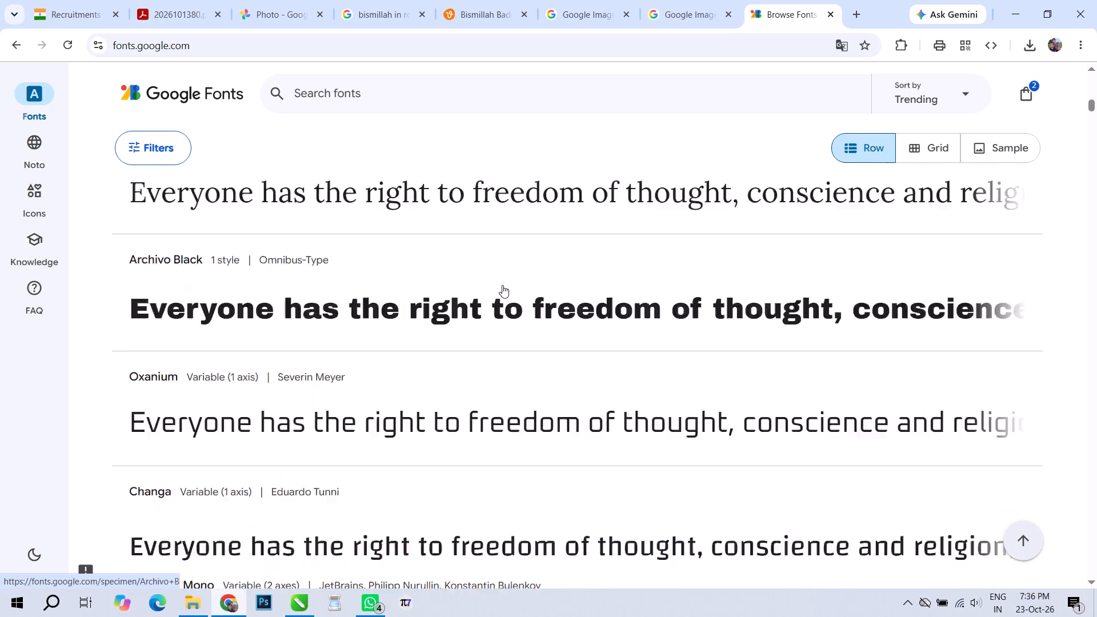
pyautogui.scroll(-12, 502, 285)
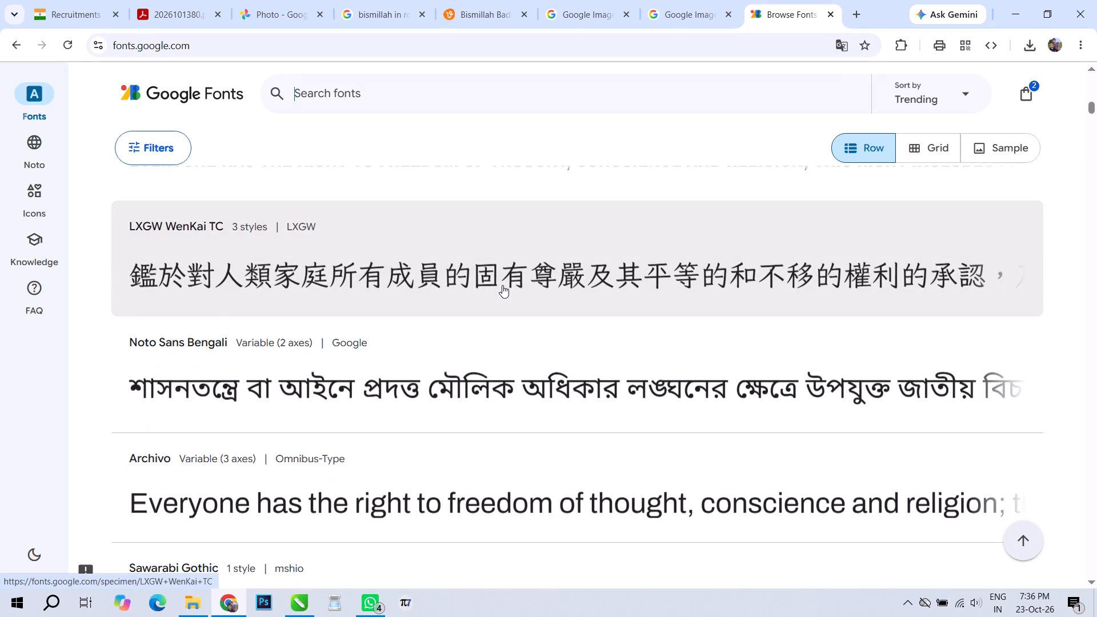
pyautogui.scroll(-16, 502, 285)
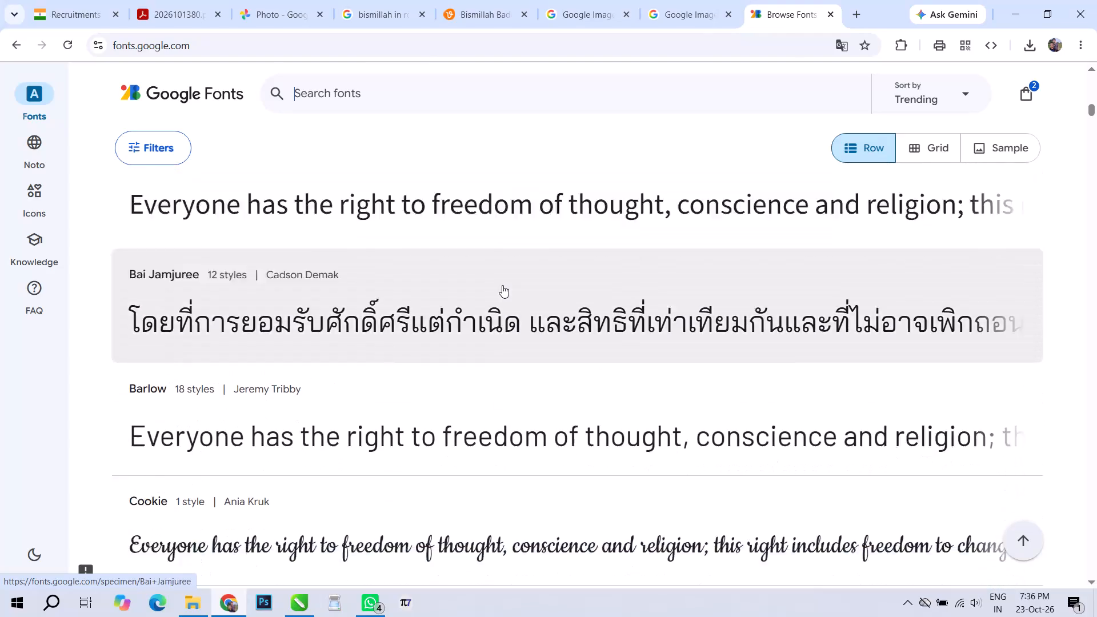
pyautogui.scroll(-13, 502, 285)
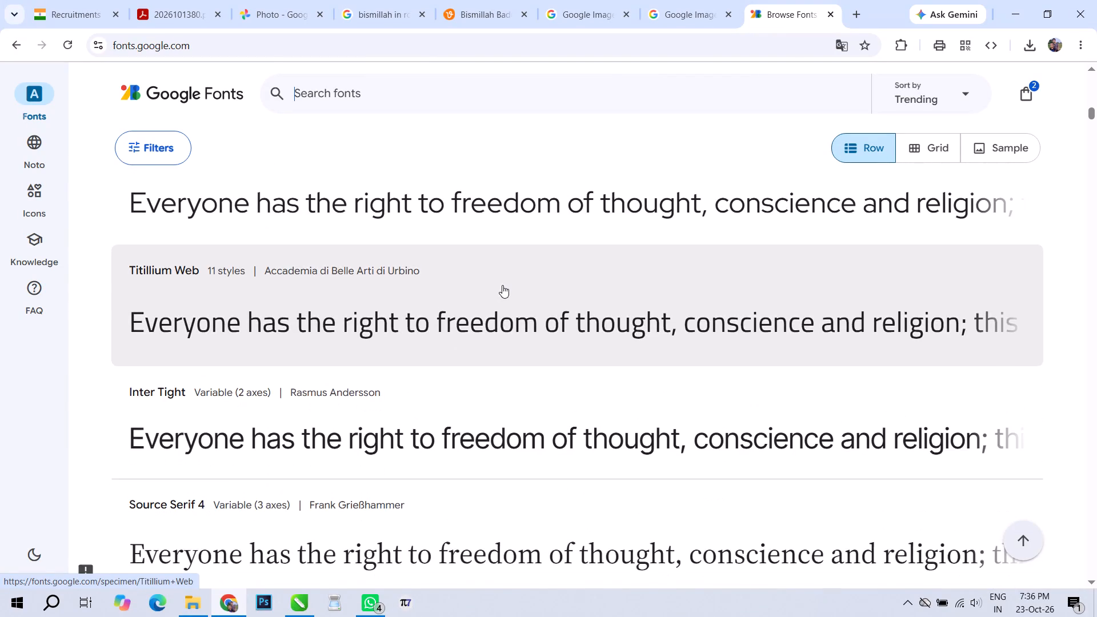
pyautogui.scroll(-16, 502, 285)
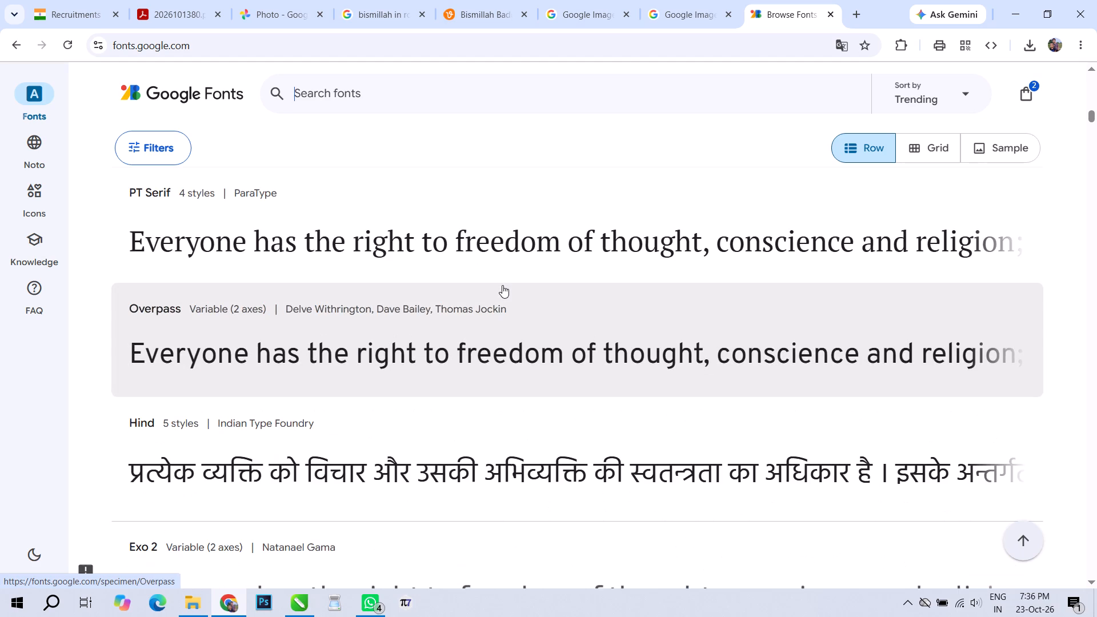
pyautogui.scroll(-11, 502, 285)
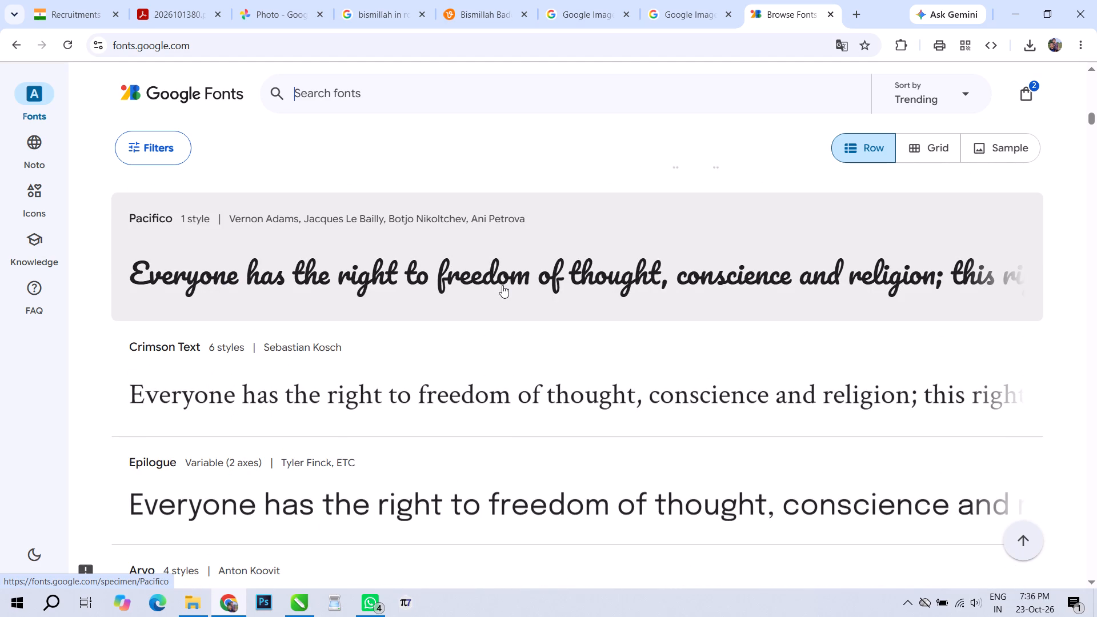
pyautogui.scroll(-10, 502, 285)
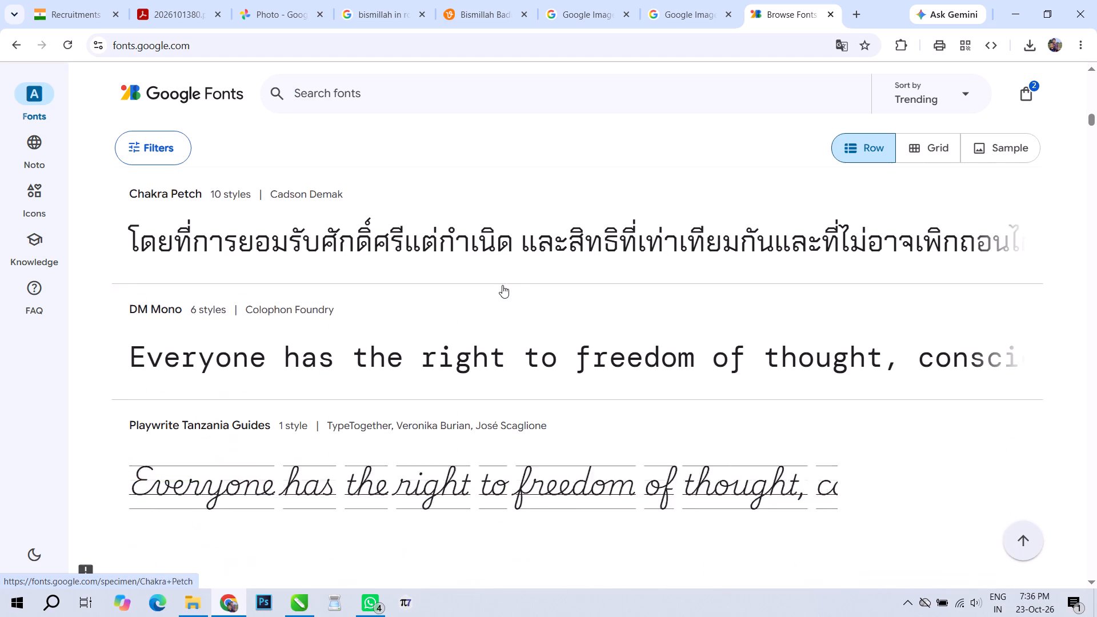
pyautogui.scroll(-5, 502, 285)
pyautogui.scroll(3, 502, 285)
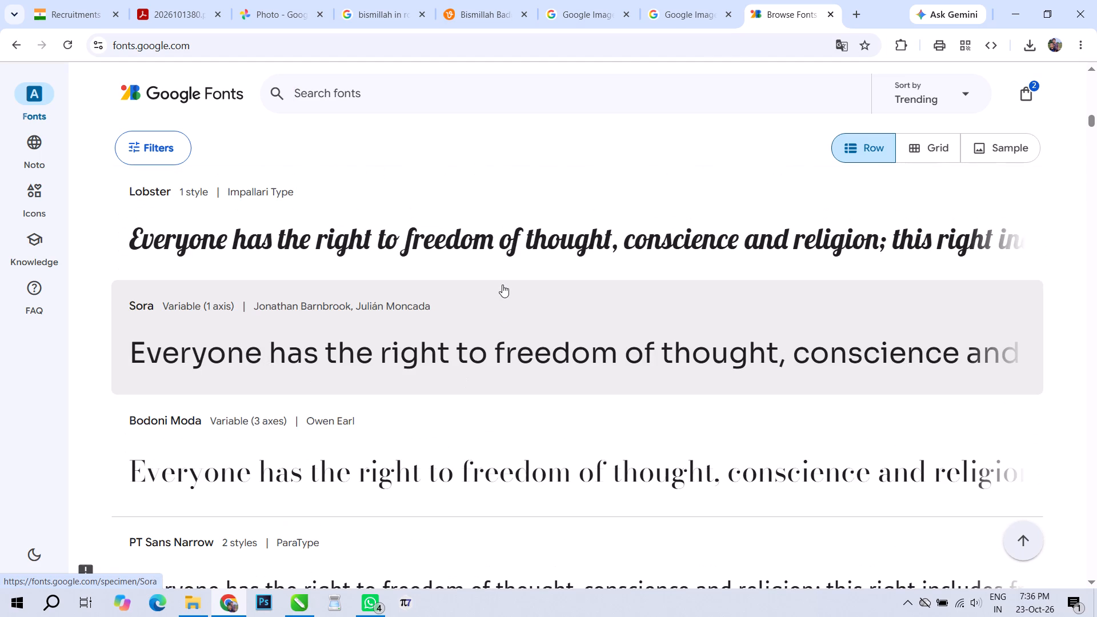
pyautogui.scroll(-11, 502, 285)
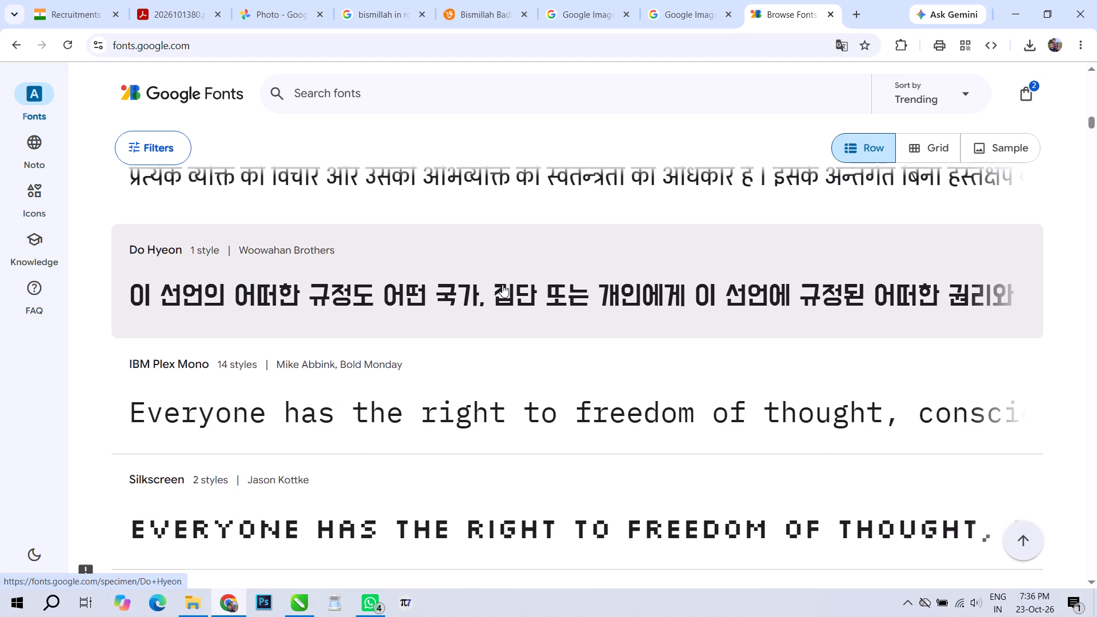
pyautogui.scroll(-11, 502, 285)
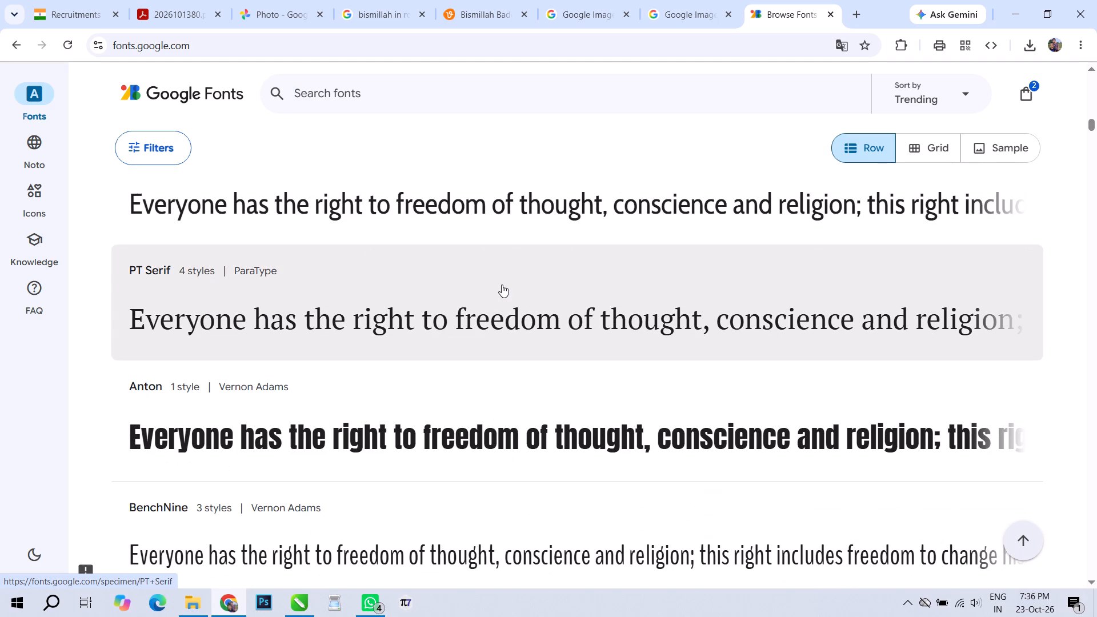
pyautogui.scroll(-5, 502, 284)
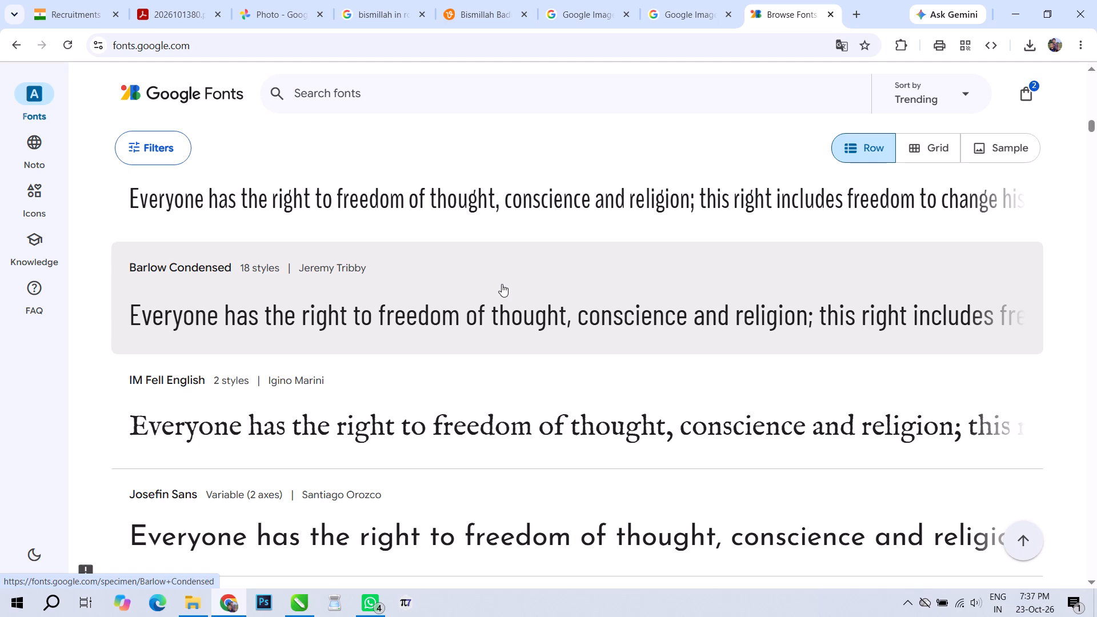
pyautogui.scroll(-14, 502, 284)
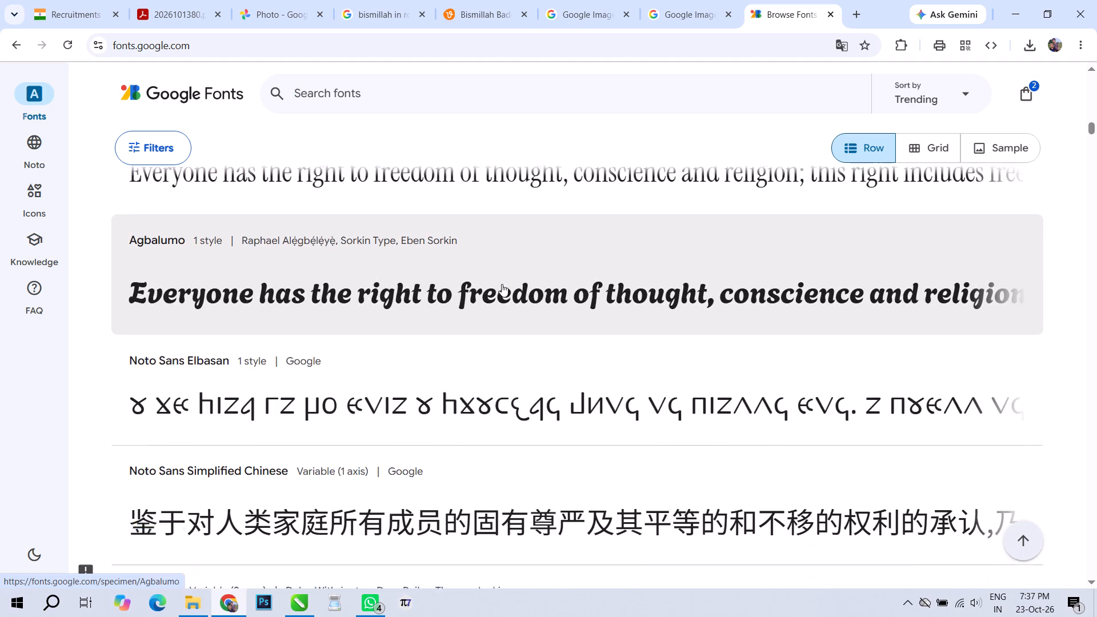
pyautogui.scroll(-2, 502, 284)
pyautogui.scroll(3, 502, 284)
pyautogui.scroll(-11, 502, 284)
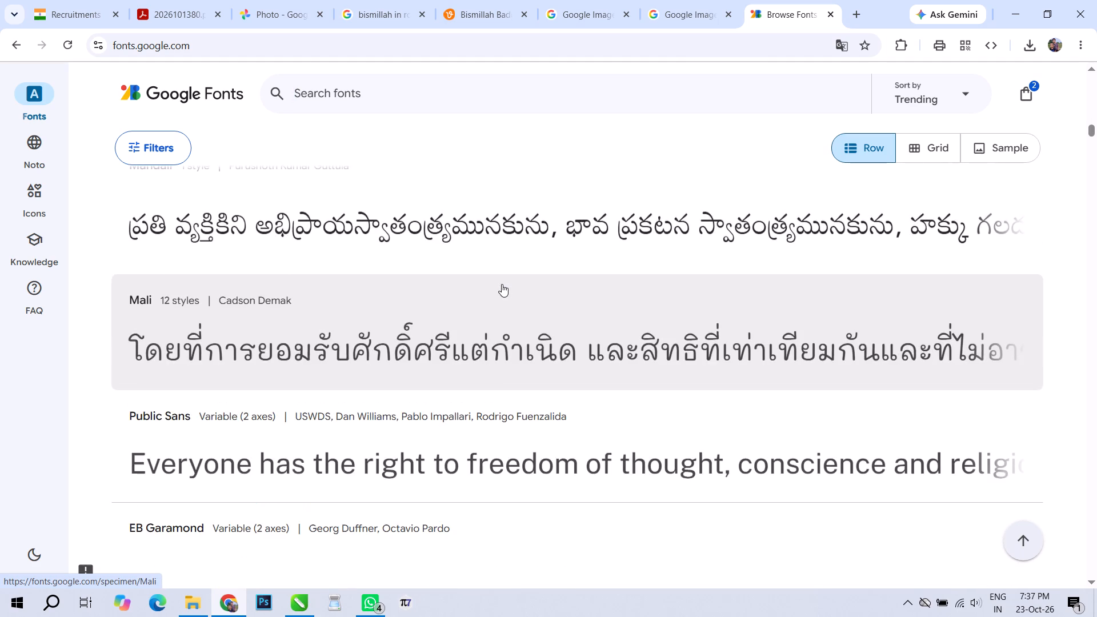
pyautogui.scroll(-8, 502, 284)
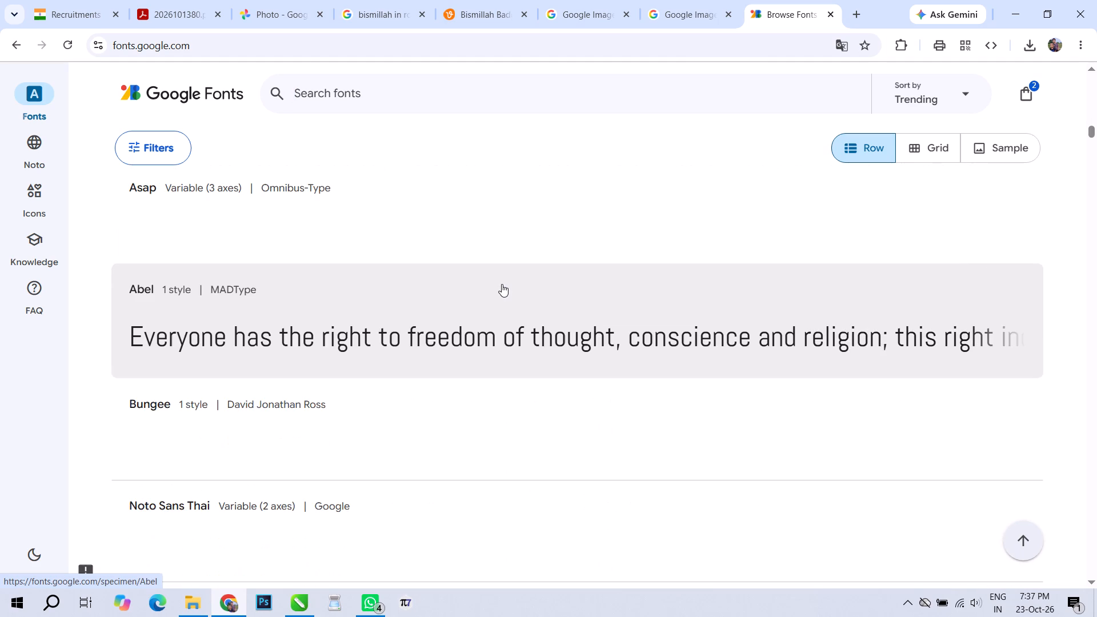
pyautogui.scroll(-6, 502, 284)
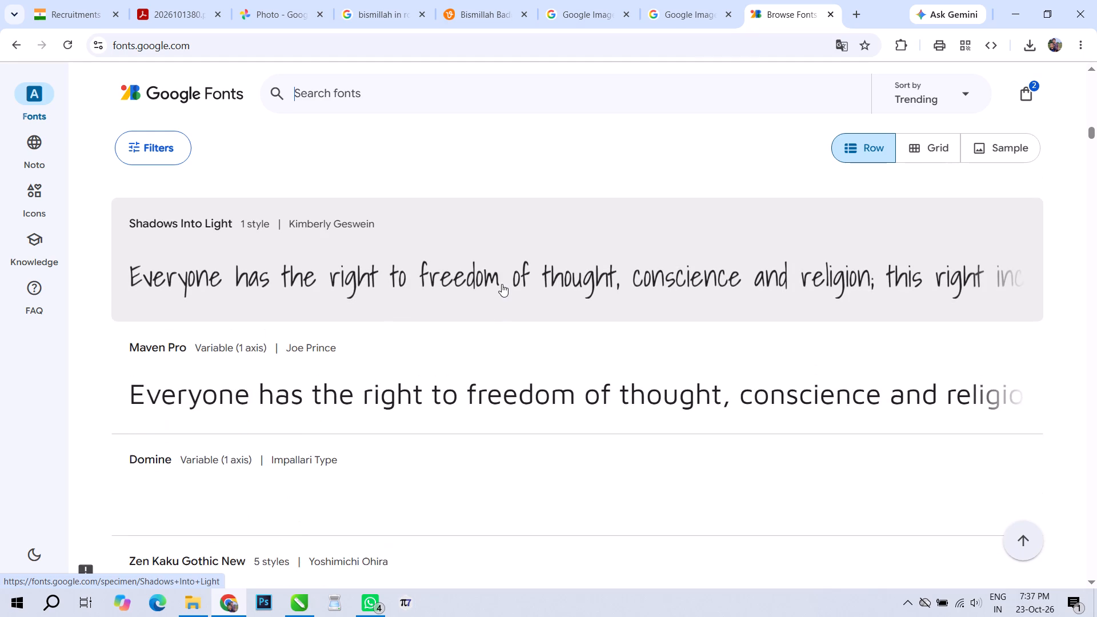
pyautogui.scroll(-5, 502, 284)
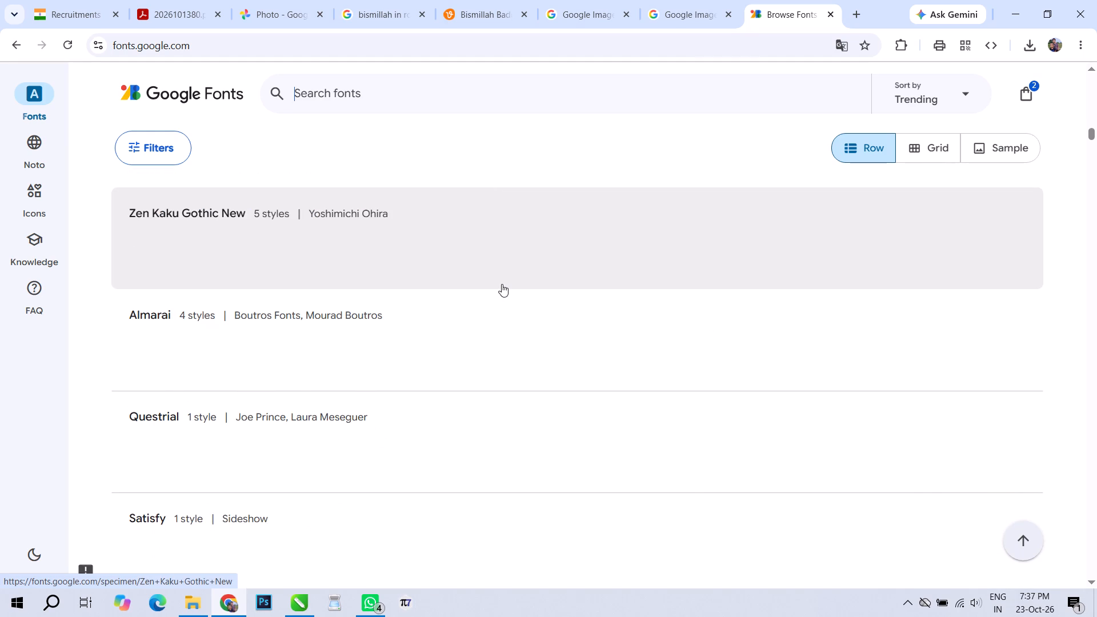
pyautogui.scroll(-6, 502, 284)
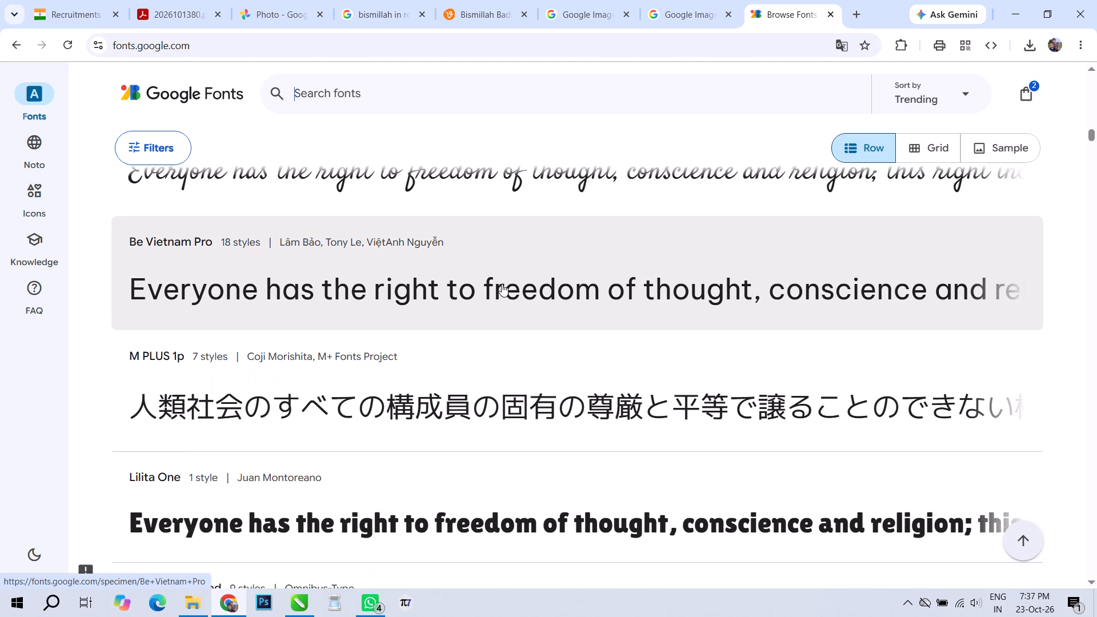
pyautogui.scroll(-8, 502, 284)
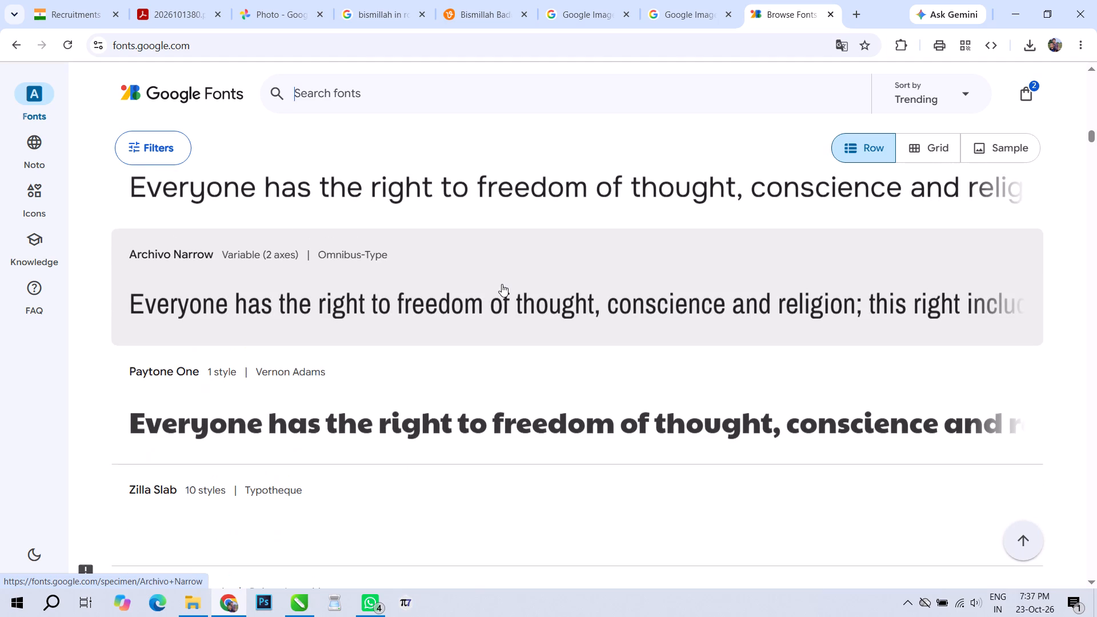
pyautogui.scroll(-4, 502, 284)
pyautogui.scroll(3, 502, 284)
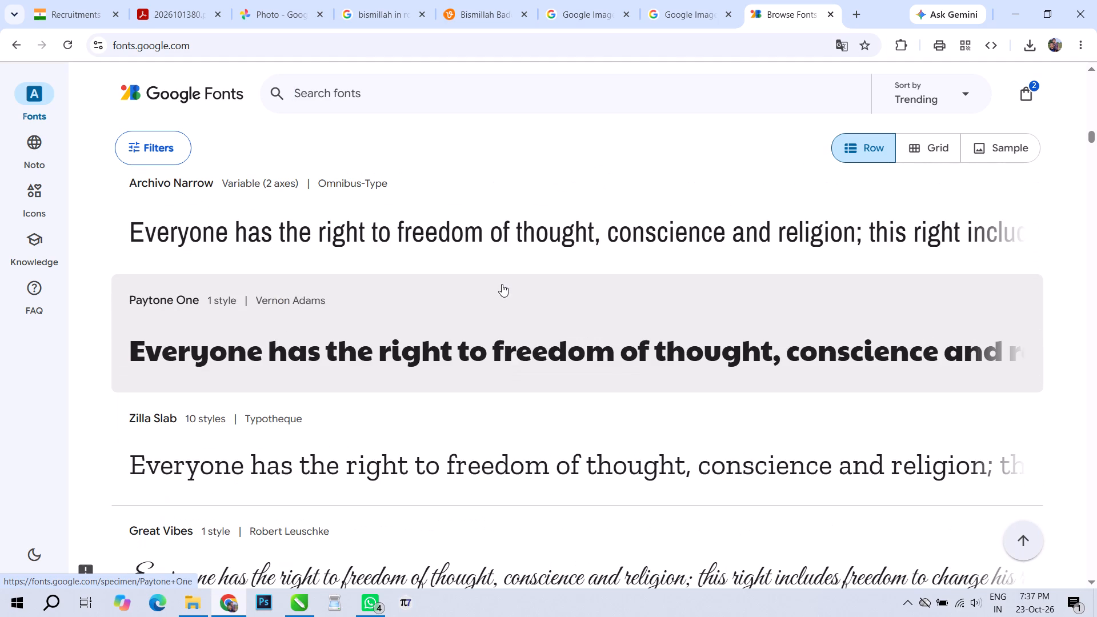
pyautogui.scroll(-4, 502, 284)
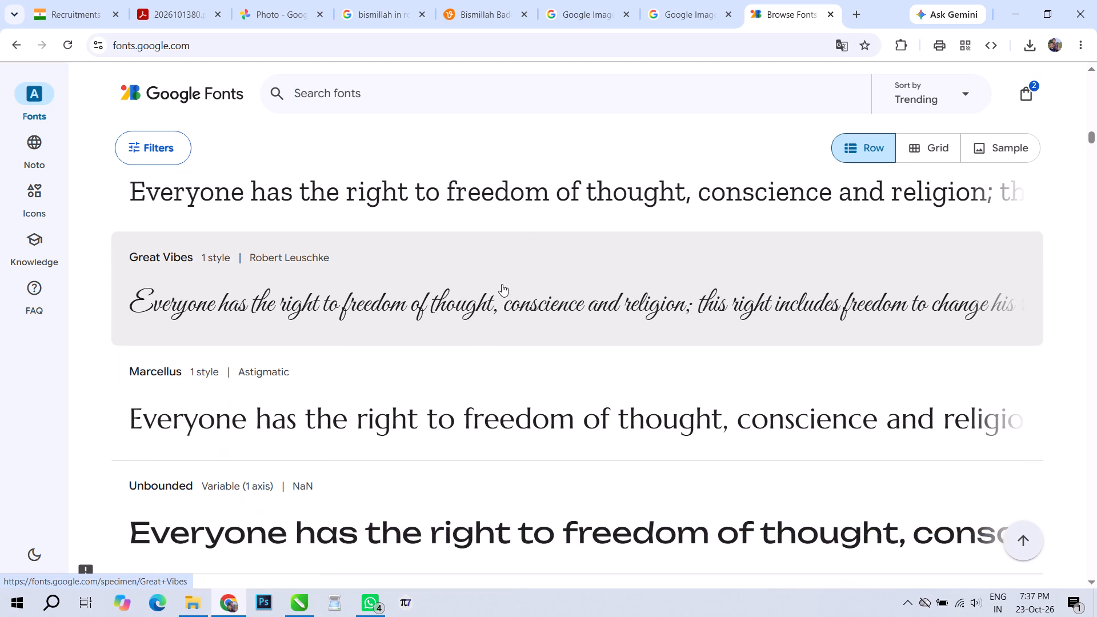
# Continue through the trending Google Fonts catalogue beyond Great Vibes, examining the samples for a script font that matches the printed names.
pyautogui.scroll(-5, 502, 284)
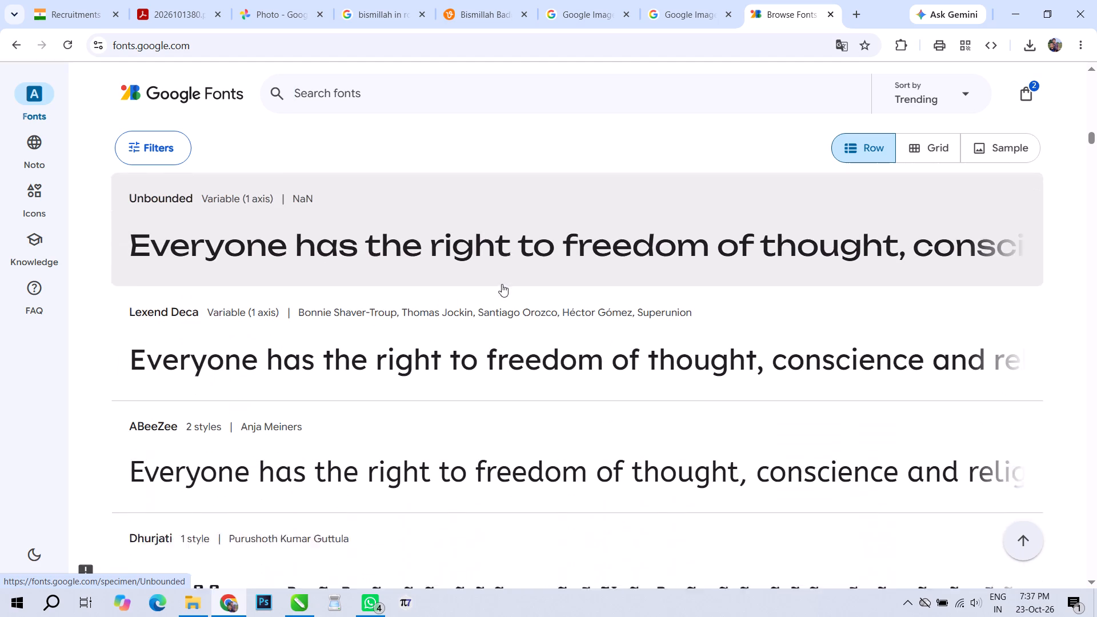
pyautogui.scroll(-6, 502, 284)
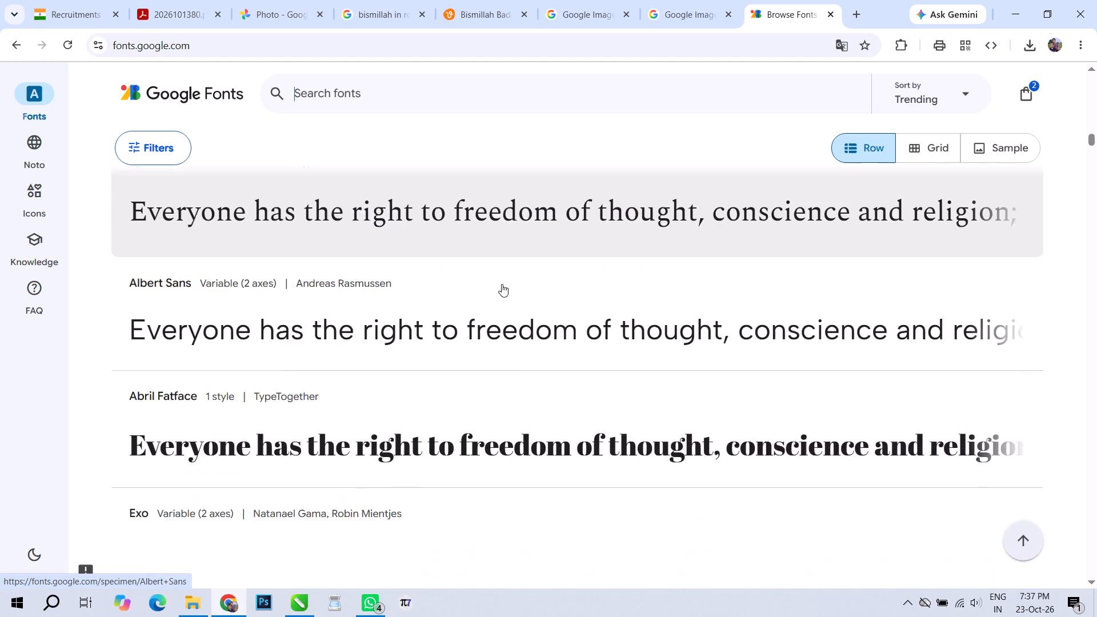
pyautogui.scroll(-4, 502, 284)
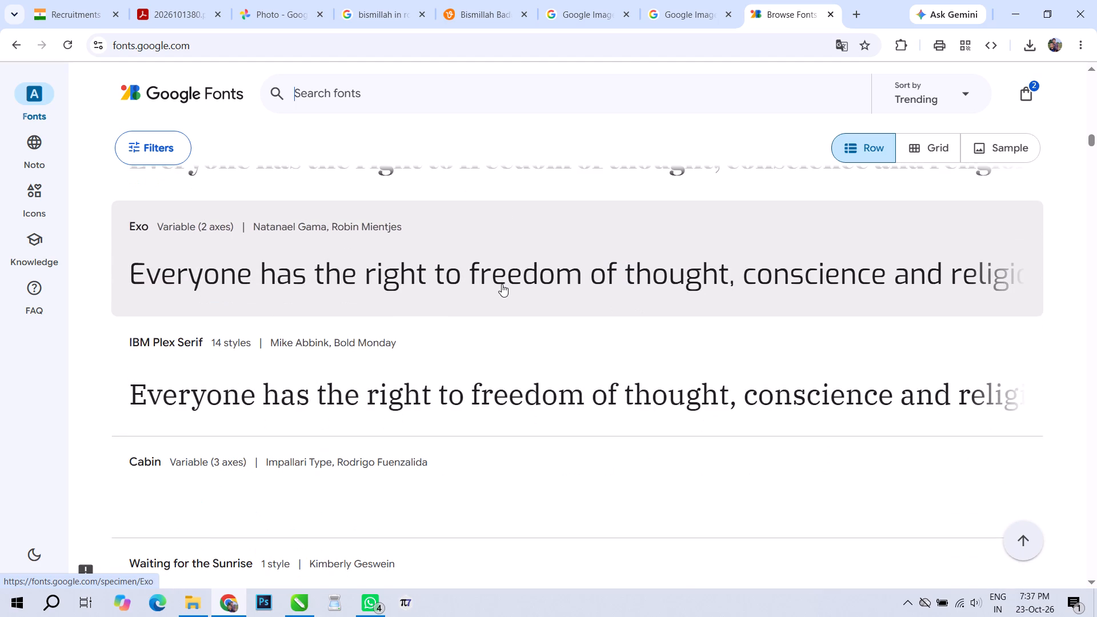
pyautogui.scroll(-3, 502, 284)
pyautogui.scroll(3, 502, 284)
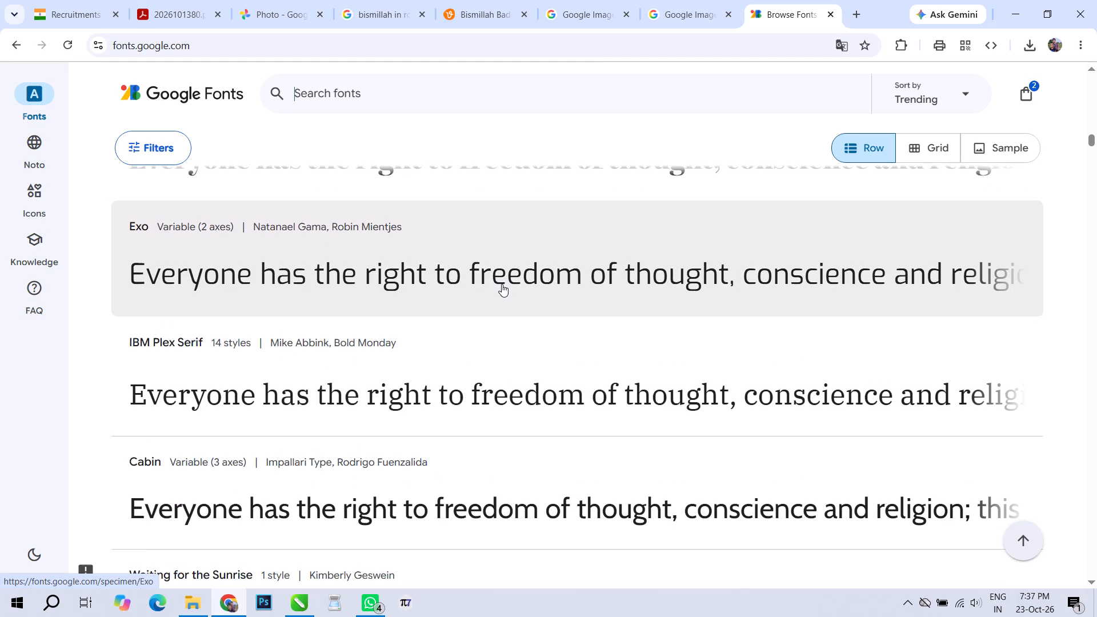
pyautogui.scroll(-8, 502, 284)
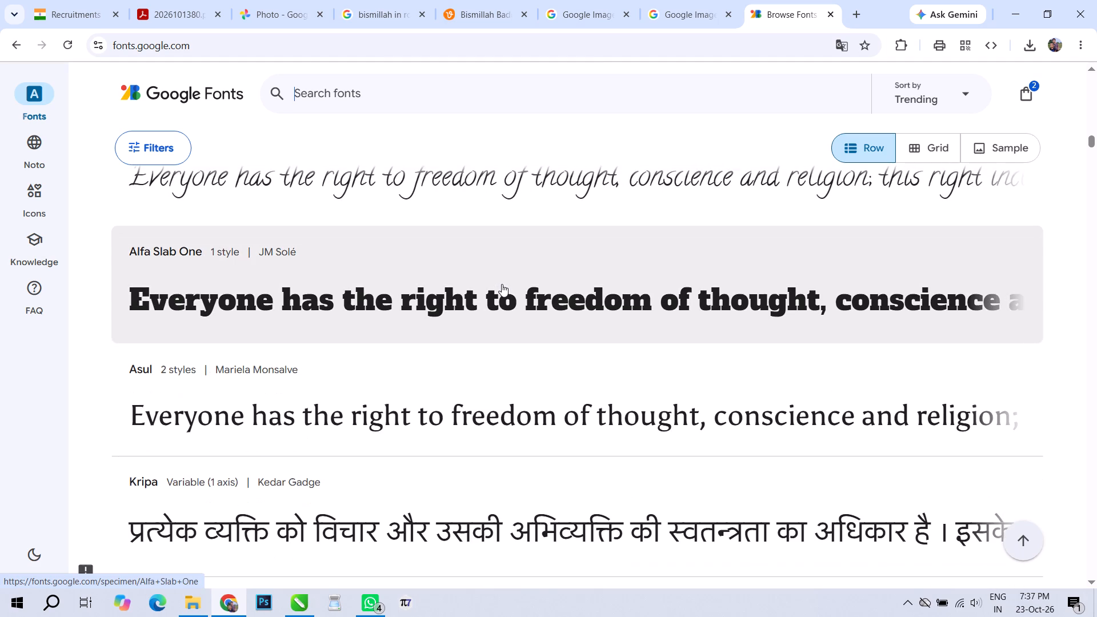
pyautogui.scroll(-6, 502, 284)
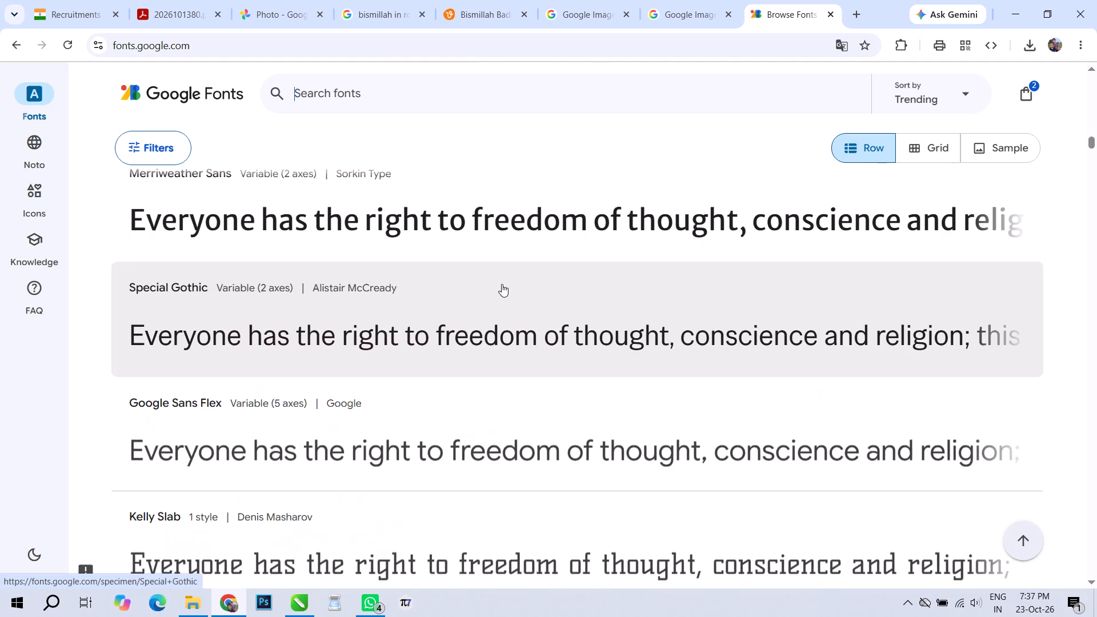
pyautogui.scroll(-8, 502, 284)
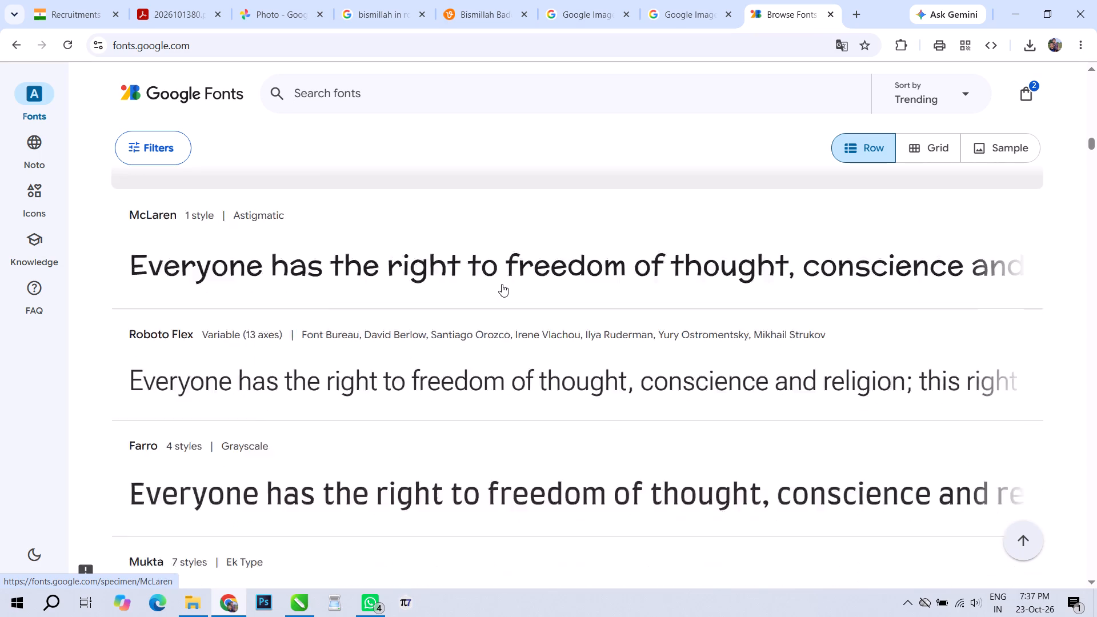
pyautogui.scroll(-3, 502, 284)
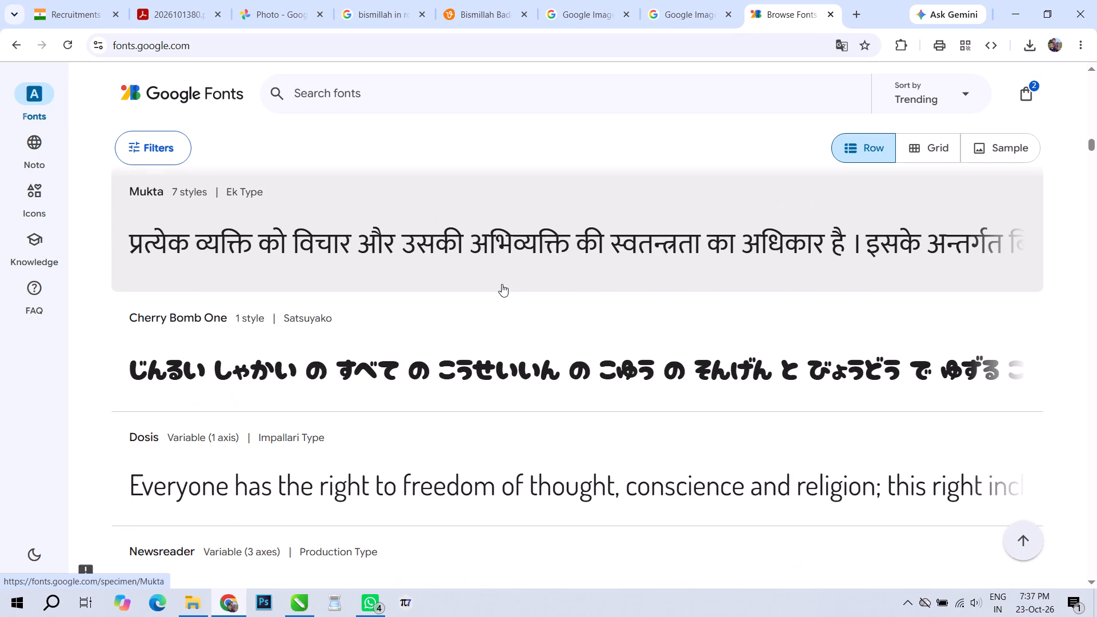
pyautogui.scroll(3, 502, 284)
pyautogui.scroll(-6, 502, 284)
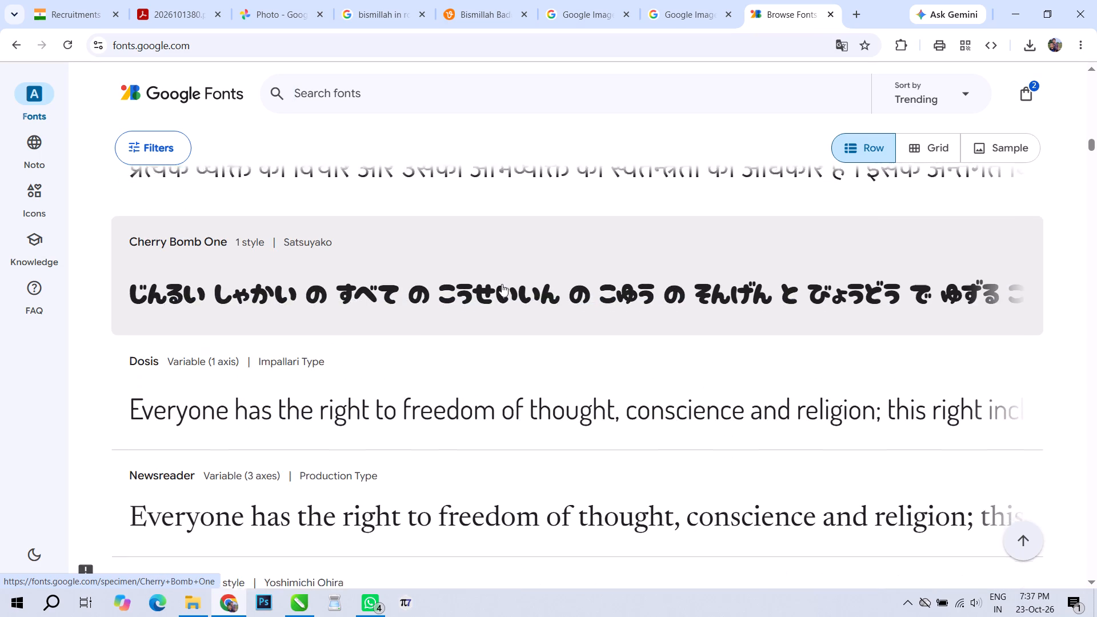
pyautogui.scroll(-9, 502, 284)
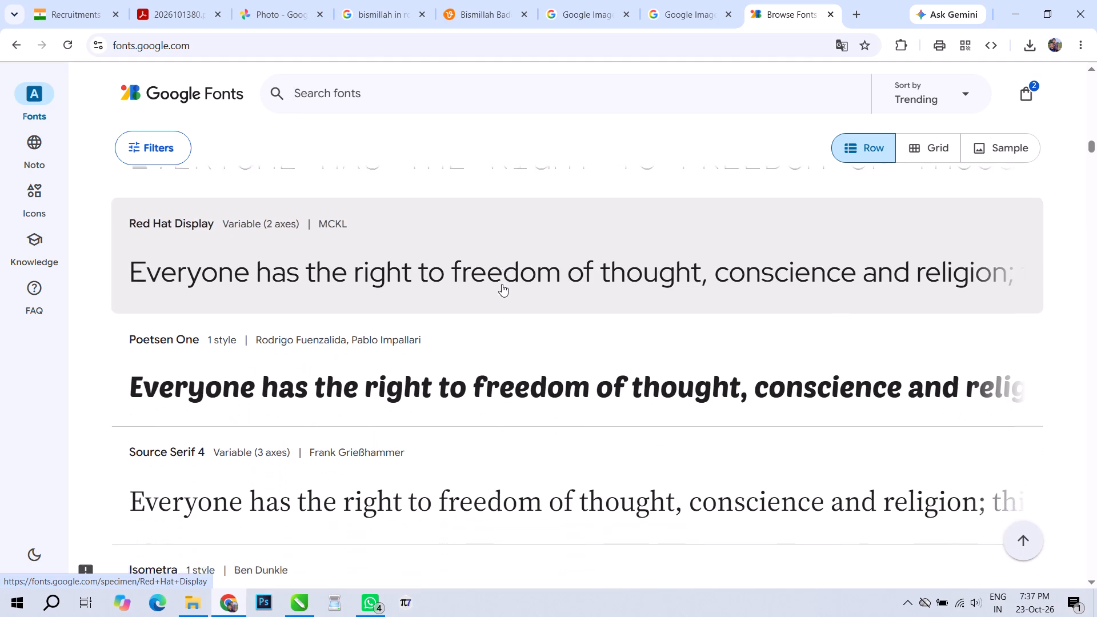
pyautogui.scroll(-9, 502, 284)
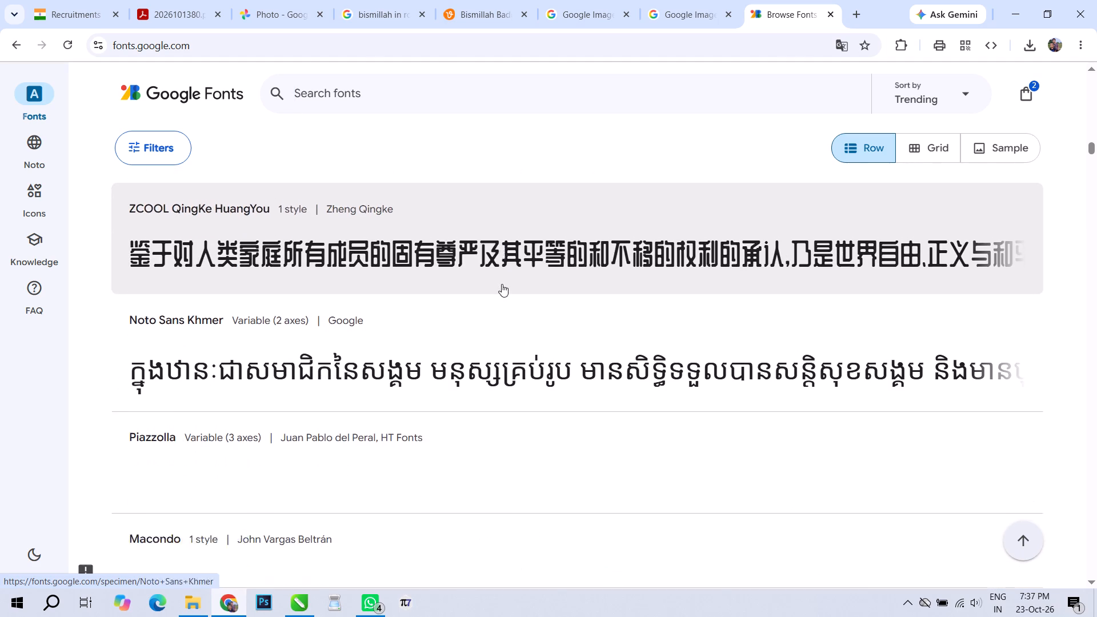
pyautogui.scroll(-7, 502, 284)
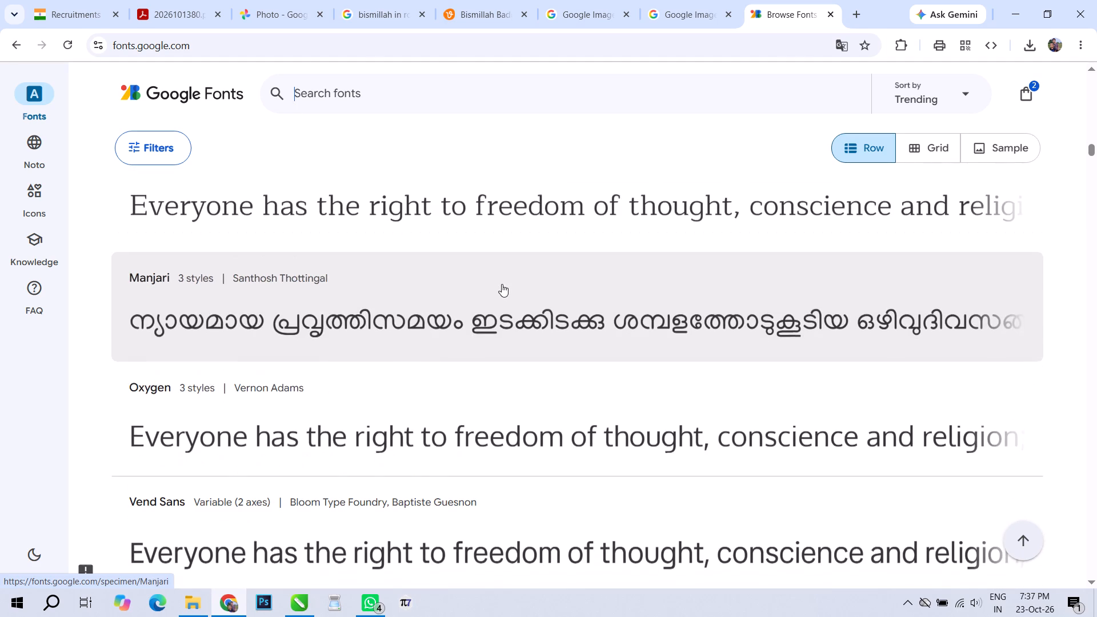
pyautogui.scroll(-9, 502, 284)
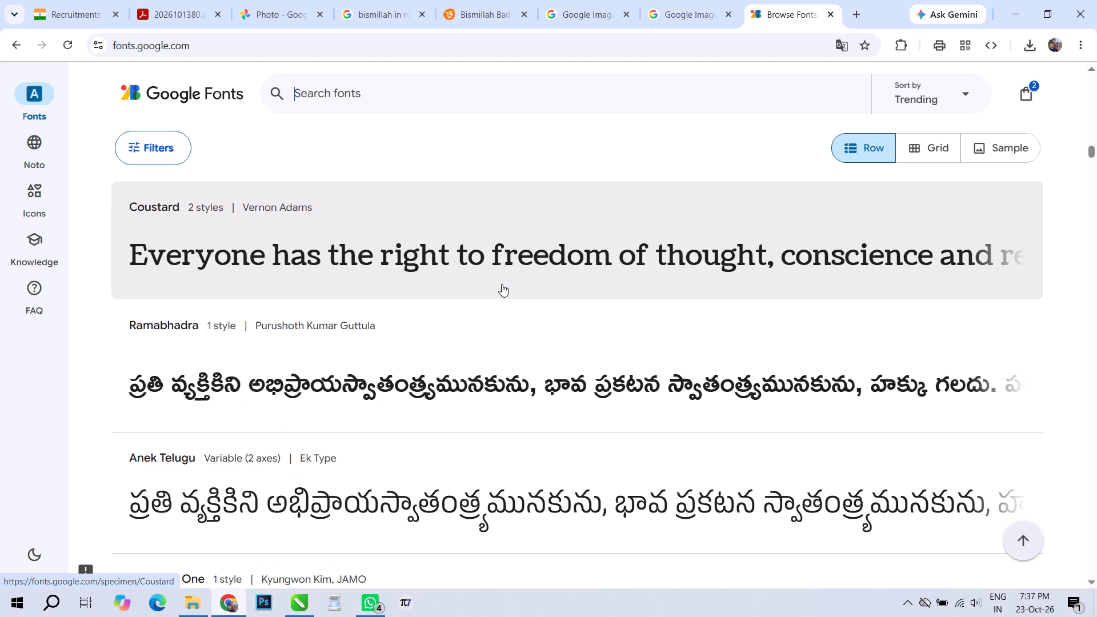
pyautogui.scroll(-9, 502, 284)
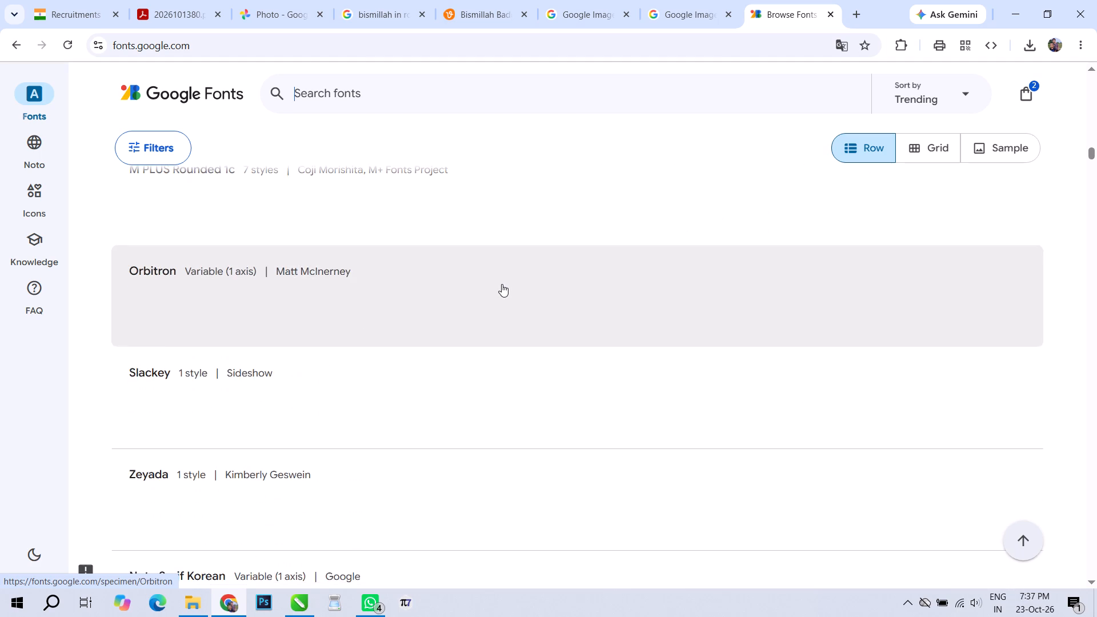
pyautogui.scroll(-10, 502, 284)
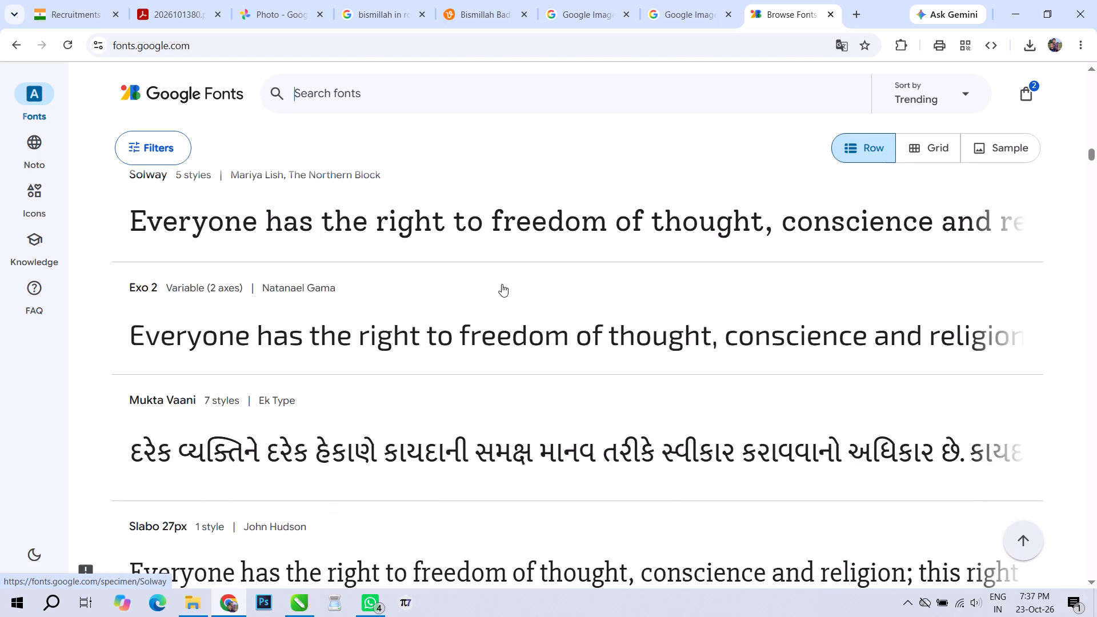
pyautogui.scroll(-6, 502, 284)
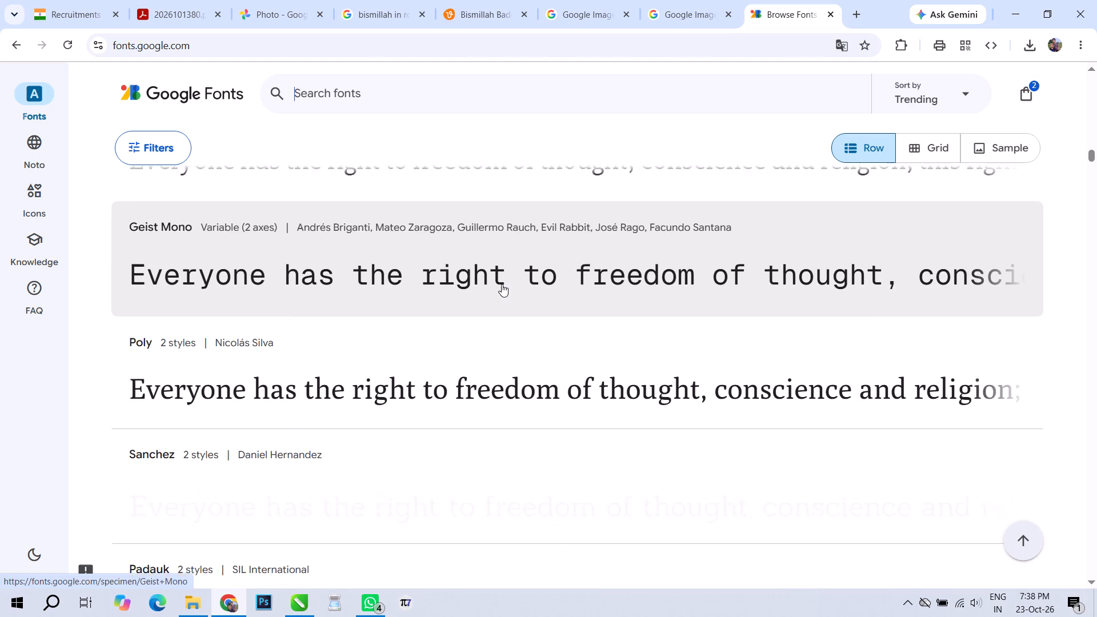
pyautogui.scroll(-9, 502, 284)
pyautogui.scroll(3, 502, 284)
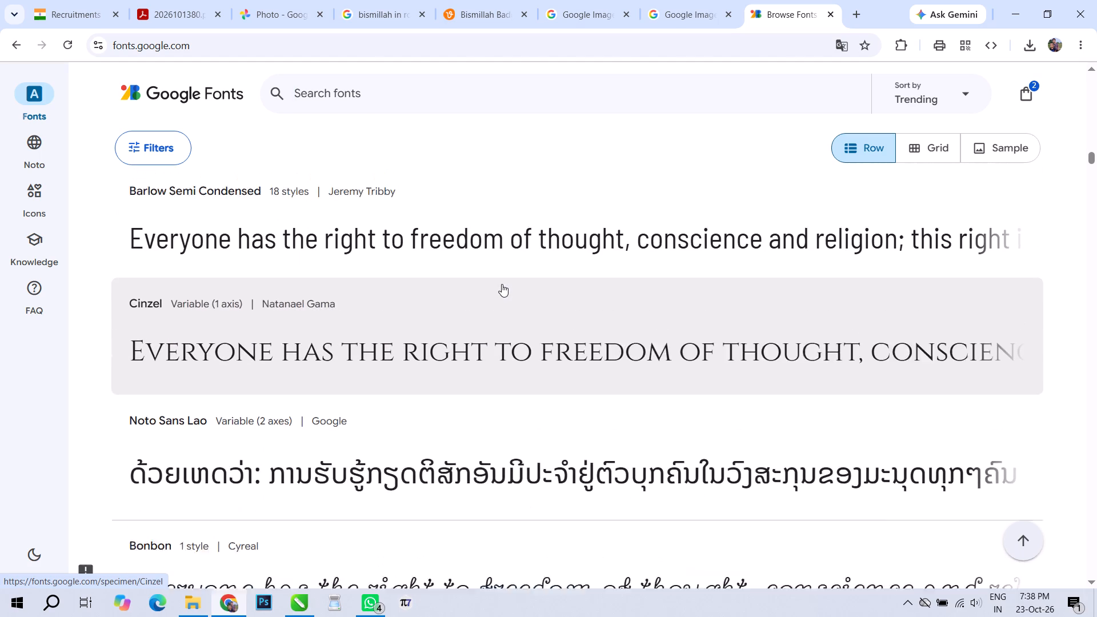
pyautogui.scroll(-11, 502, 284)
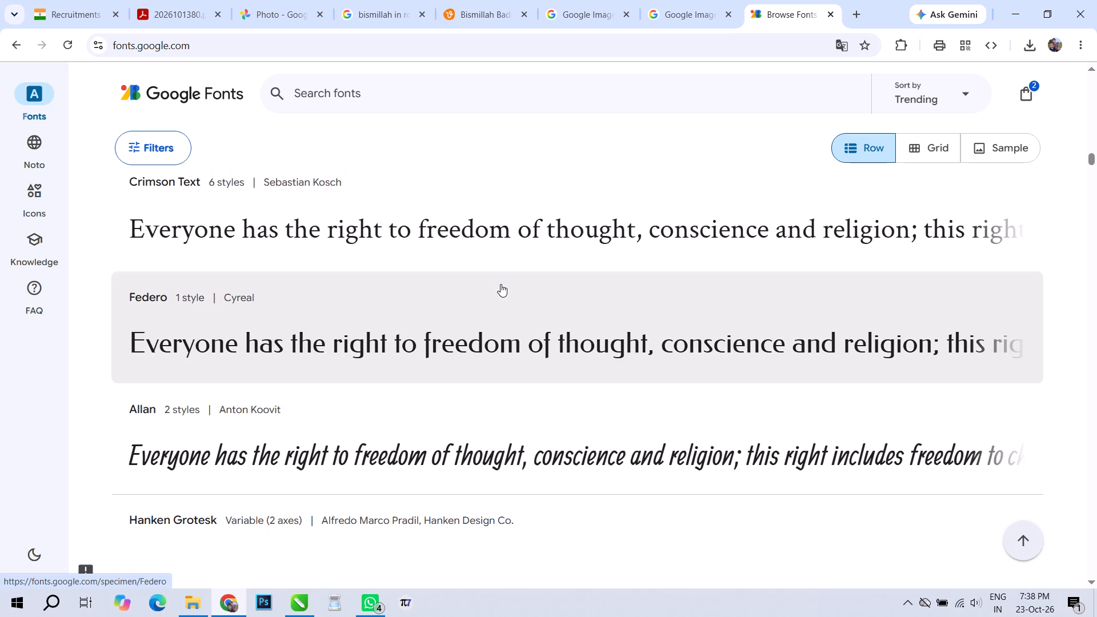
pyautogui.scroll(-11, 501, 284)
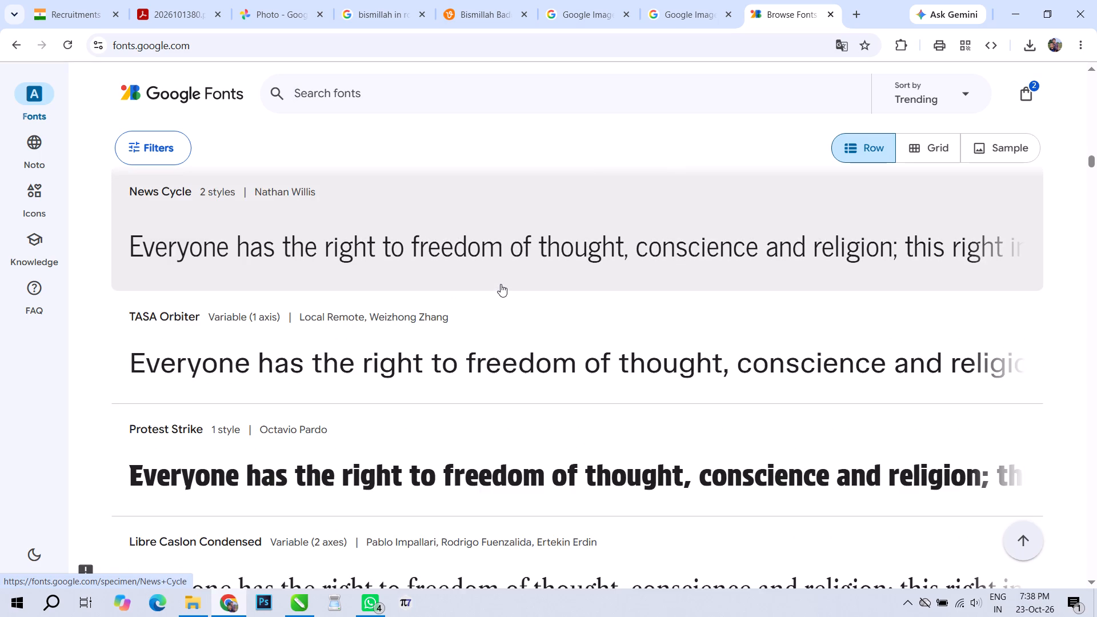
pyautogui.scroll(-10, 501, 284)
pyautogui.scroll(4, 501, 284)
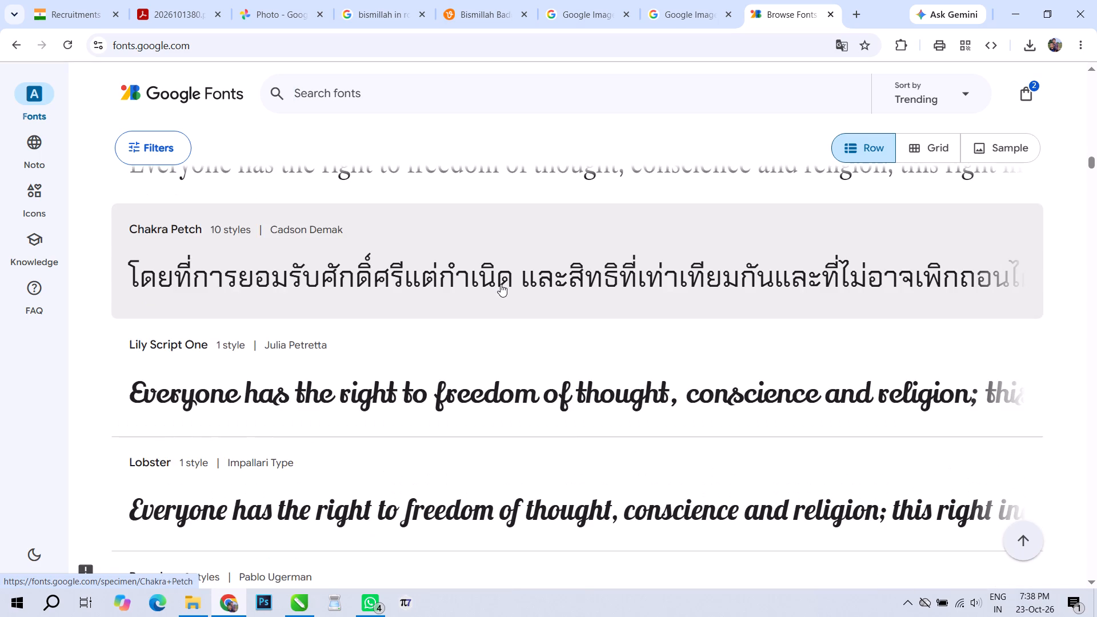
pyautogui.scroll(-10, 501, 284)
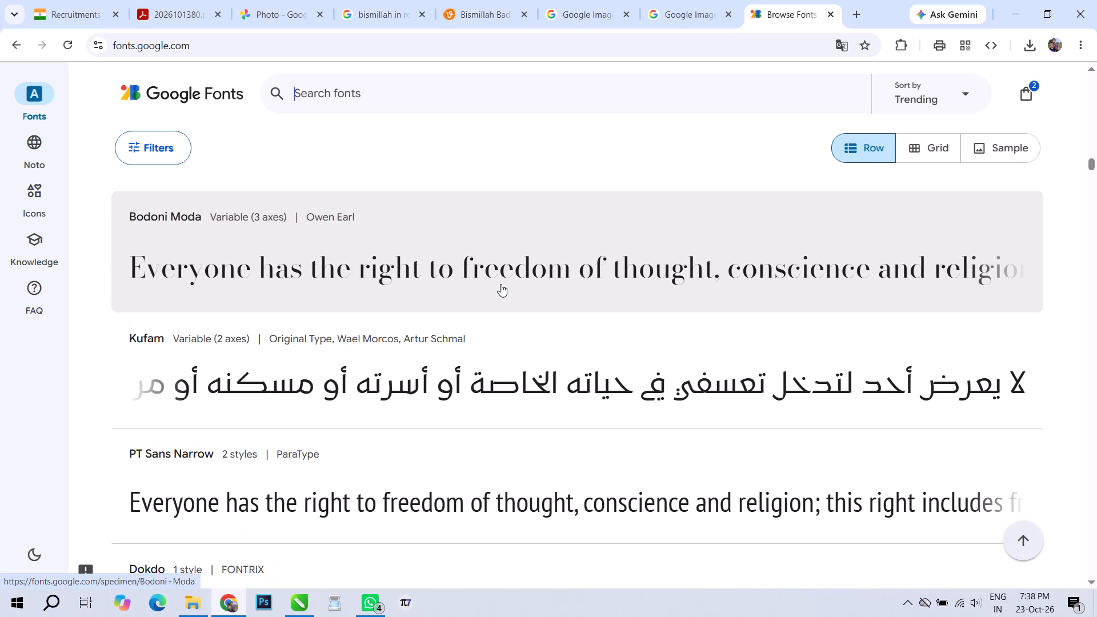
pyautogui.scroll(-12, 501, 284)
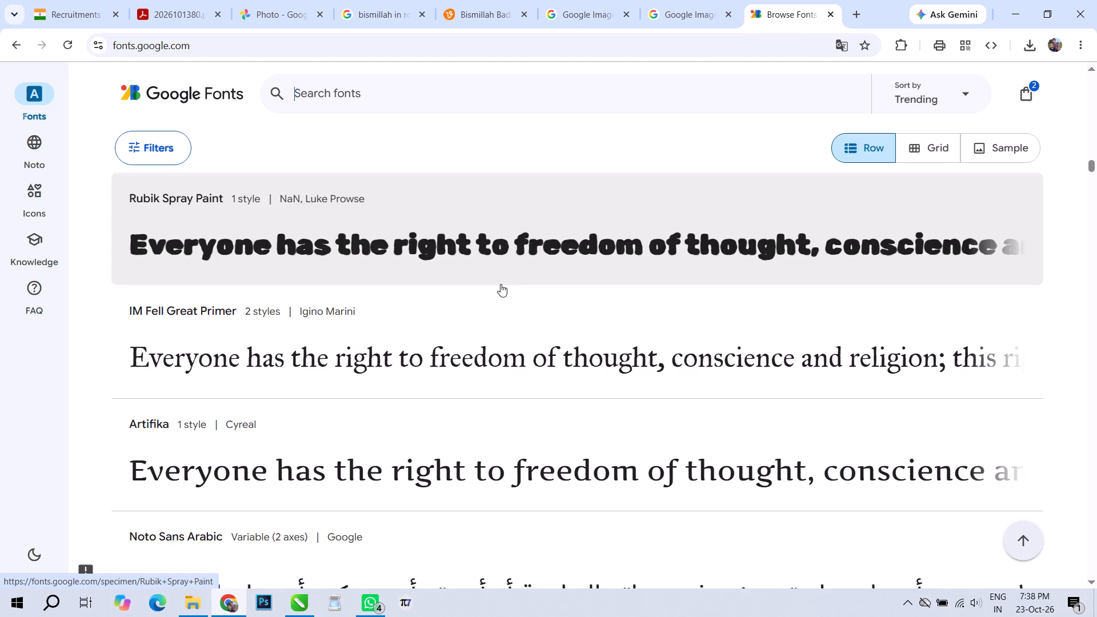
pyautogui.scroll(-15, 501, 284)
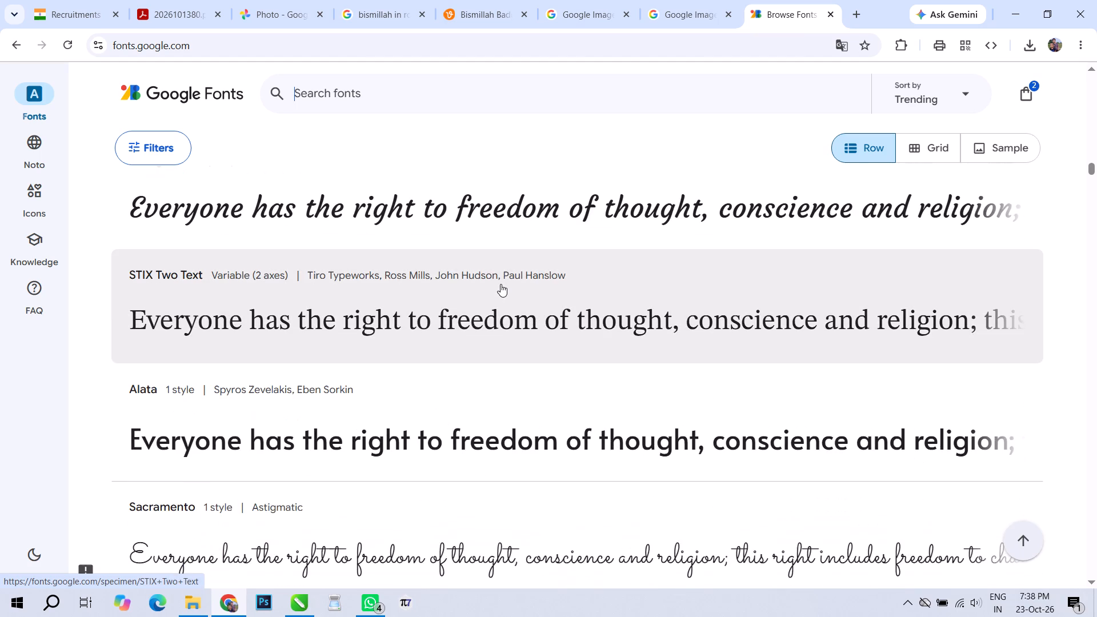
pyautogui.scroll(-10, 501, 284)
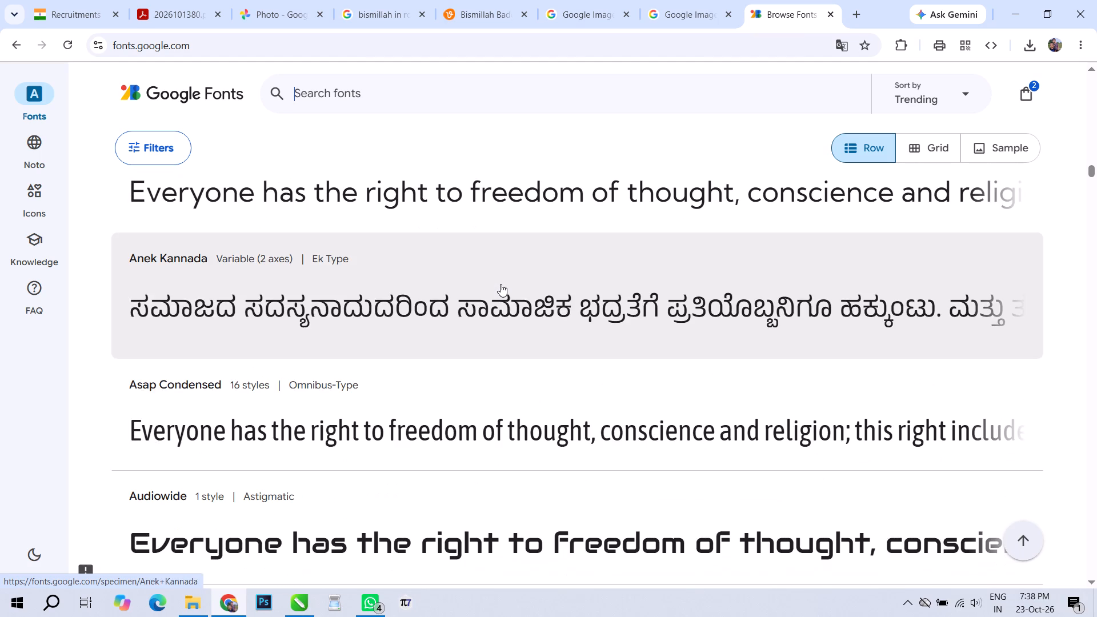
pyautogui.scroll(-12, 501, 284)
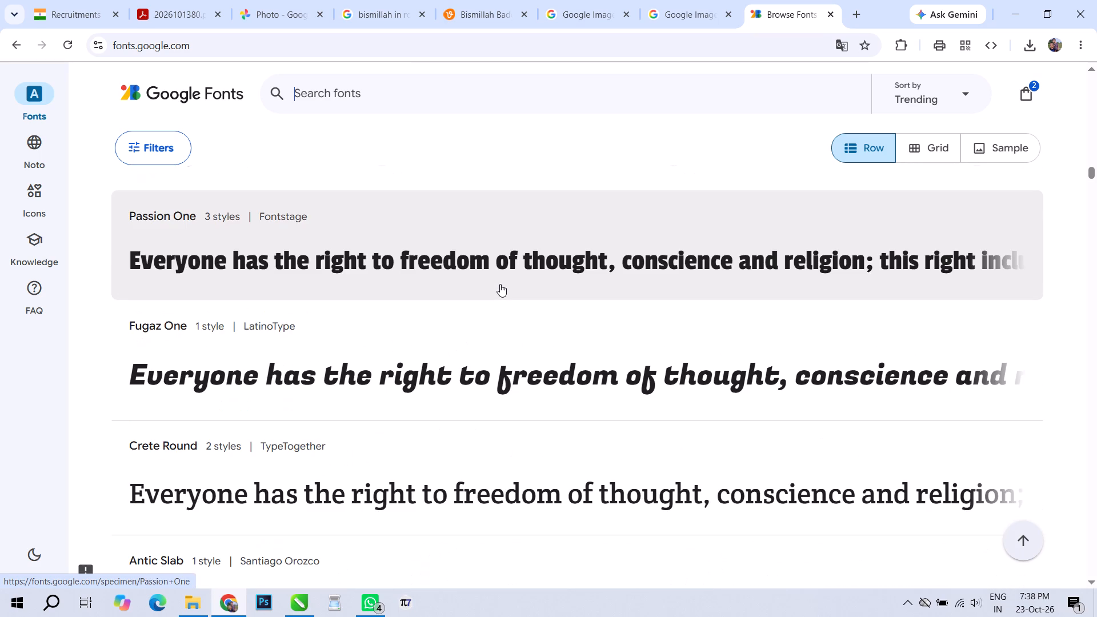
pyautogui.scroll(-4, 500, 284)
pyautogui.scroll(3, 500, 284)
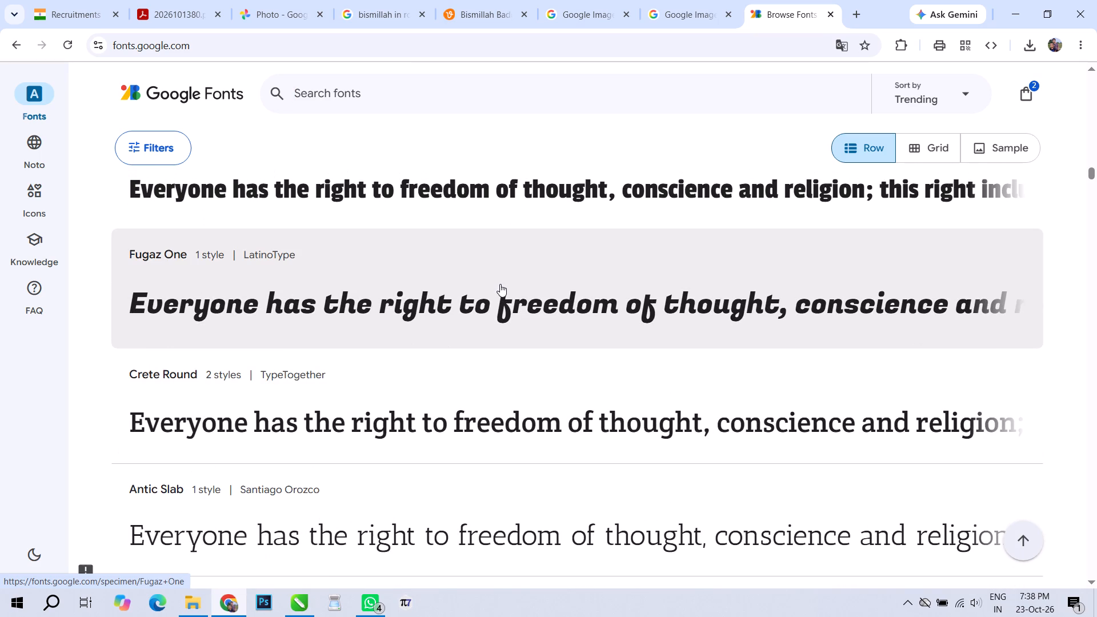
pyautogui.scroll(-14, 500, 284)
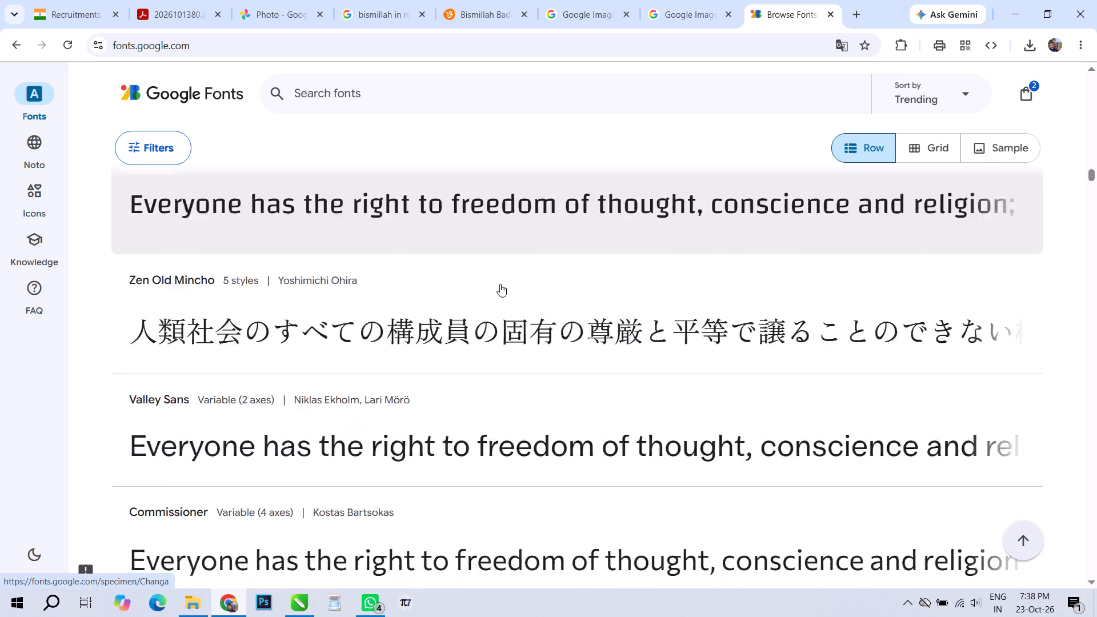
pyautogui.scroll(-11, 500, 284)
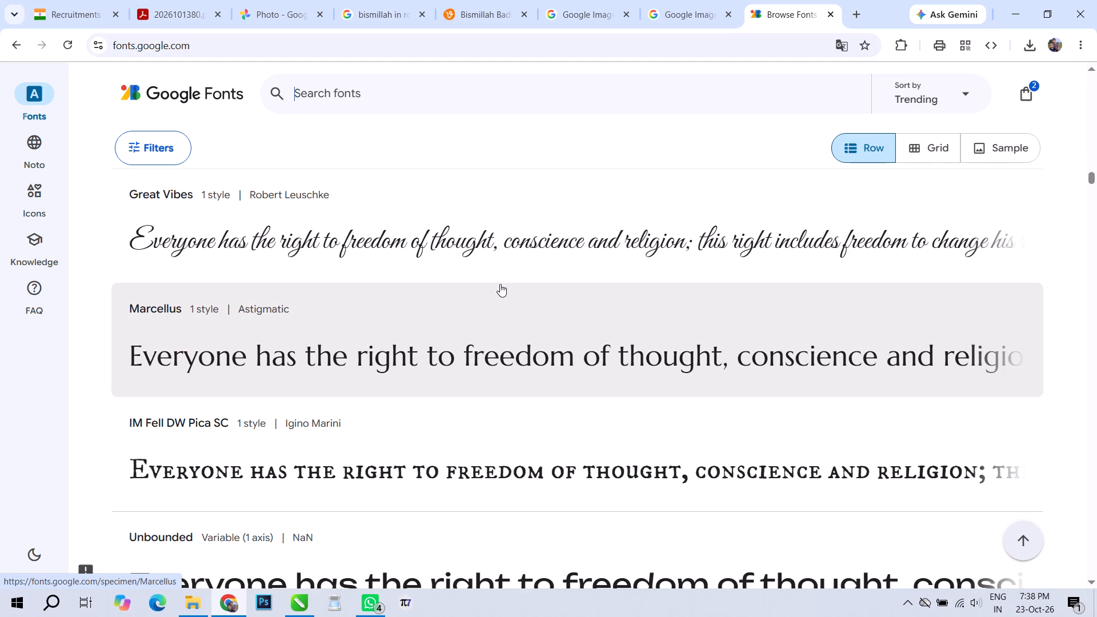
pyautogui.scroll(-10, 500, 284)
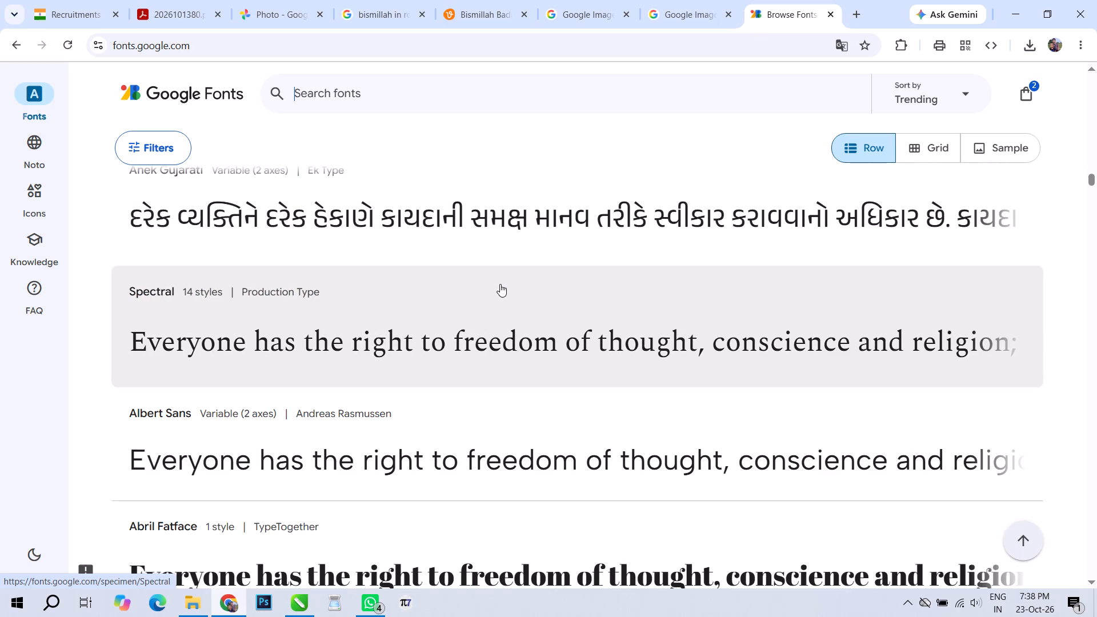
pyautogui.scroll(-12, 500, 284)
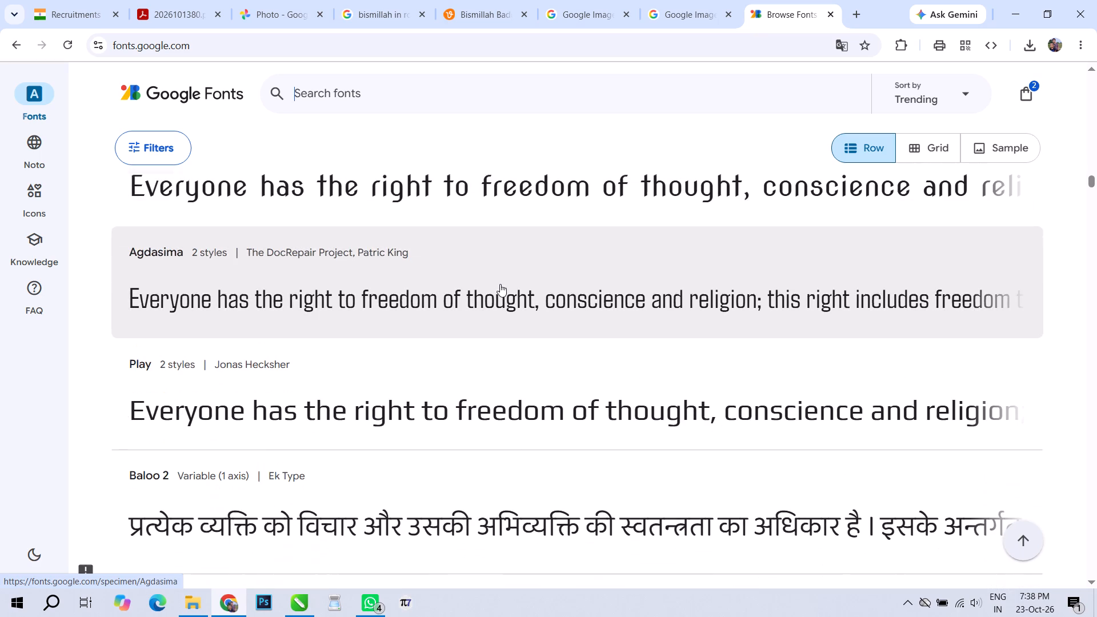
pyautogui.scroll(-9, 500, 284)
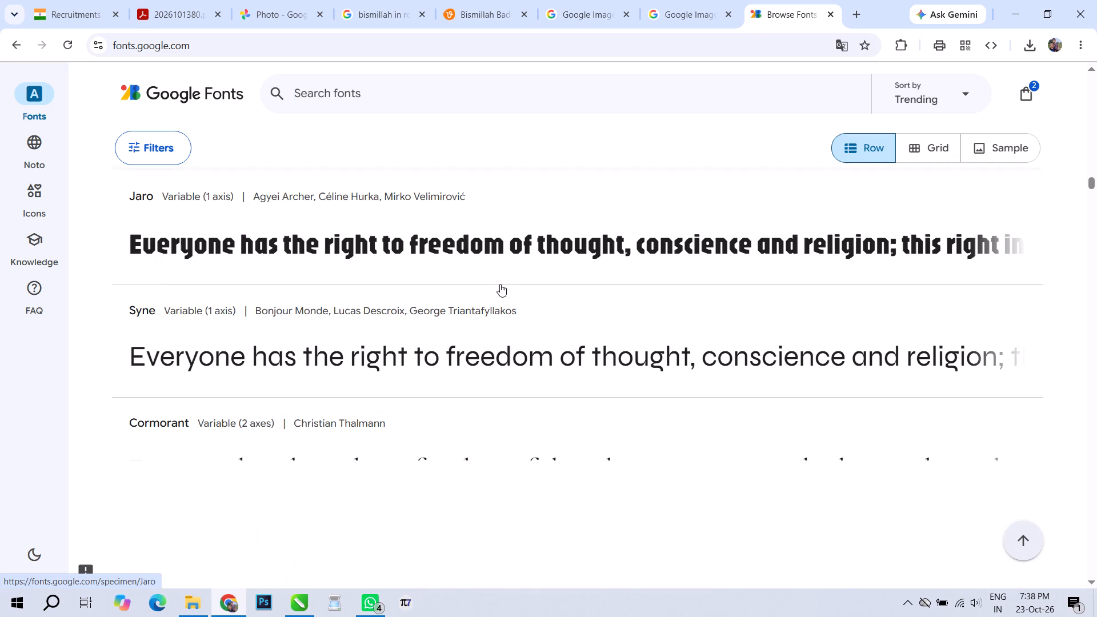
pyautogui.scroll(-9, 500, 284)
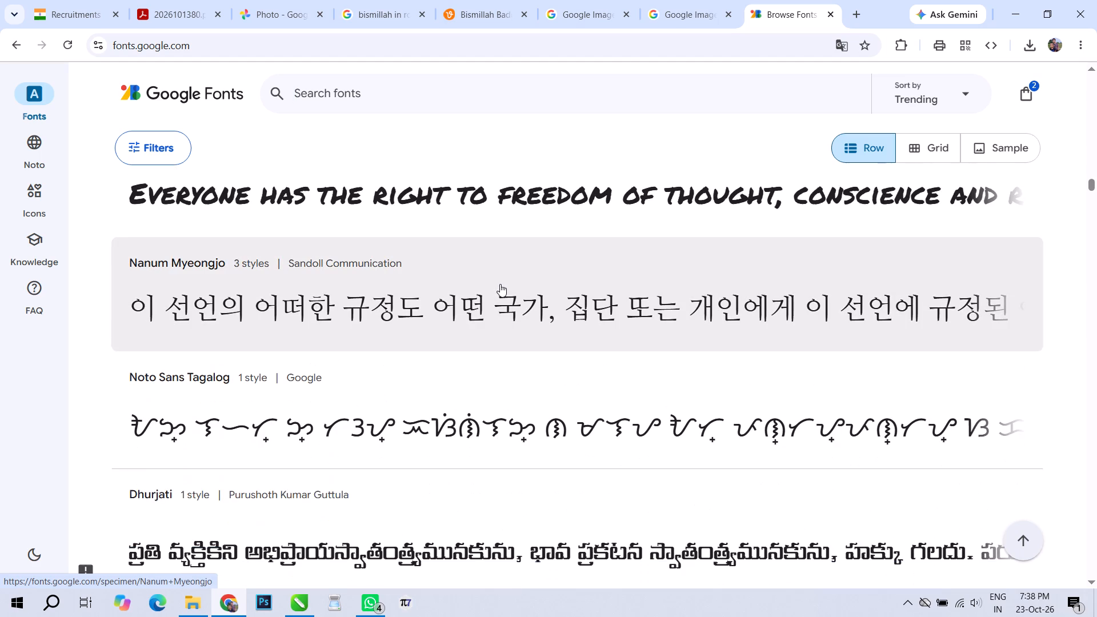
pyautogui.scroll(-10, 500, 284)
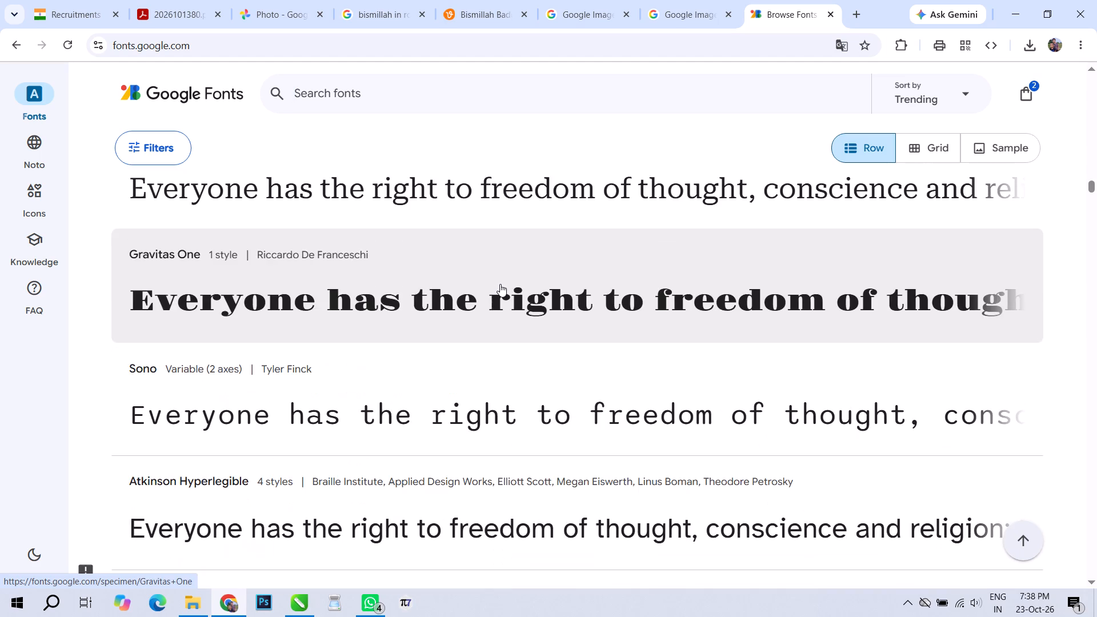
pyautogui.scroll(-16, 500, 284)
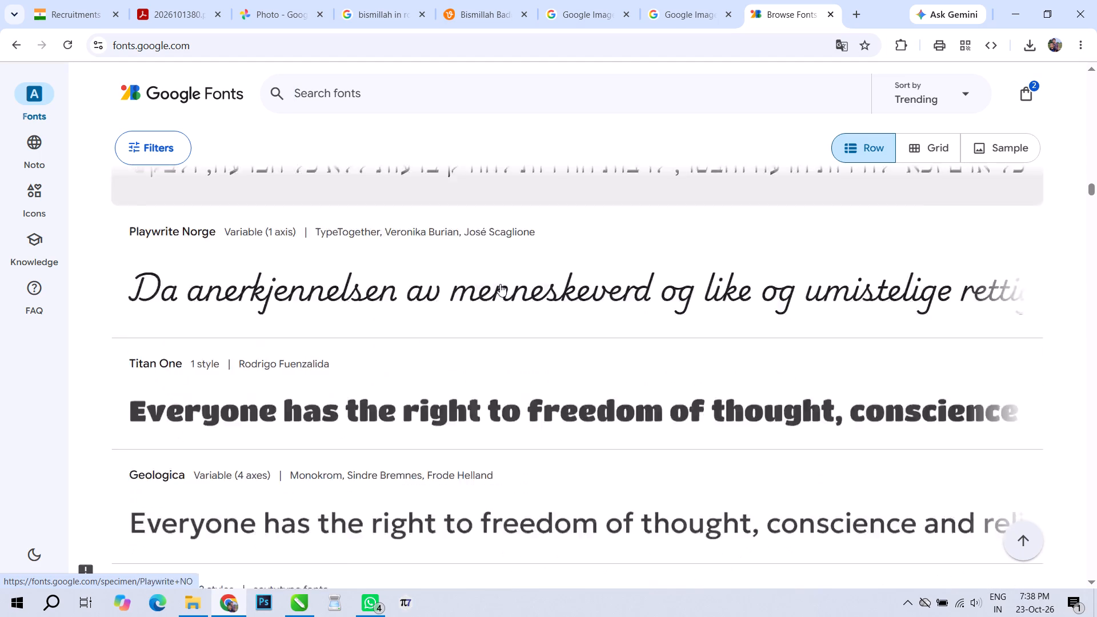
pyautogui.scroll(-6, 500, 284)
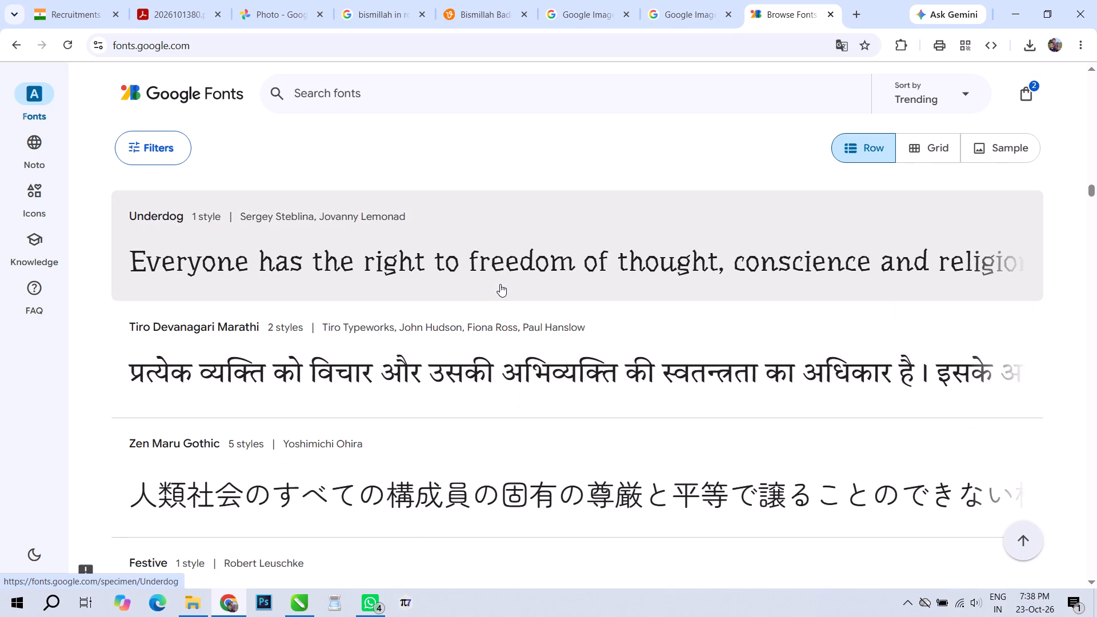
# Continue through the trending Google Fonts catalogue from Underdog onward, examining the samples for a script font that matches the printed names.
pyautogui.scroll(-10, 500, 284)
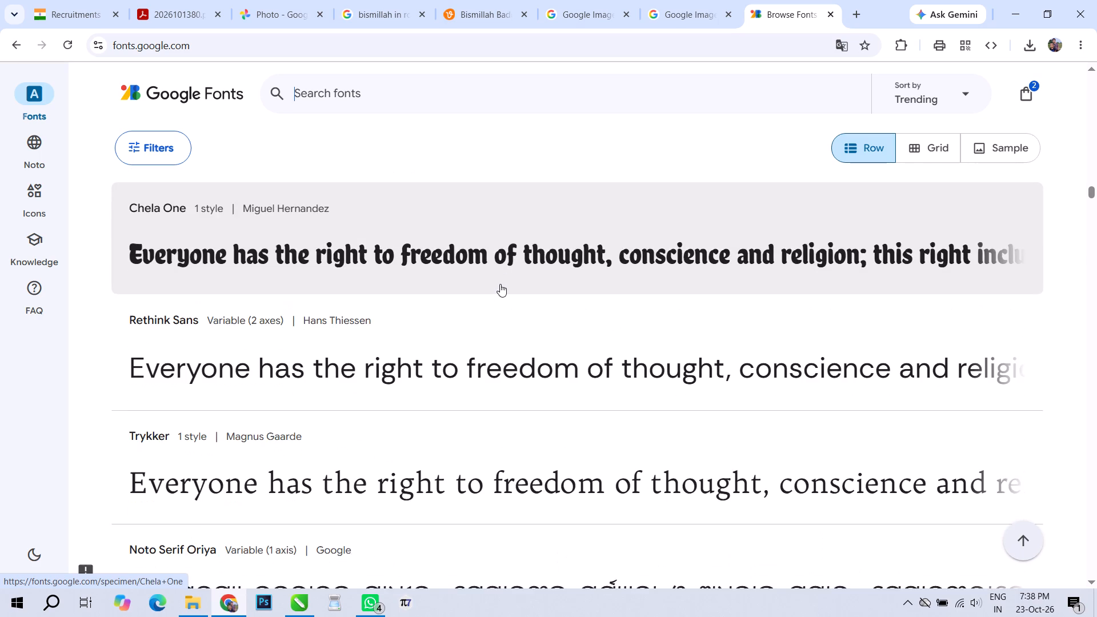
pyautogui.scroll(-11, 500, 284)
pyautogui.scroll(4, 499, 283)
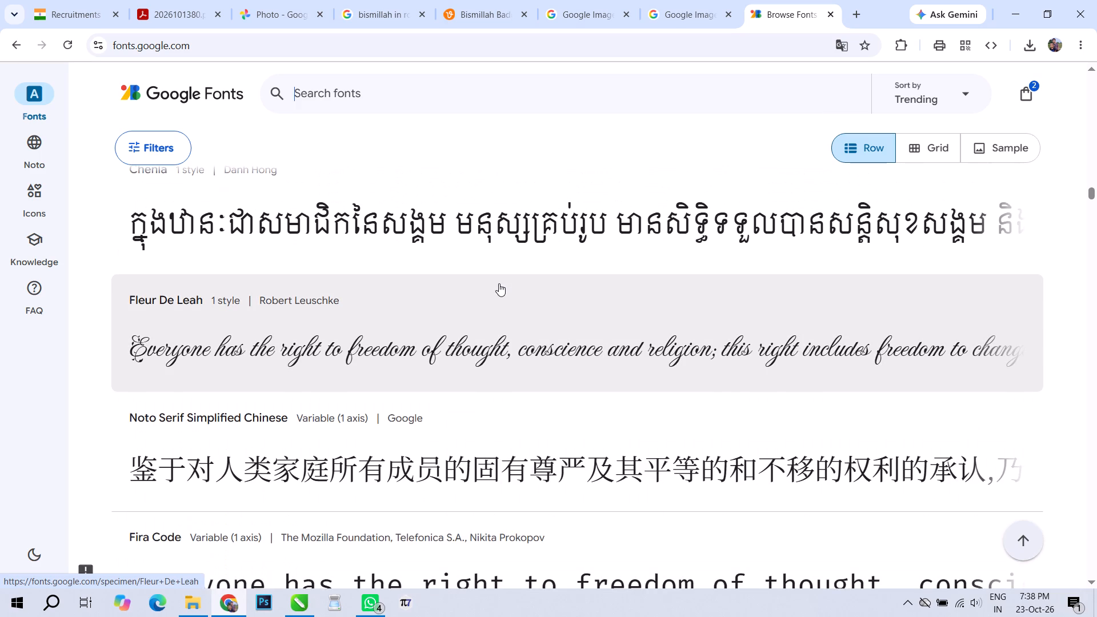
pyautogui.scroll(-6, 499, 283)
pyautogui.scroll(5, 498, 283)
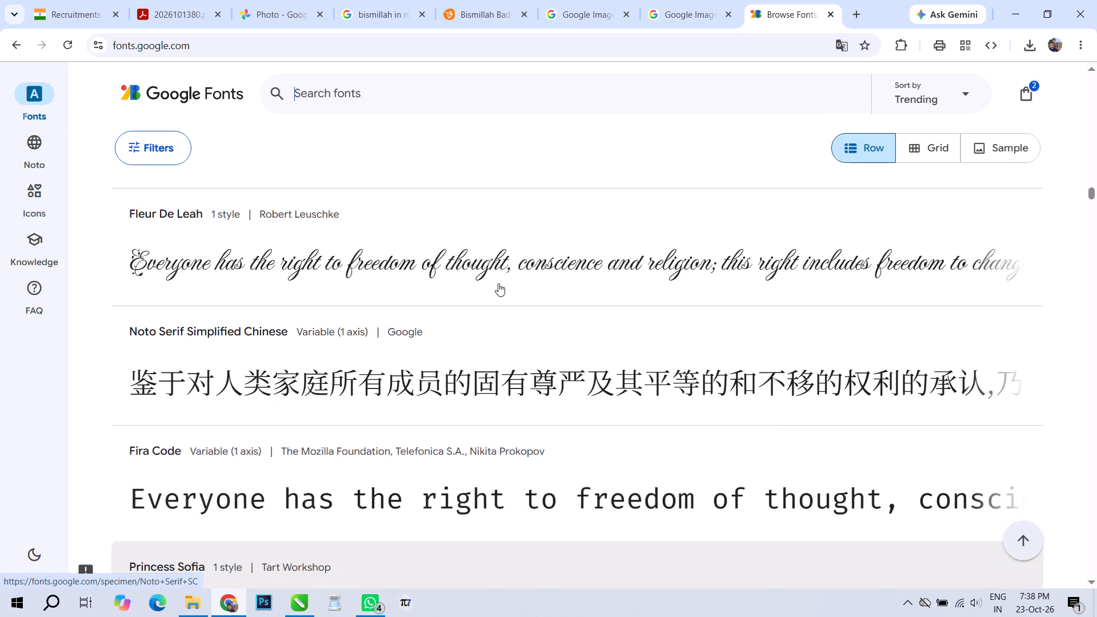
pyautogui.scroll(-6, 498, 283)
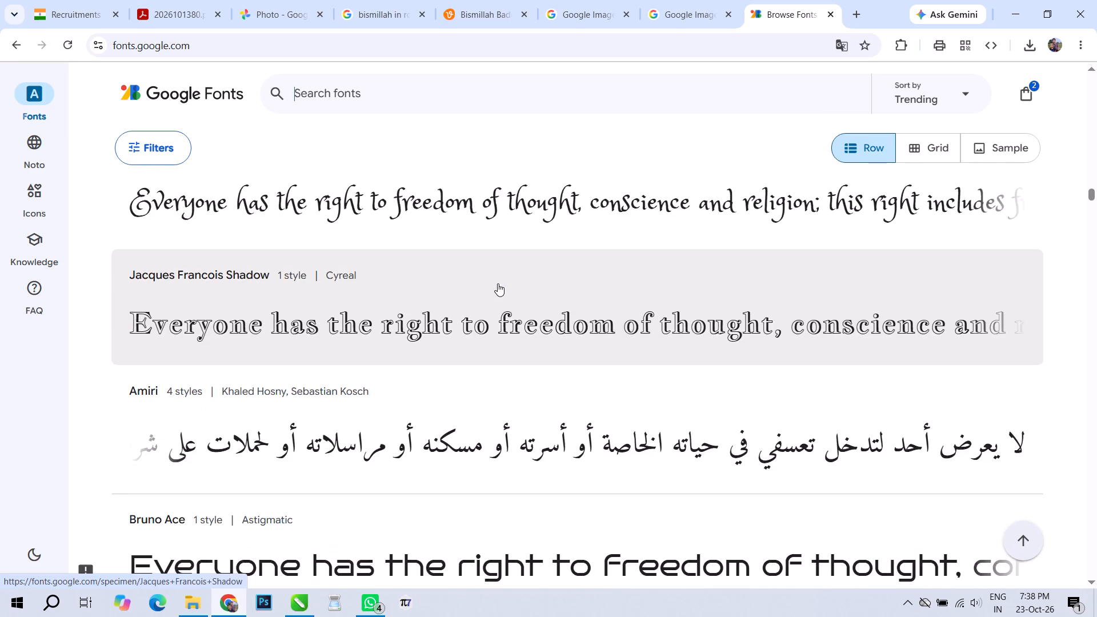
pyautogui.scroll(-9, 498, 283)
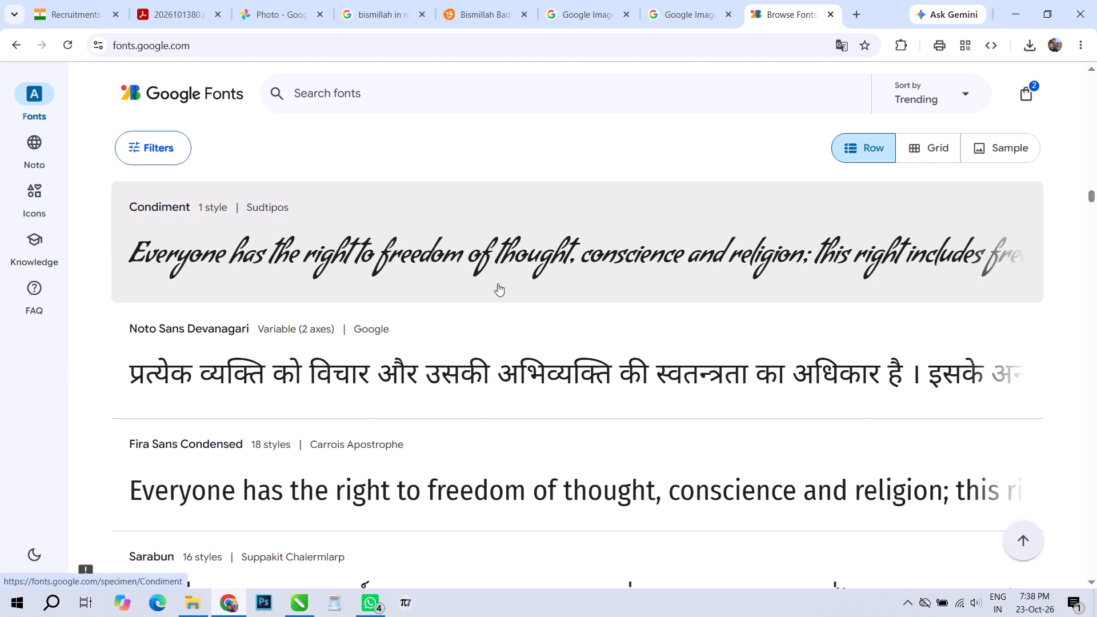
pyautogui.scroll(-14, 498, 283)
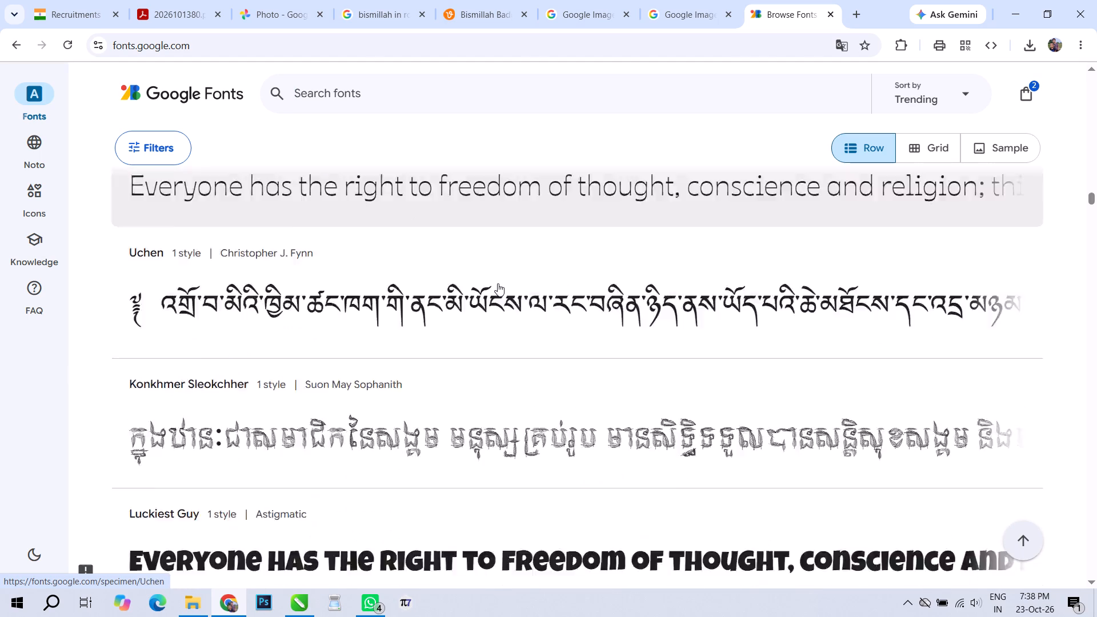
pyautogui.scroll(-11, 498, 283)
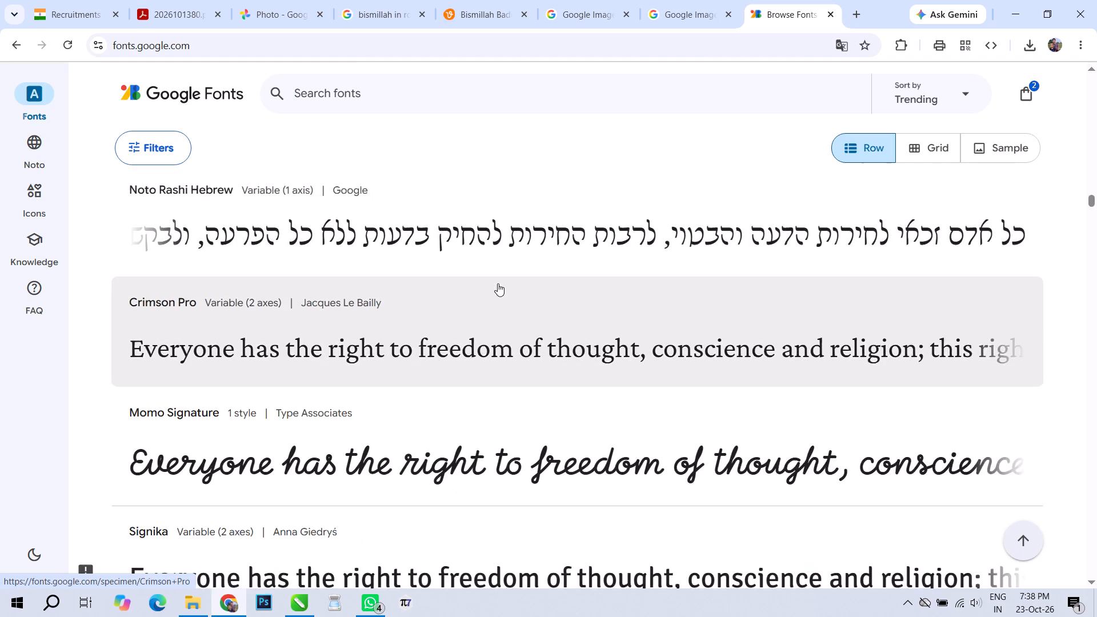
pyautogui.scroll(-15, 498, 283)
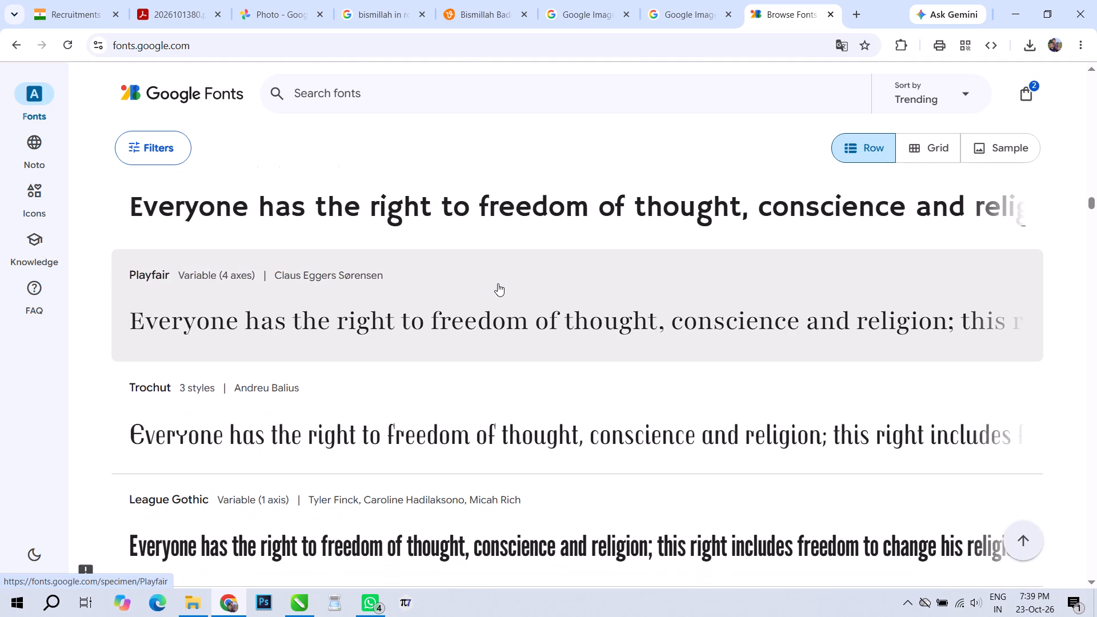
# Switch to CorelDRAW and duplicate the two Pacifico name texts to the right of the originals, centred at about X 225 mm, Y 149 mm.
pyautogui.hotkey('alt', 'Tab')
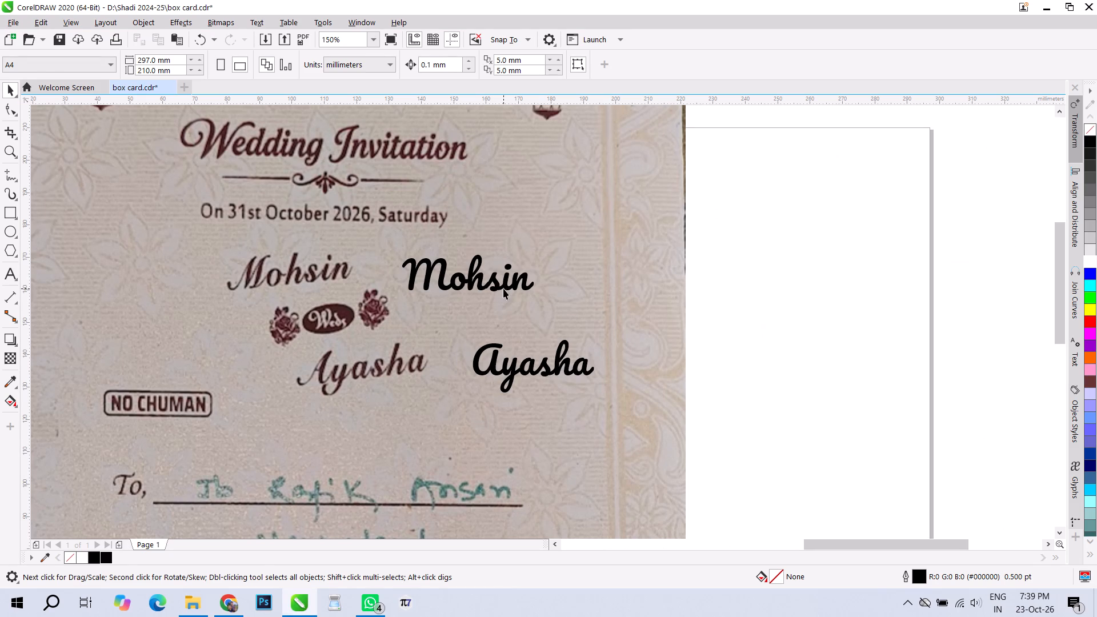
pyautogui.click(503, 289)
pyautogui.keyDown('shift'); pyautogui.click(512, 367); pyautogui.keyUp('shift')
pyautogui.moveTo(511, 374); pyautogui.dragTo(708, 363)
pyautogui.keyDown('shift'); pyautogui.rightClick(711, 363); pyautogui.keyUp('shift')
# Preview the installed fonts on the two copied names against the printed card and set both copies in Avigea.
pyautogui.click(478, 64)
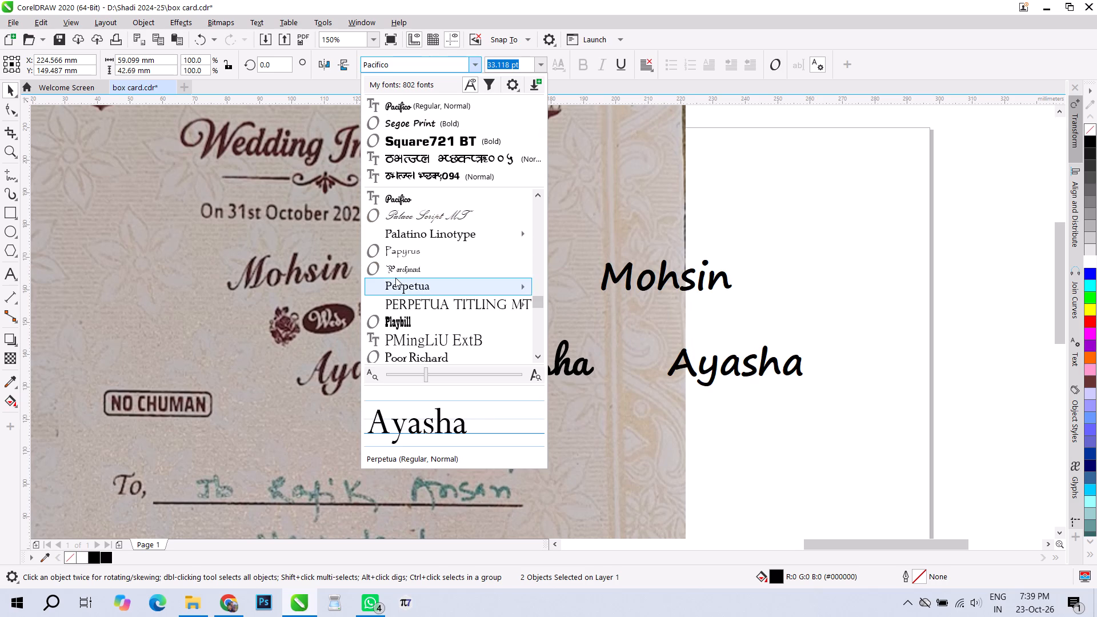
pyautogui.scroll(-5, 395, 278)
pyautogui.scroll(2, 395, 277)
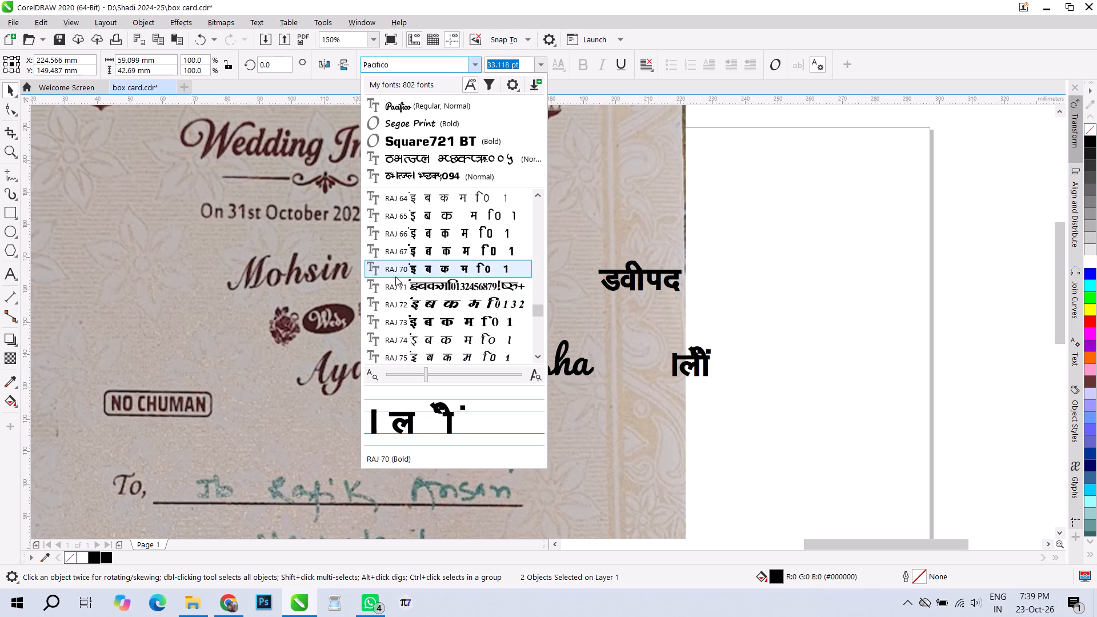
pyautogui.scroll(2, 395, 277)
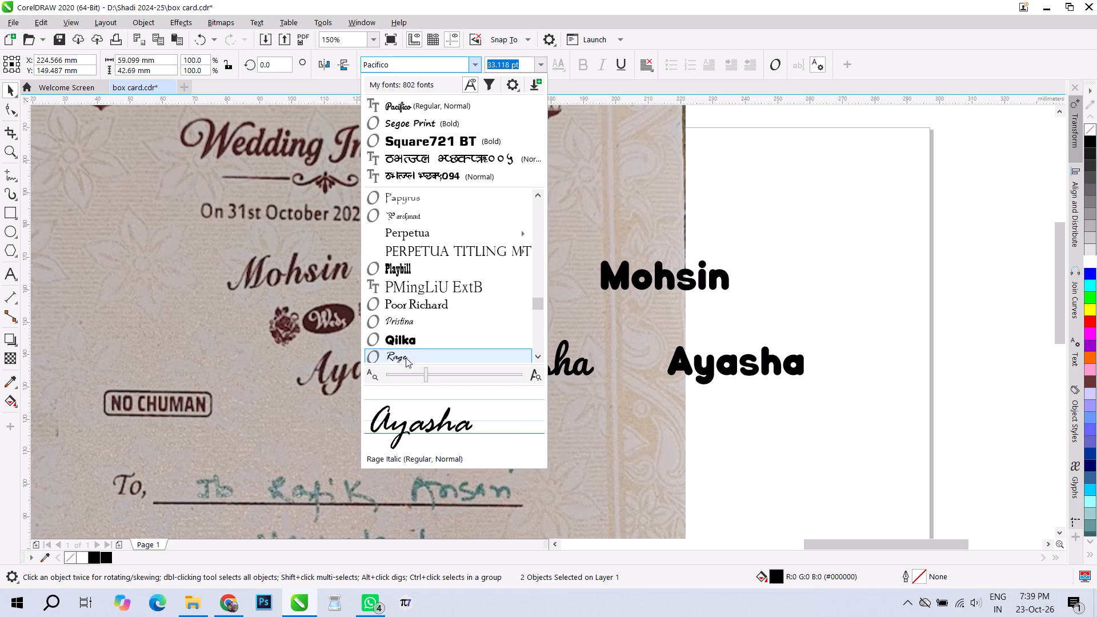
pyautogui.scroll(5, 405, 358)
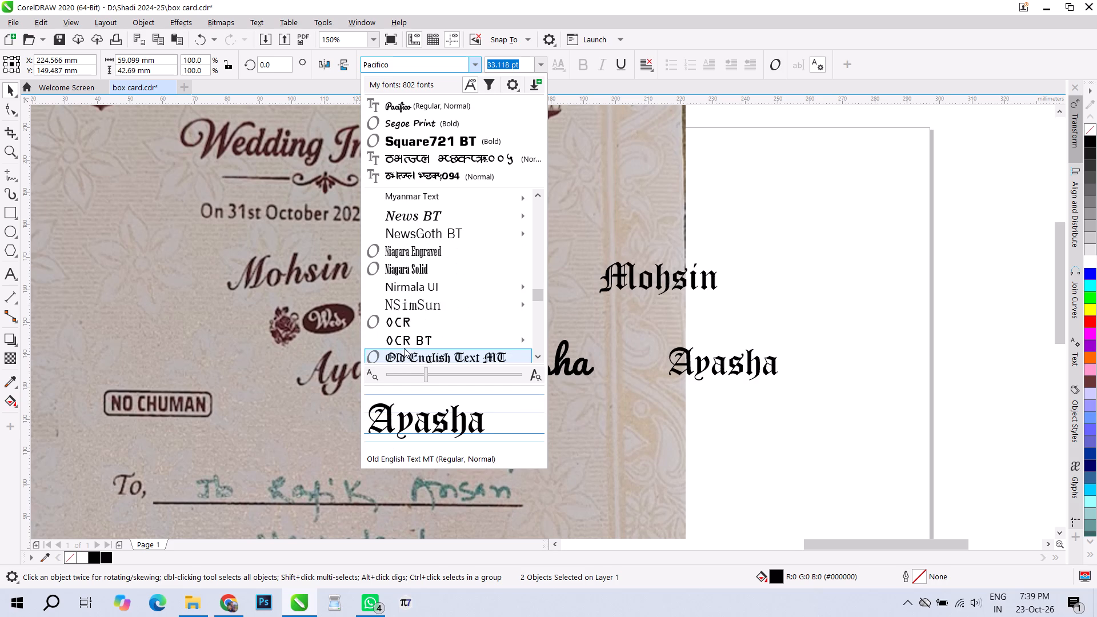
pyautogui.scroll(3, 417, 266)
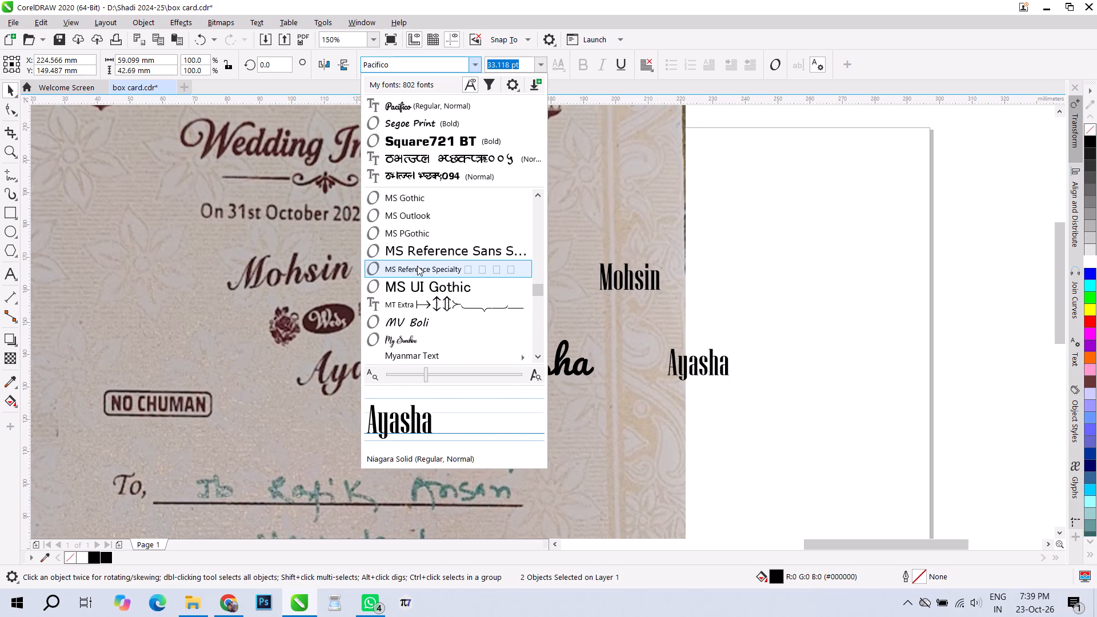
pyautogui.scroll(3, 417, 266)
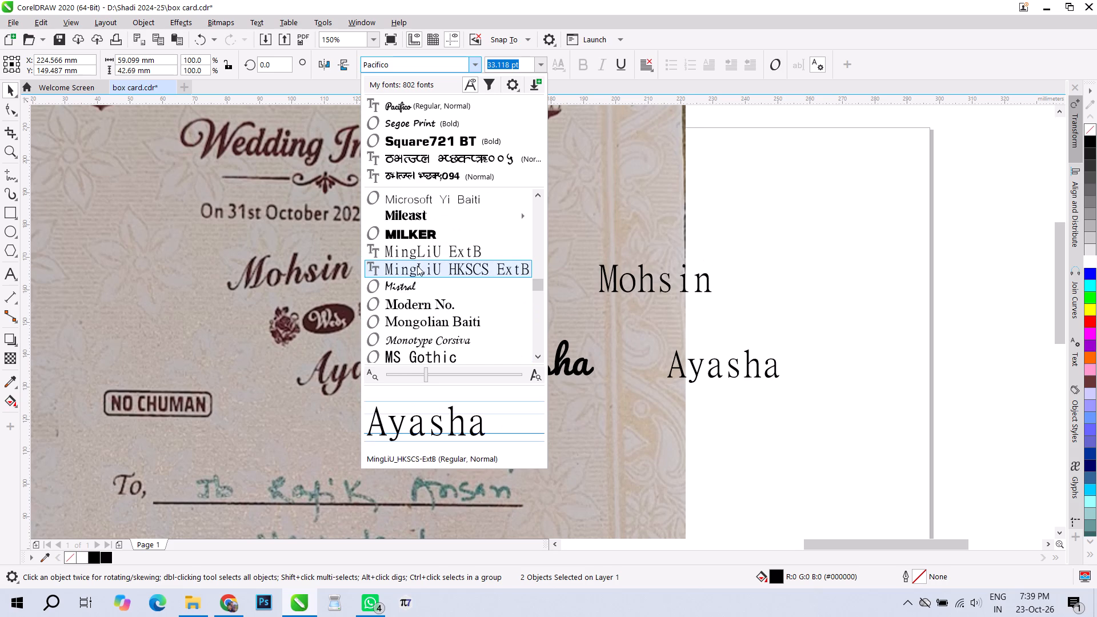
pyautogui.scroll(2, 418, 282)
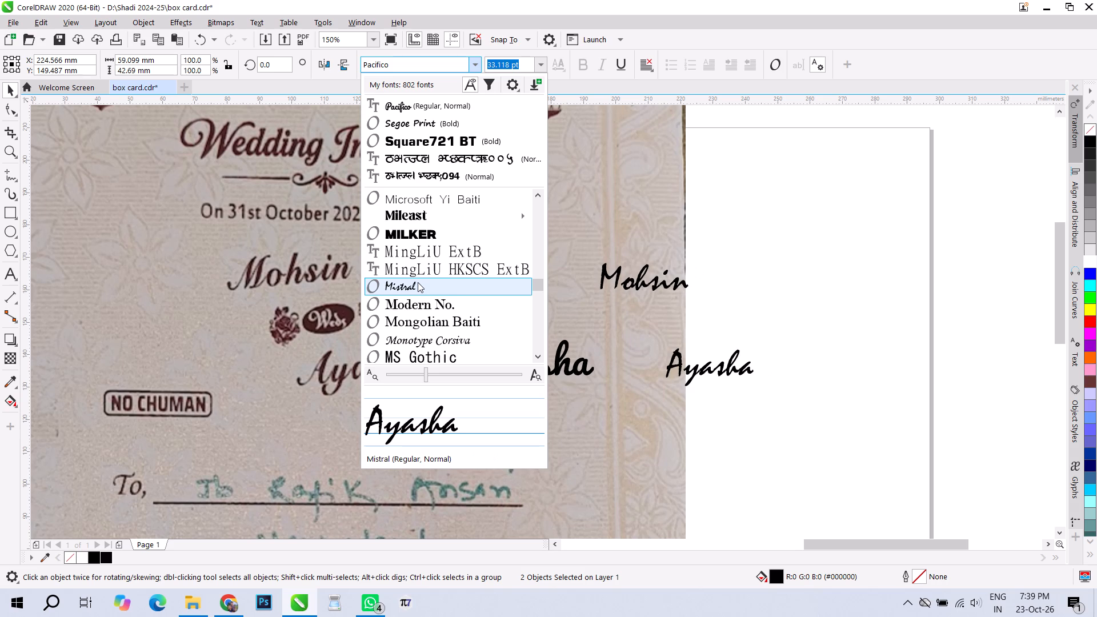
pyautogui.scroll(5, 418, 282)
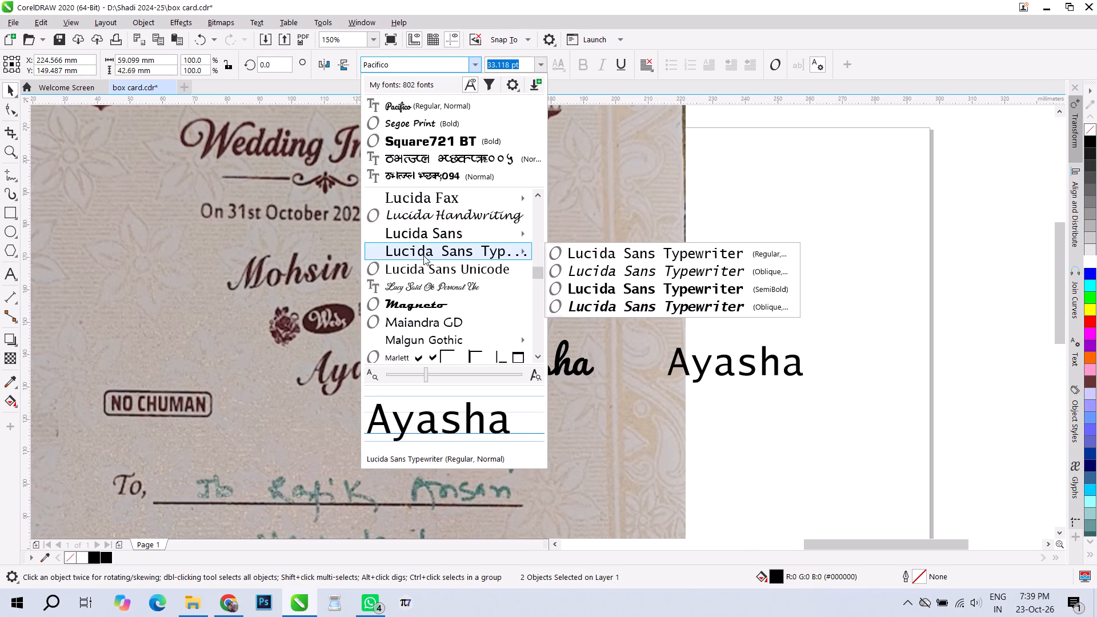
pyautogui.scroll(4, 422, 261)
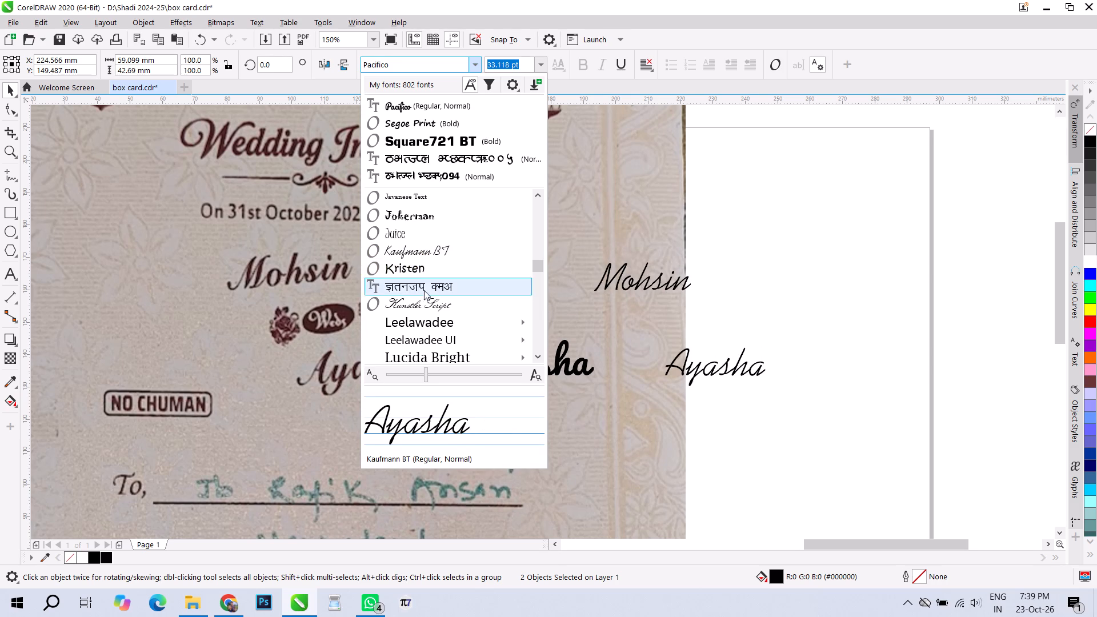
pyautogui.scroll(5, 424, 297)
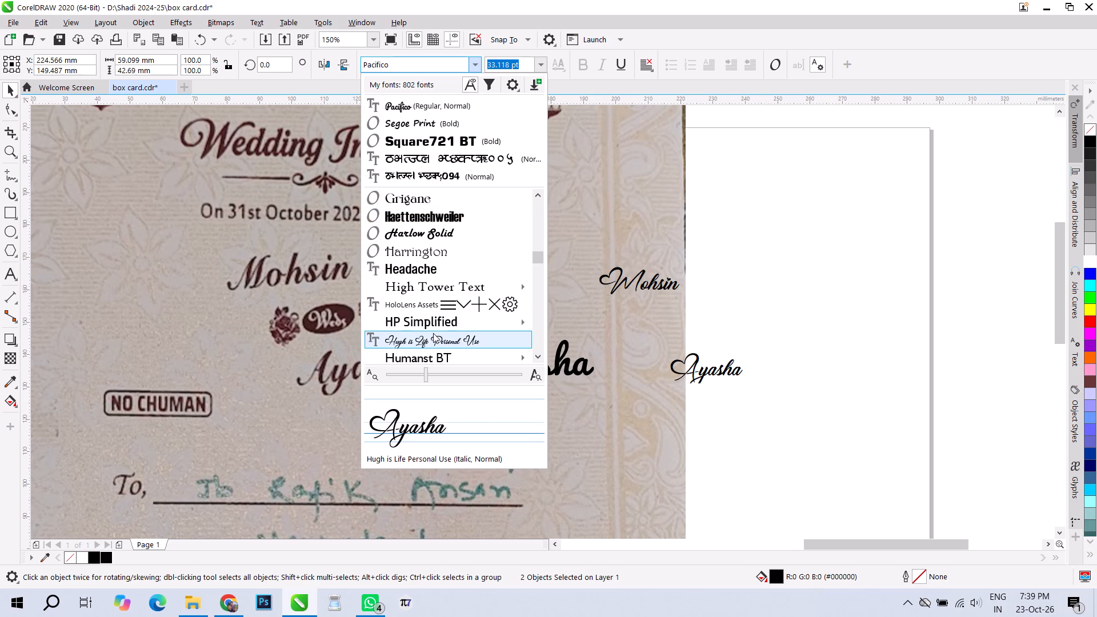
pyautogui.scroll(4, 433, 333)
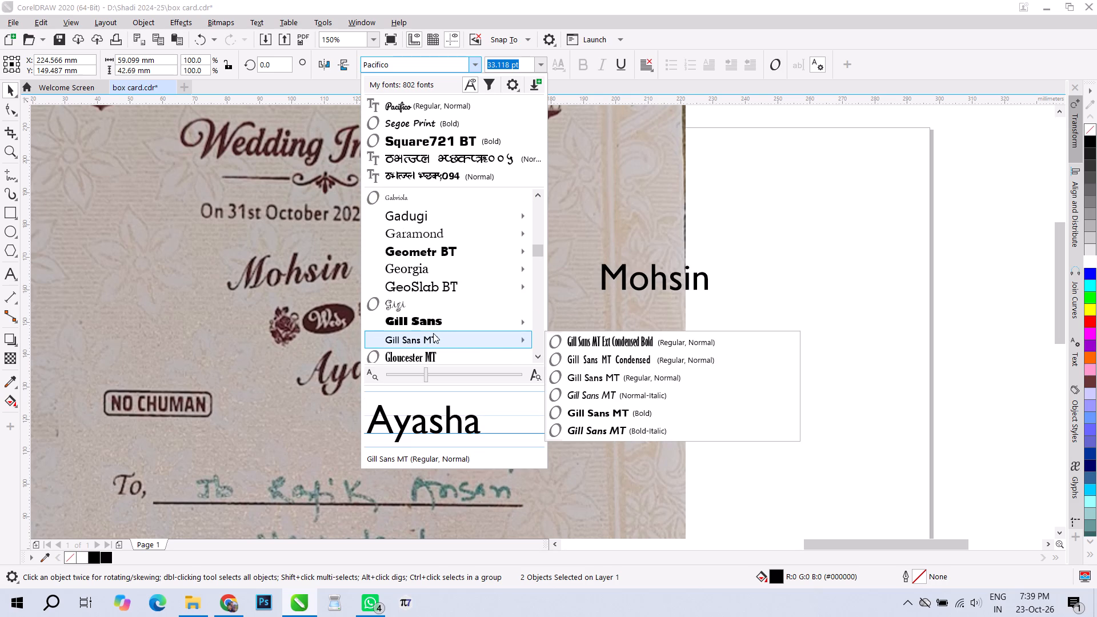
pyautogui.scroll(1, 432, 298)
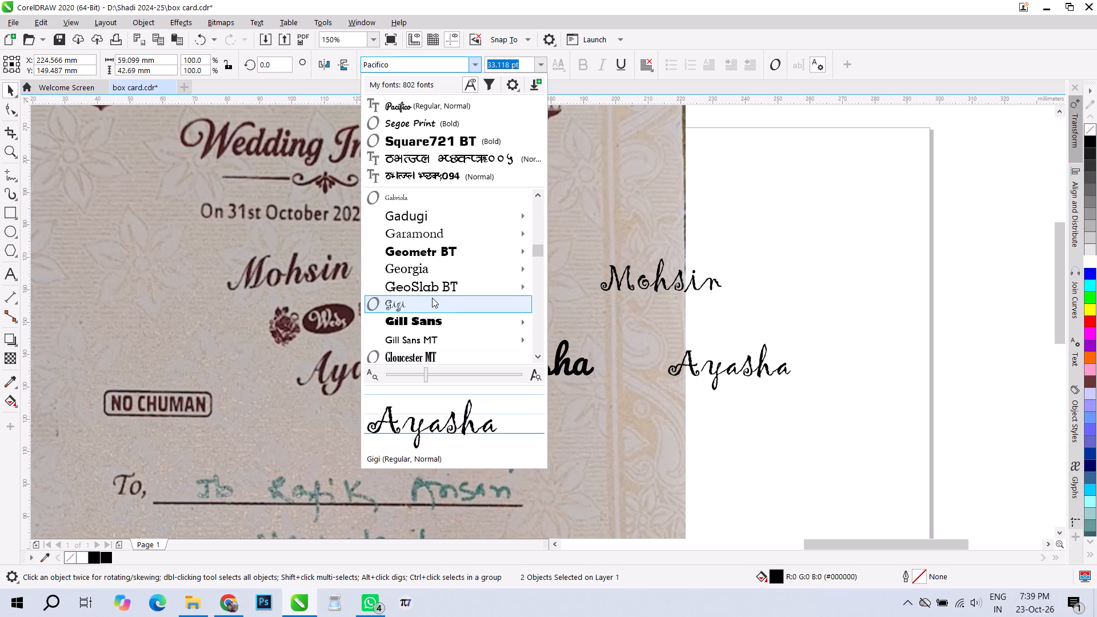
pyautogui.scroll(3, 432, 298)
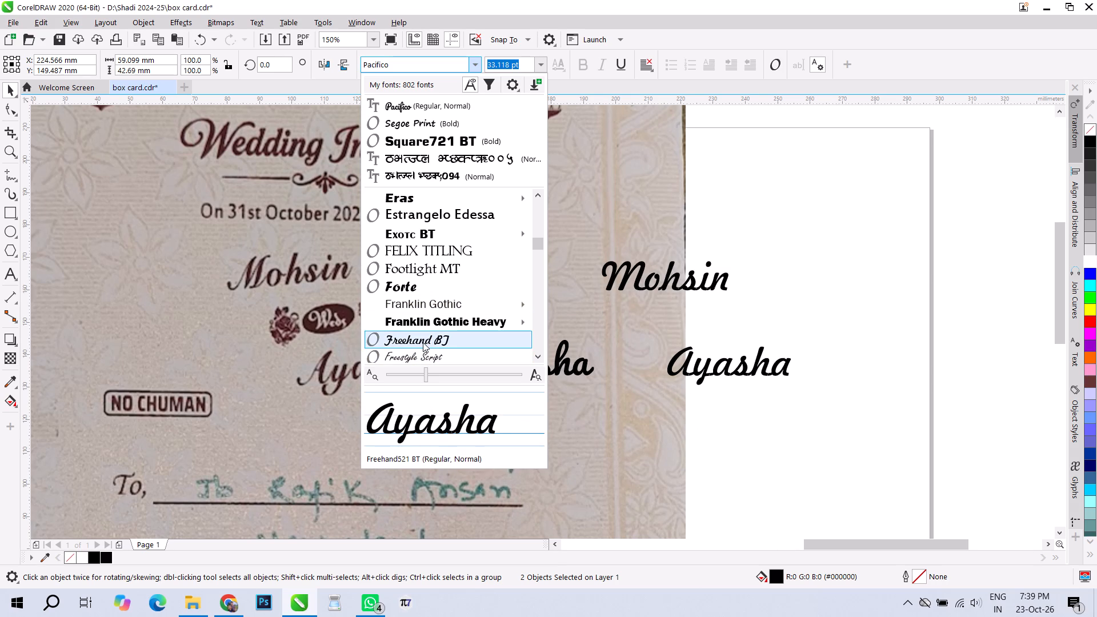
pyautogui.scroll(4, 423, 342)
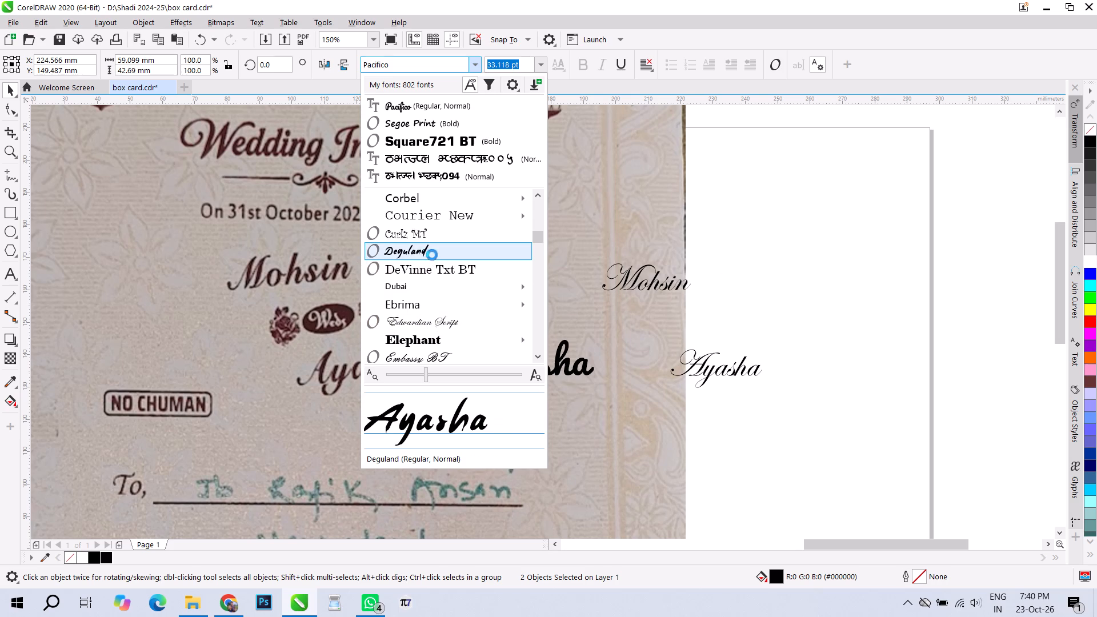
pyautogui.scroll(4, 432, 255)
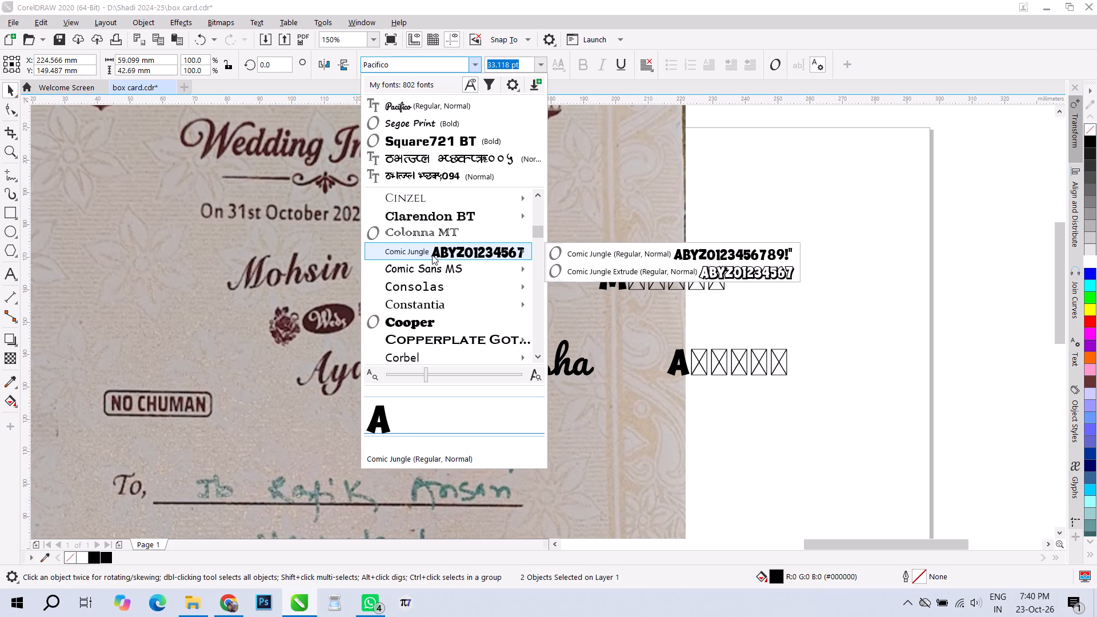
pyautogui.scroll(8, 432, 255)
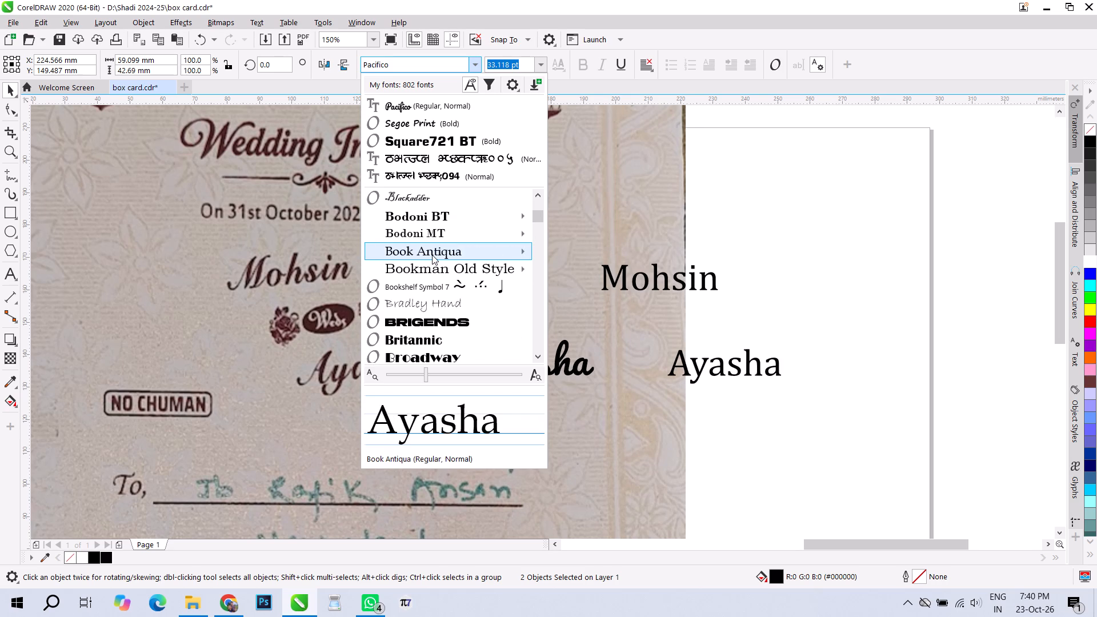
pyautogui.scroll(3, 432, 255)
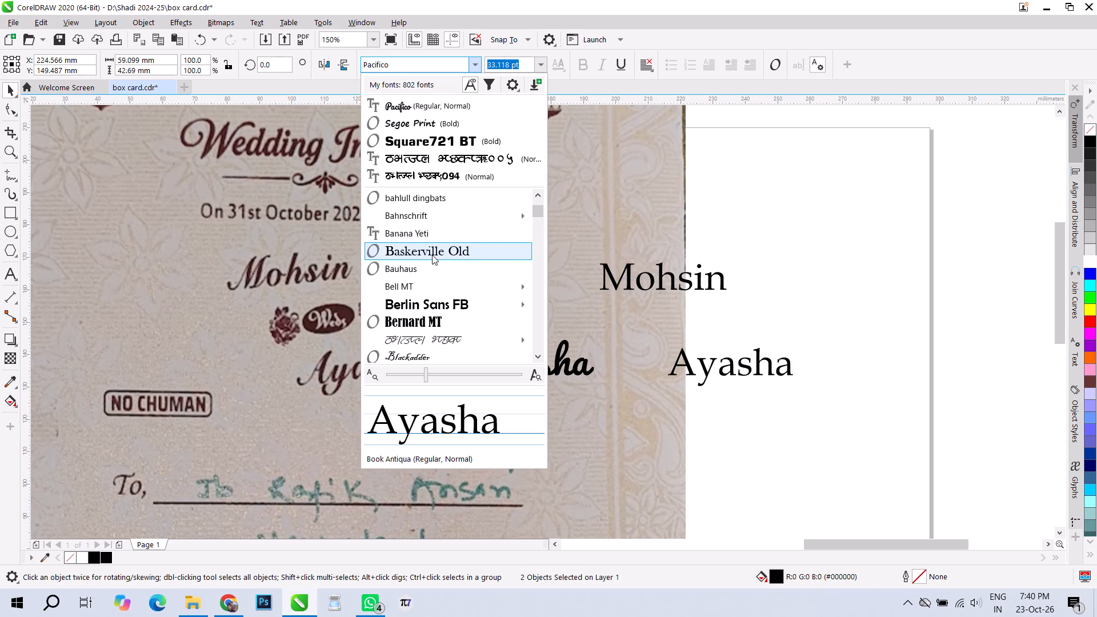
pyautogui.scroll(4, 432, 255)
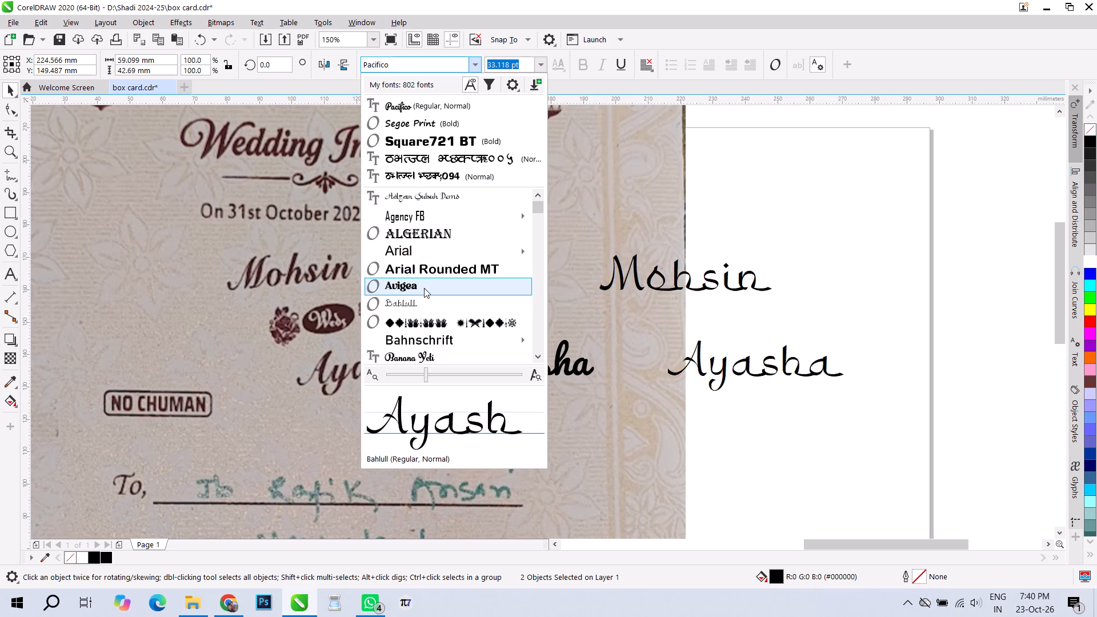
pyautogui.scroll(-1, 425, 287)
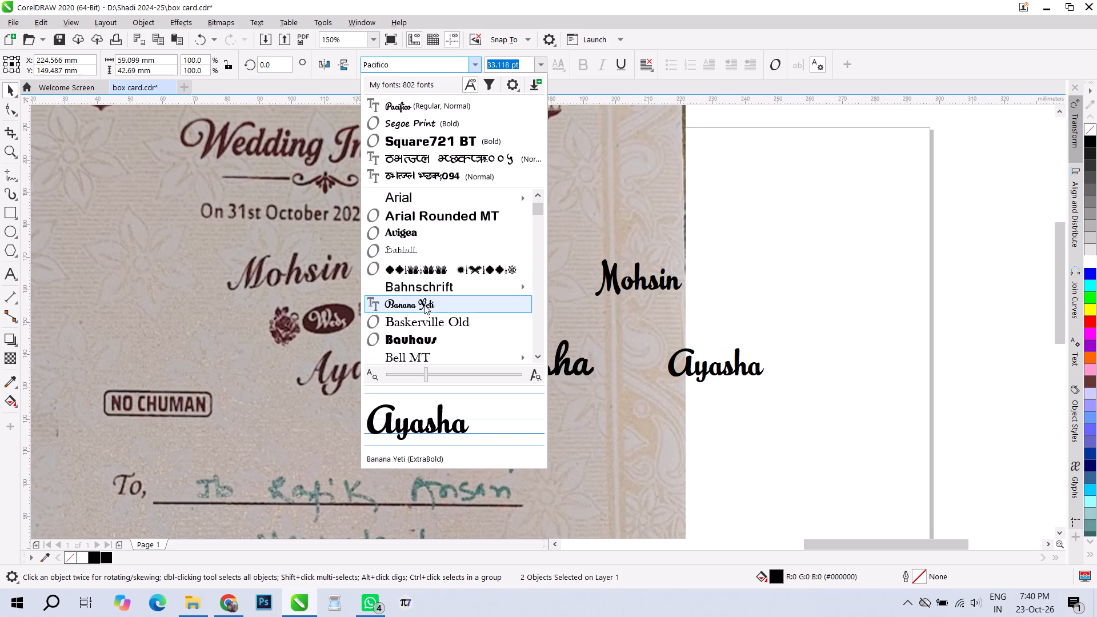
pyautogui.scroll(5, 424, 305)
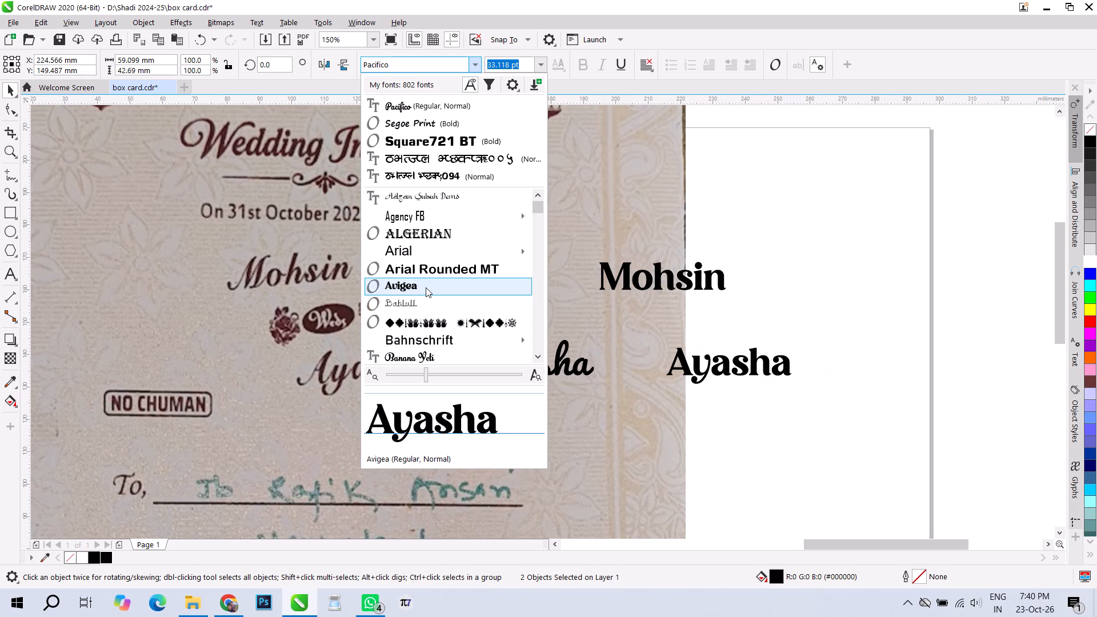
pyautogui.click(426, 287)
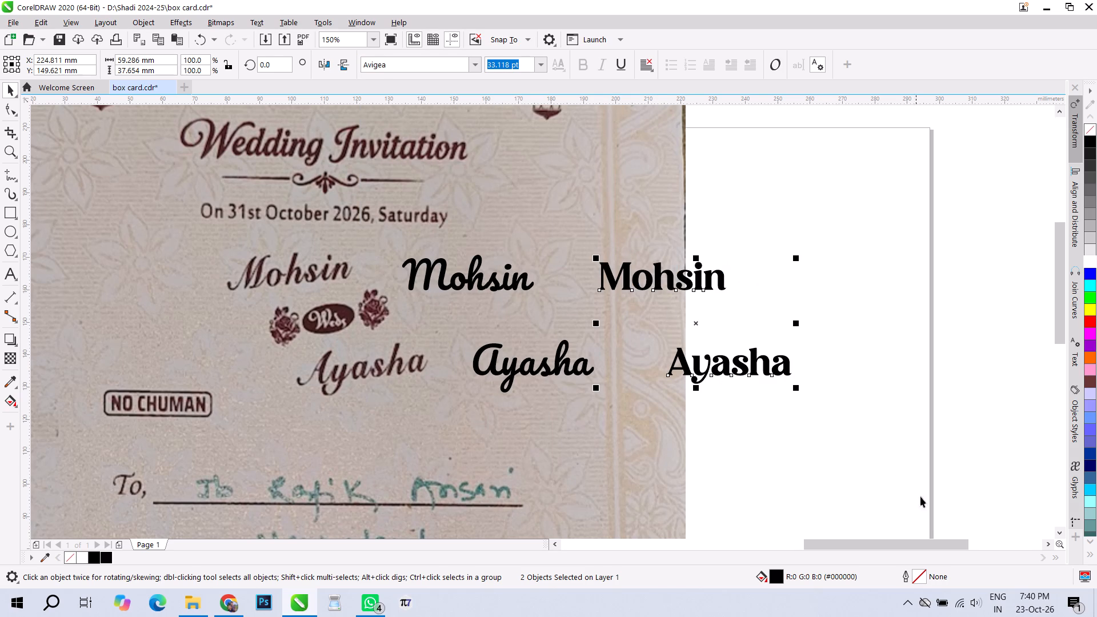
# Show the hidden system tray icons.
pyautogui.click(904, 608)
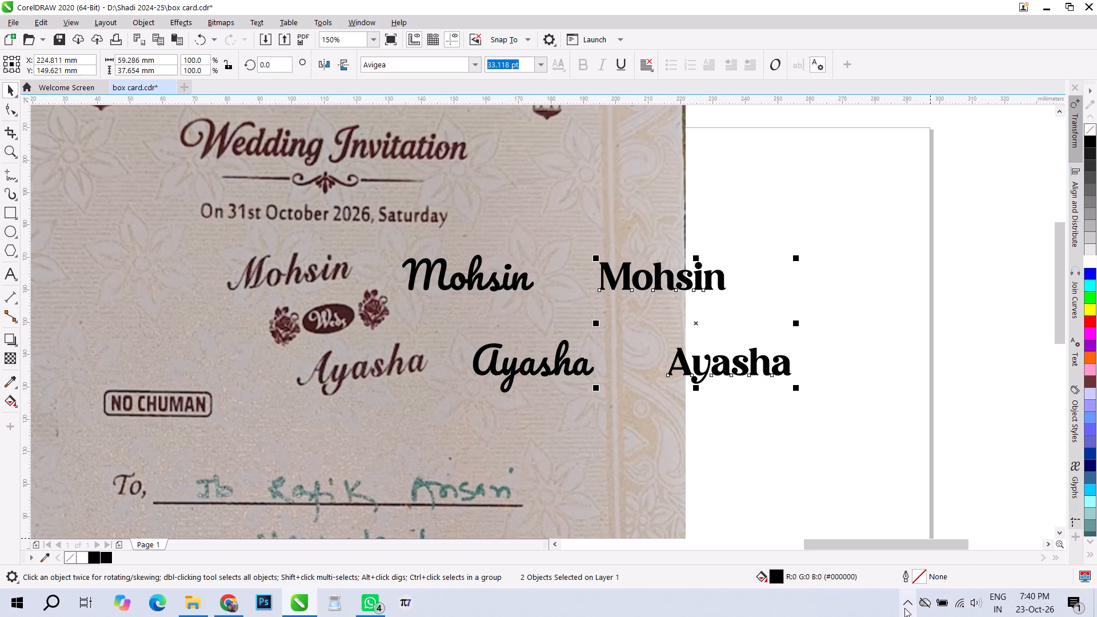